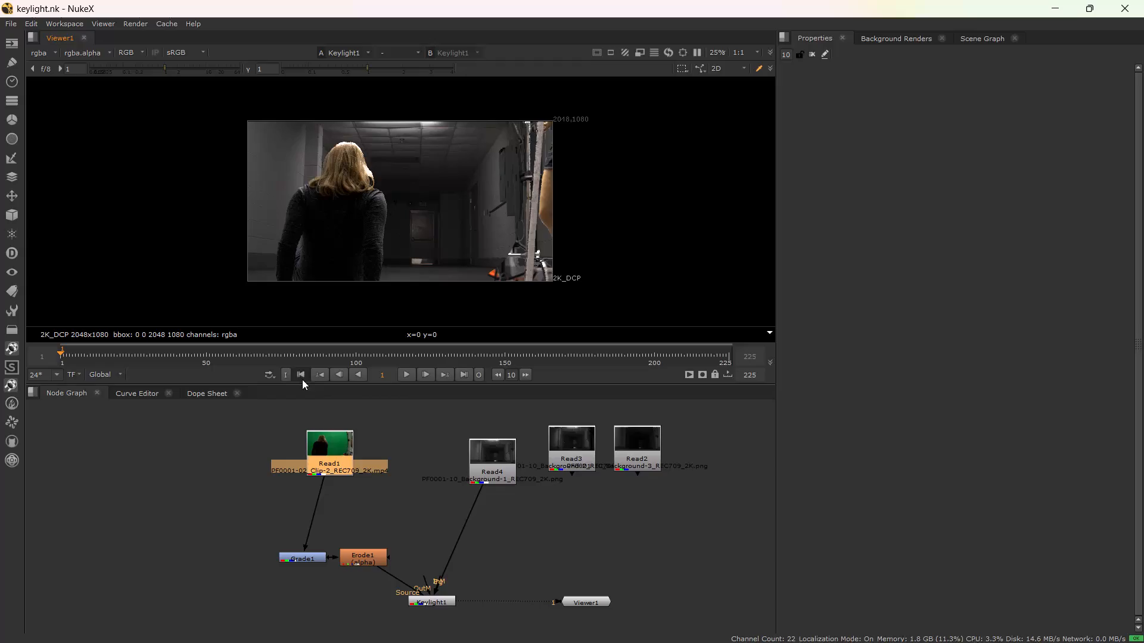
Play the keyed composite from the first frame and return to frame 1.
{"action": "left_click", "coordinate": [402, 377]}
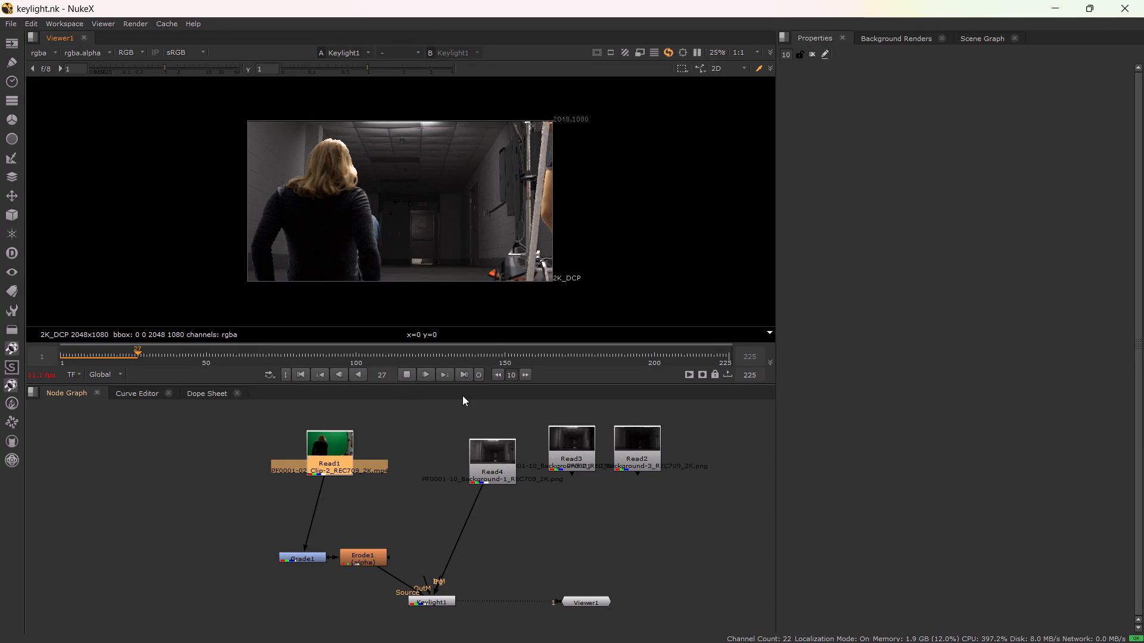
{"action": "left_click", "coordinate": [399, 380]}
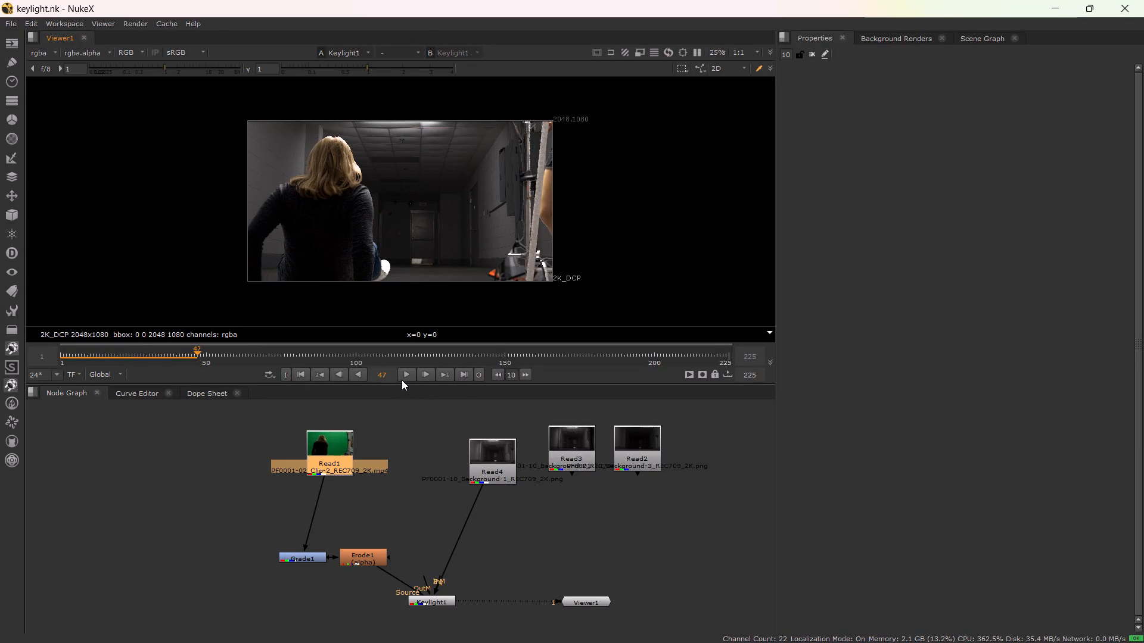
{"action": "left_click", "coordinate": [305, 374]}
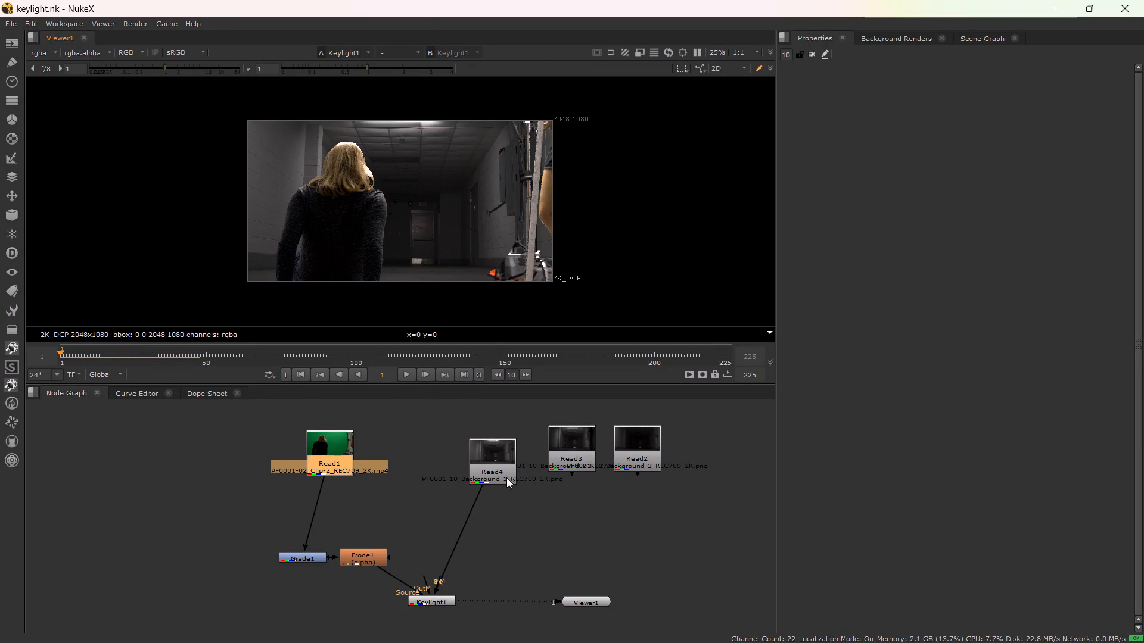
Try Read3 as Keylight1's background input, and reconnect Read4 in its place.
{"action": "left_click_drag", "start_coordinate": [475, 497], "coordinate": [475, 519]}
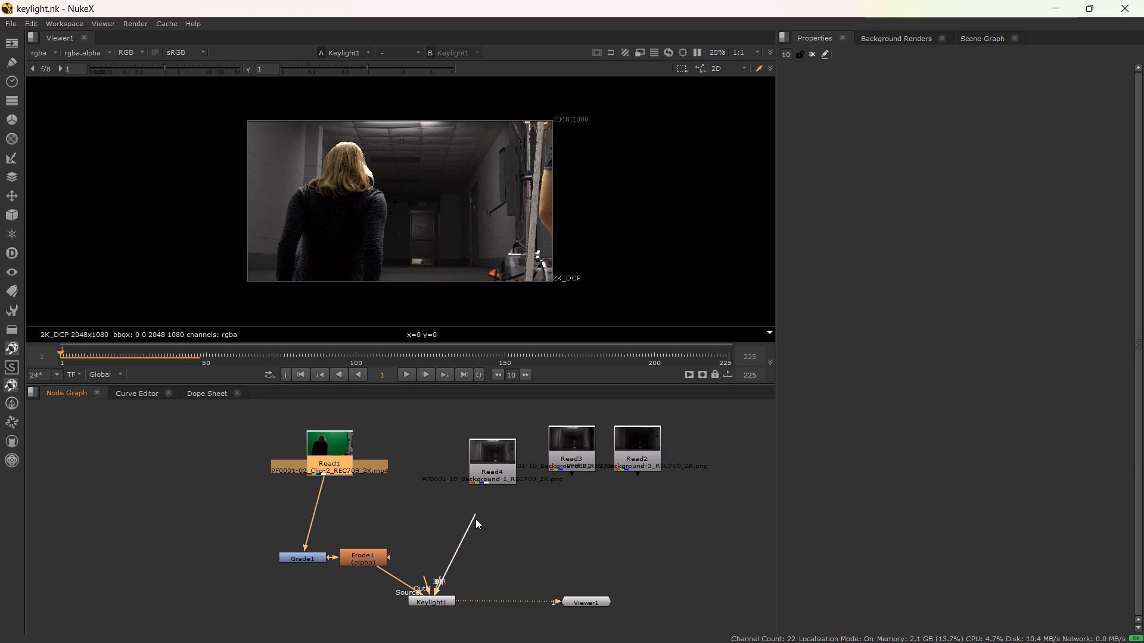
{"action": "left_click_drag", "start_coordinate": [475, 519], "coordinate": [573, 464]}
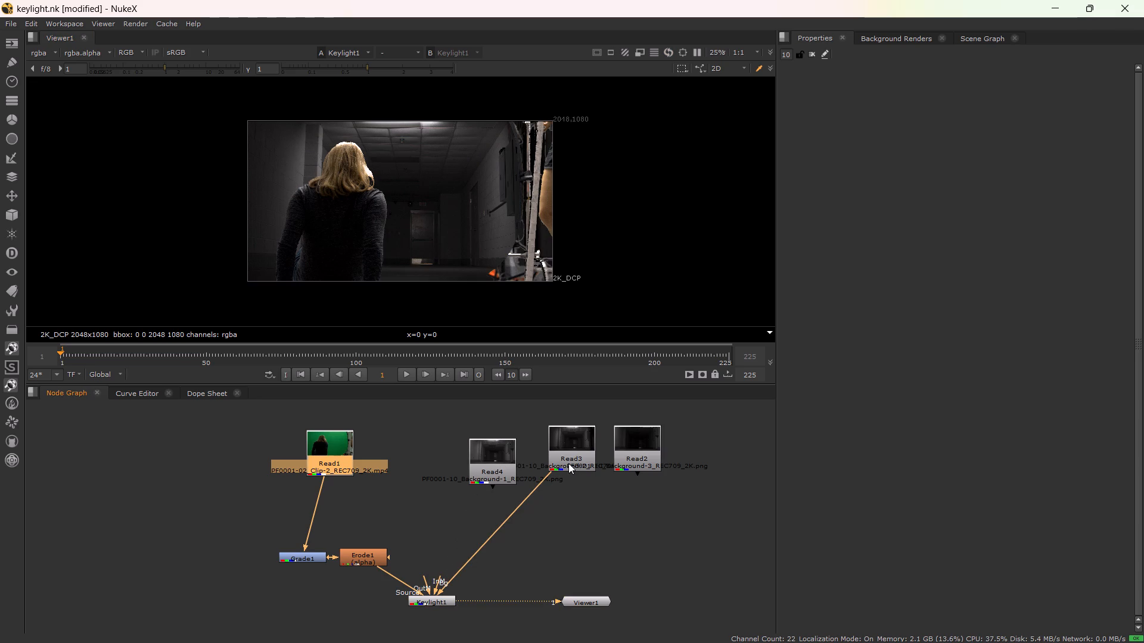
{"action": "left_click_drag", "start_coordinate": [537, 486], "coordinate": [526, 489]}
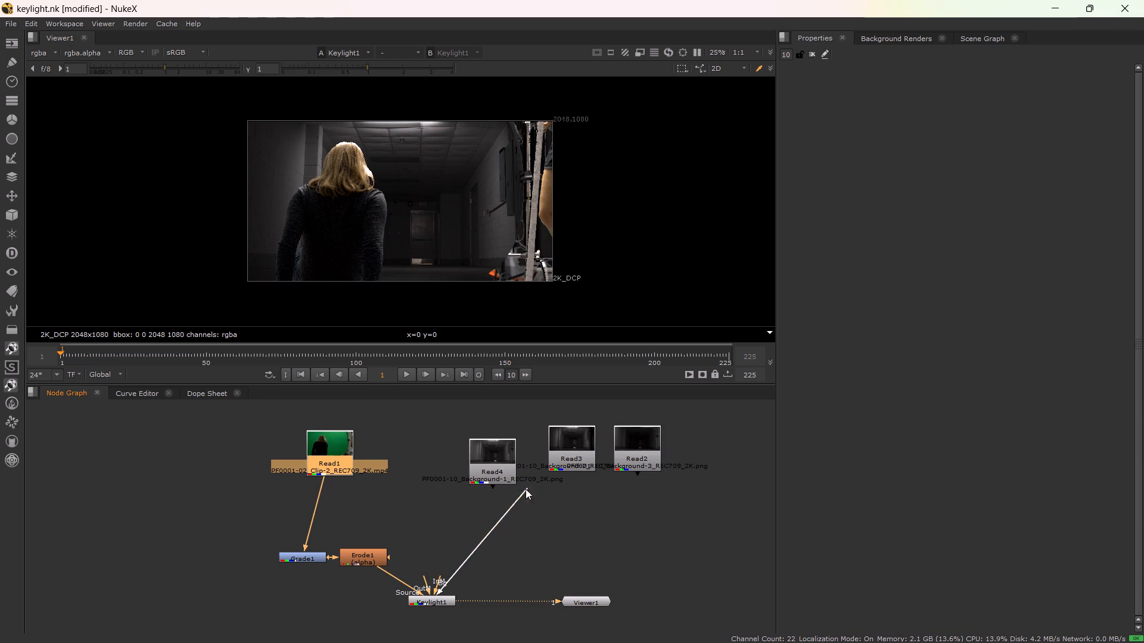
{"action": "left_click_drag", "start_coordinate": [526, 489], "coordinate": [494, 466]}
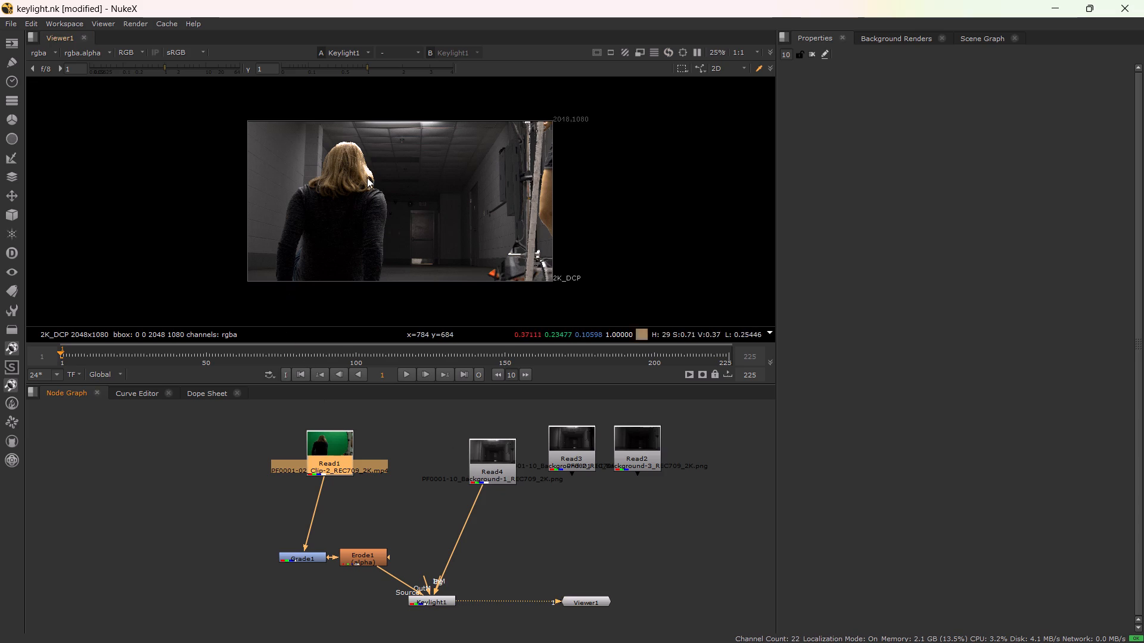
Examine the edges of the woman's hair while toggling Erode1 off and on for comparison.
{"action": "scroll", "coordinate": [370, 170], "scroll_direction": "up", "scroll_amount": 9}
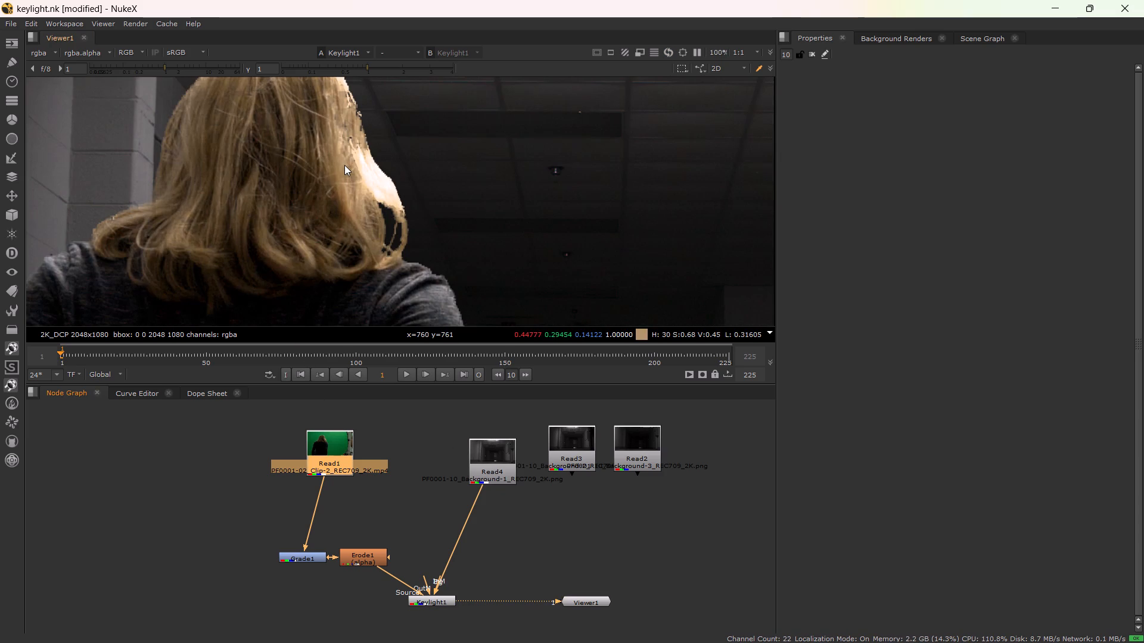
{"action": "left_click_drag", "start_coordinate": [313, 178], "coordinate": [390, 213], "text": "alt"}
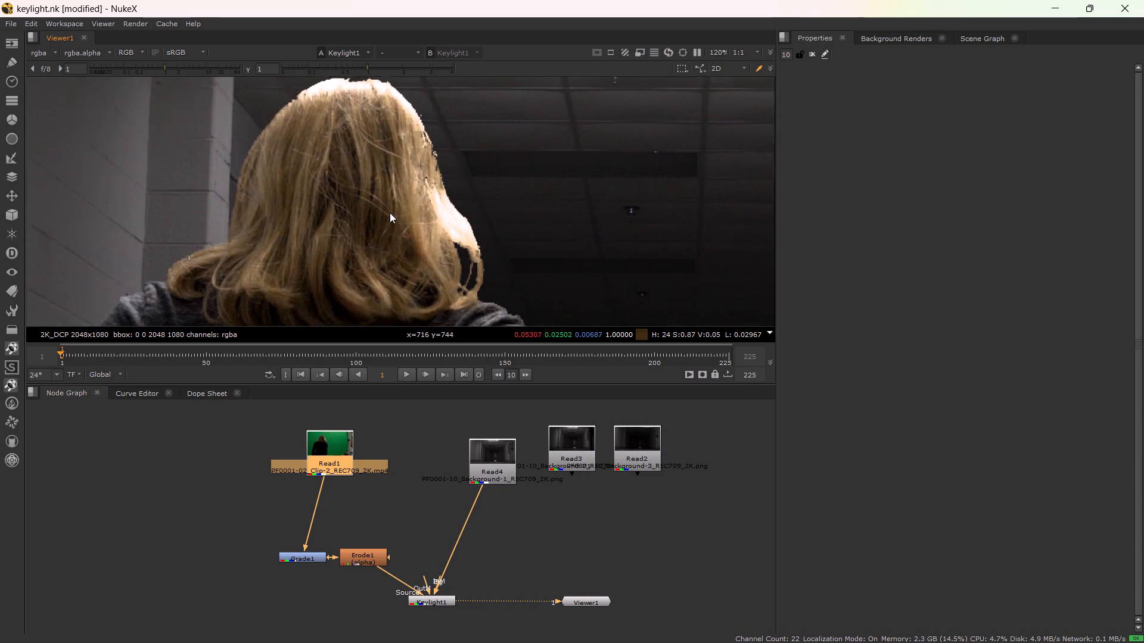
{"action": "left_click_drag", "start_coordinate": [390, 213], "coordinate": [391, 207], "text": "alt"}
{"action": "scroll", "coordinate": [388, 204], "scroll_direction": "down", "scroll_amount": 2}
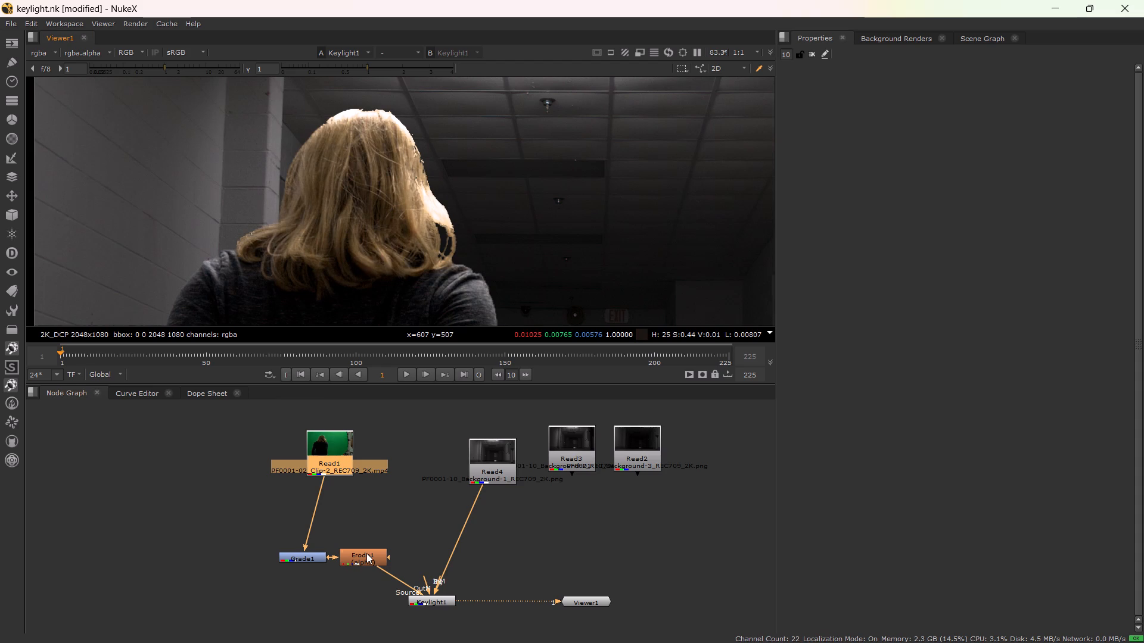
{"action": "left_click", "coordinate": [366, 553]}
{"action": "type", "text": "dd"}
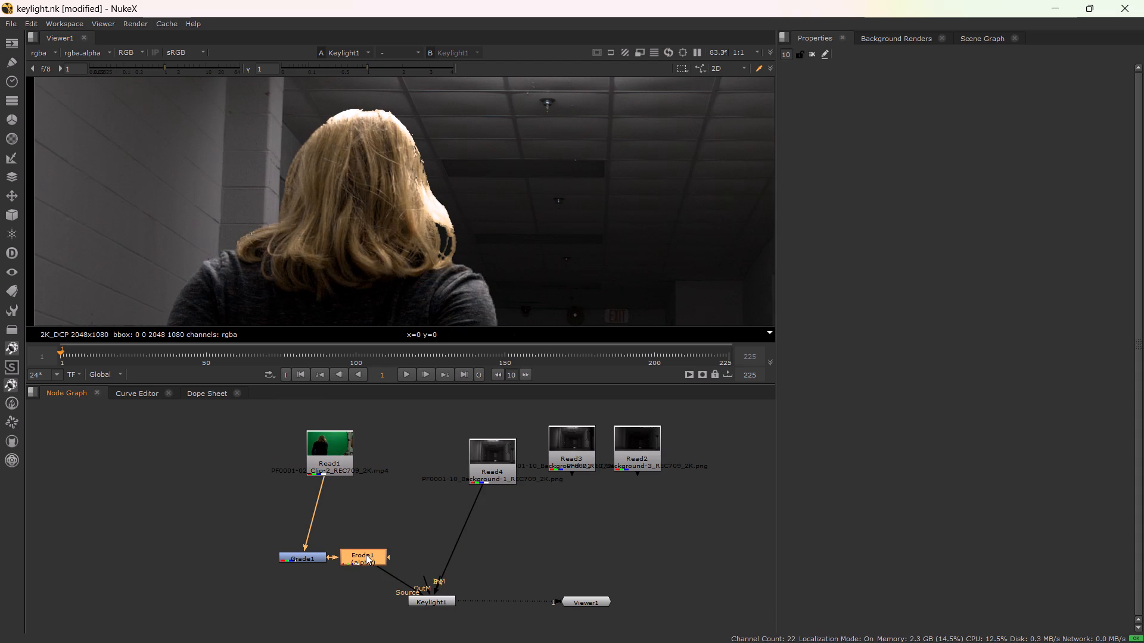
{"action": "left_click", "coordinate": [366, 554]}
{"action": "key", "text": "d"}
{"action": "key", "text": "d"}
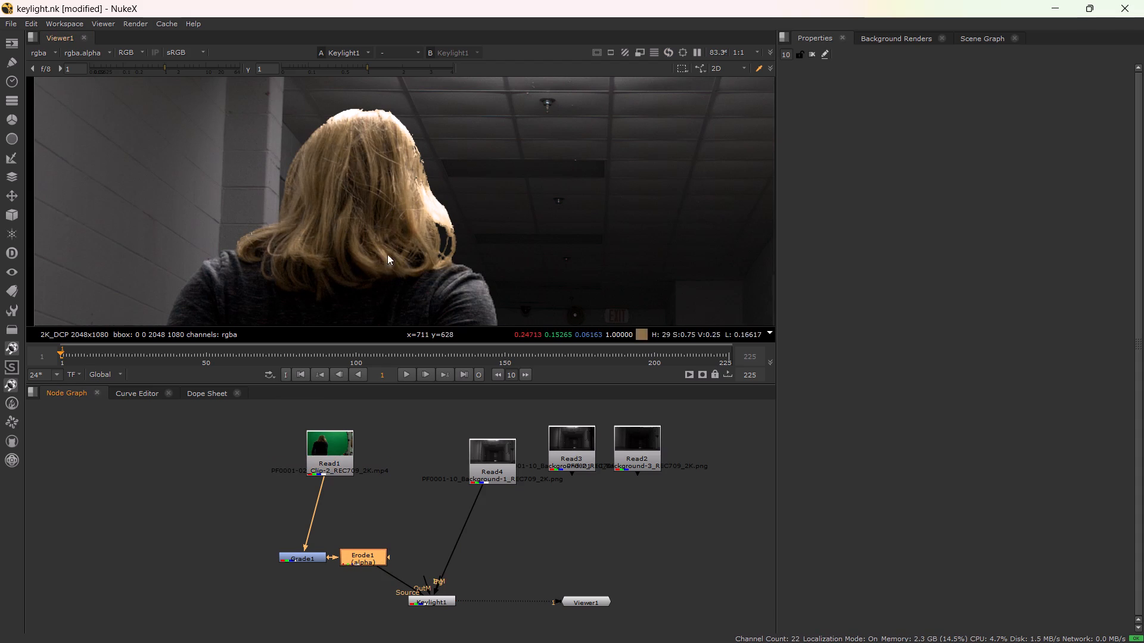
{"action": "scroll", "coordinate": [374, 184], "scroll_direction": "up", "scroll_amount": 5}
{"action": "left_click_drag", "start_coordinate": [436, 195], "coordinate": [362, 254], "text": "alt"}
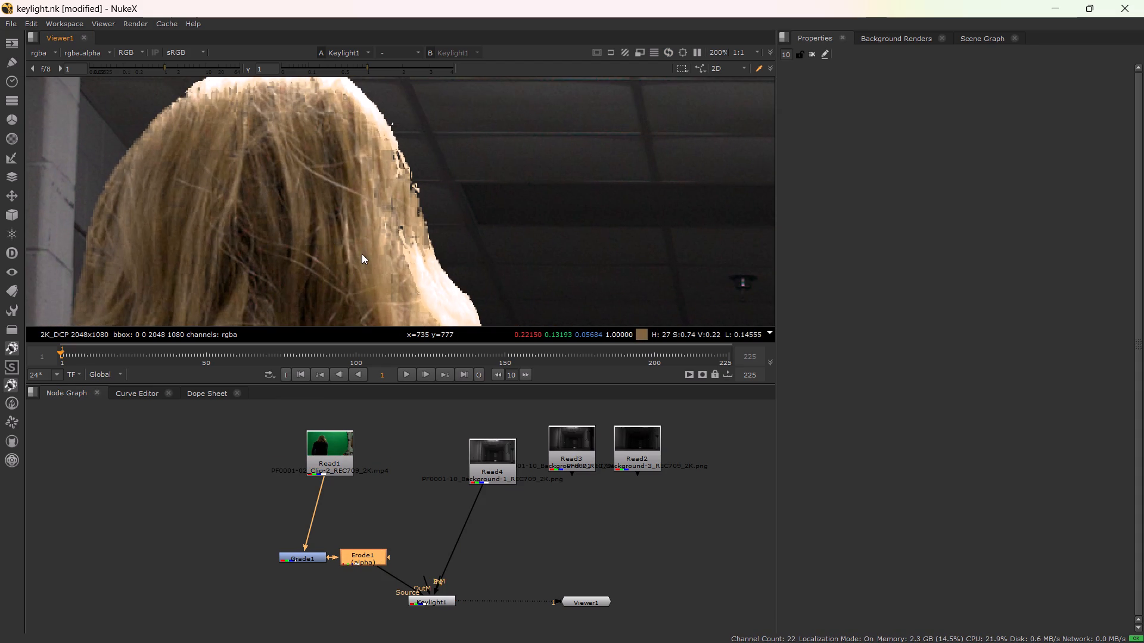
{"action": "left_click", "coordinate": [361, 563]}
{"action": "left_click", "coordinate": [361, 558]}
{"action": "key", "text": "d"}
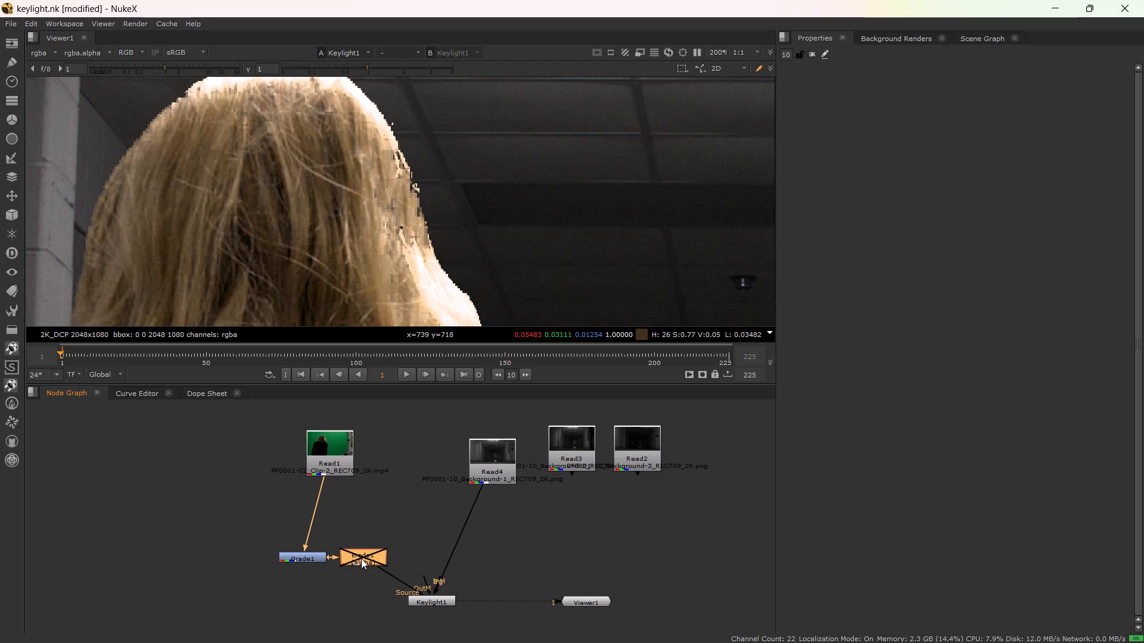
{"action": "key", "text": "d"}
{"action": "type", "text": "dd"}
Toggle Grade1 to compare its effect on the full composite, and leave it disabled.
{"action": "left_click", "coordinate": [309, 555]}
{"action": "type", "text": "ddd"}
{"action": "scroll", "coordinate": [412, 264], "scroll_direction": "down", "scroll_amount": 8}
{"action": "left_click_drag", "start_coordinate": [428, 297], "coordinate": [433, 278], "text": "alt"}
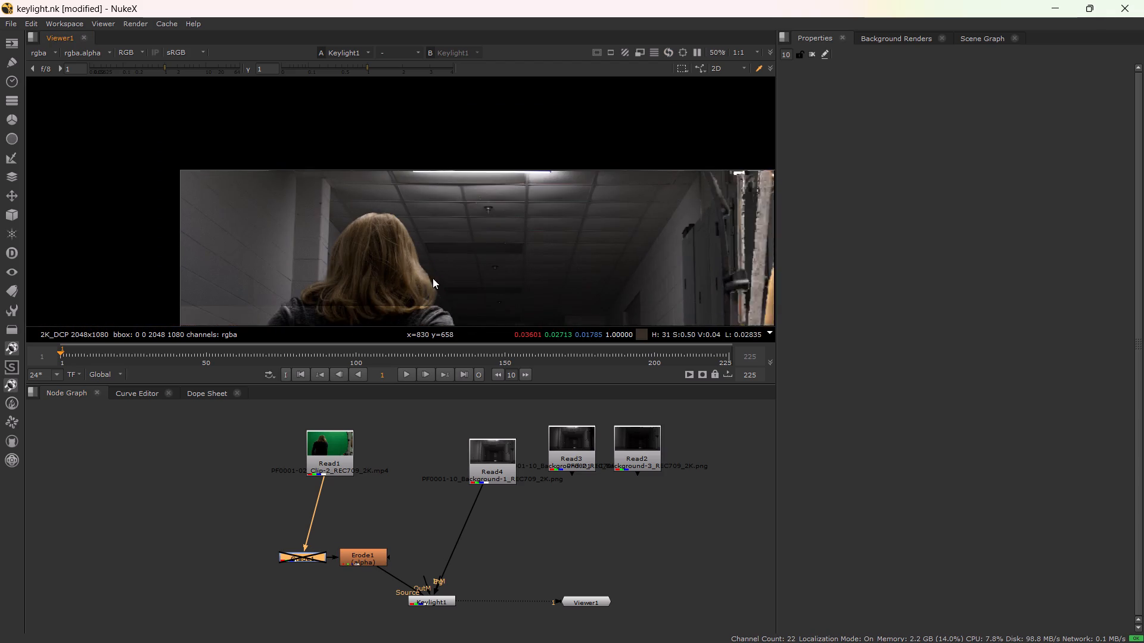
{"action": "left_click_drag", "start_coordinate": [433, 278], "coordinate": [483, 178], "text": "alt"}
{"action": "scroll", "coordinate": [478, 188], "scroll_direction": "down", "scroll_amount": 2}
{"action": "scroll", "coordinate": [525, 249], "scroll_direction": "down", "scroll_amount": 3}
{"action": "left_click_drag", "start_coordinate": [525, 249], "coordinate": [487, 238], "text": "alt"}
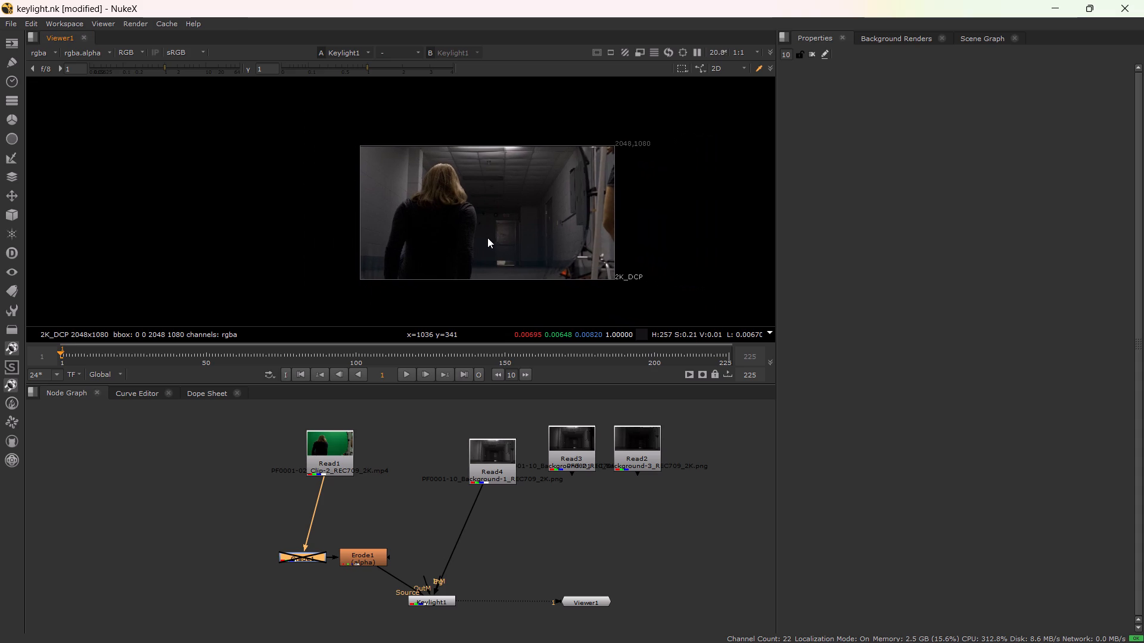
{"action": "left_click_drag", "start_coordinate": [487, 238], "coordinate": [473, 239], "text": "alt"}
{"action": "scroll", "coordinate": [452, 252], "scroll_direction": "up", "scroll_amount": 1}
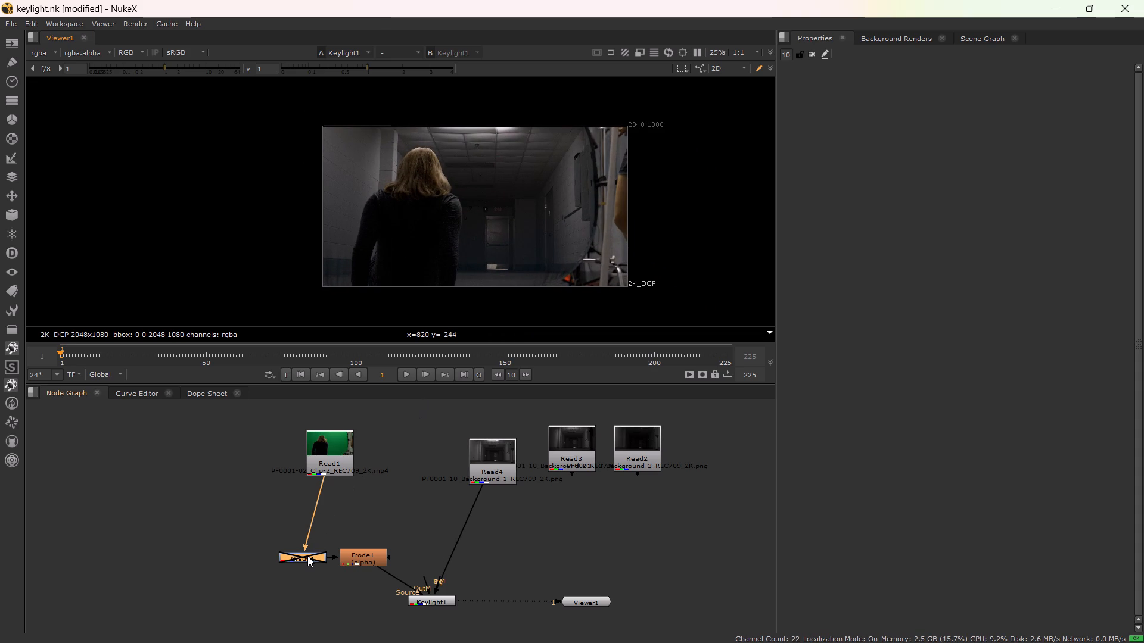
{"action": "left_click", "coordinate": [307, 556]}
{"action": "type", "text": "ddddd"}
{"action": "type", "text": "ddd"}
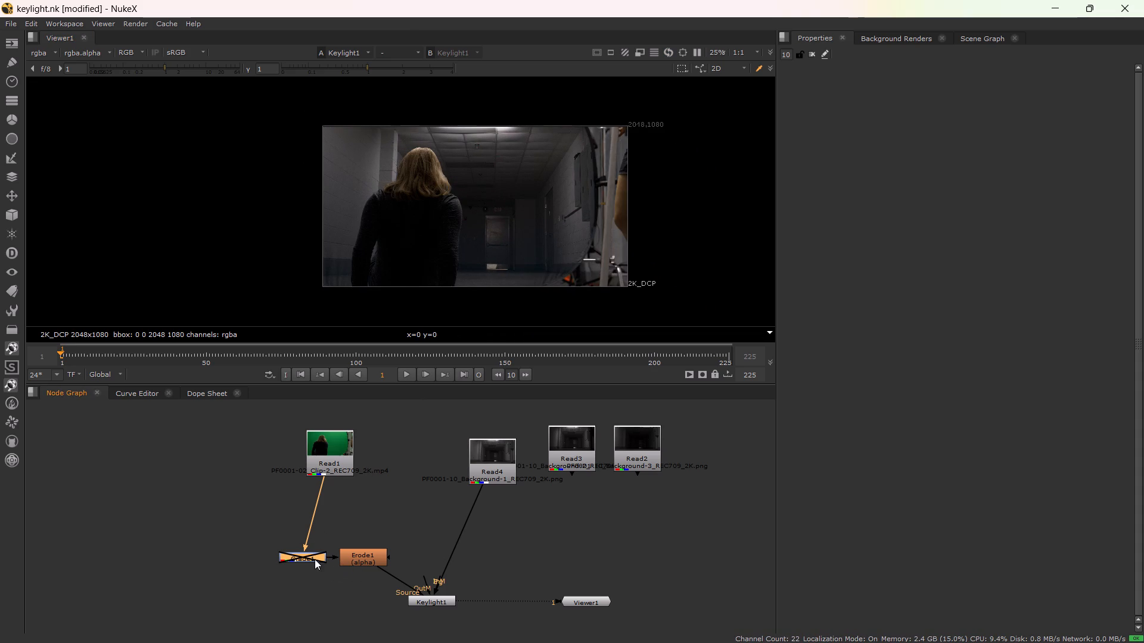
{"action": "left_click", "coordinate": [312, 556]}
Insert a Roto node directly after Read1 and place it slightly below in the node graph.
{"action": "left_click", "coordinate": [330, 425]}
{"action": "left_click", "coordinate": [334, 464]}
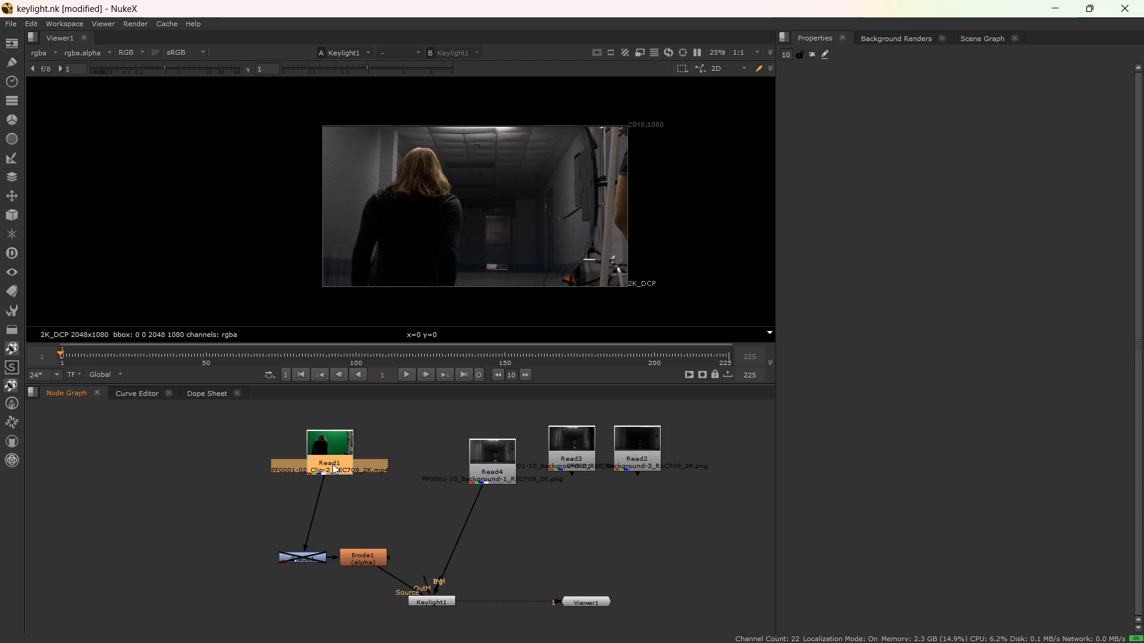
{"action": "key", "text": "r"}
{"action": "left_click", "coordinate": [794, 419]}
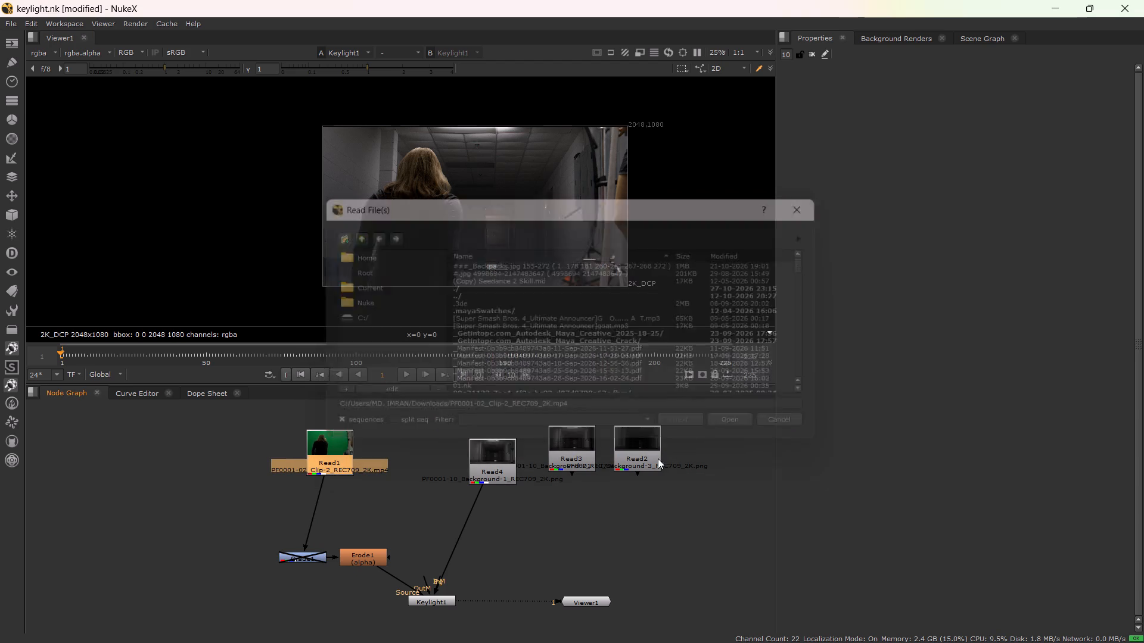
{"action": "key", "text": "o"}
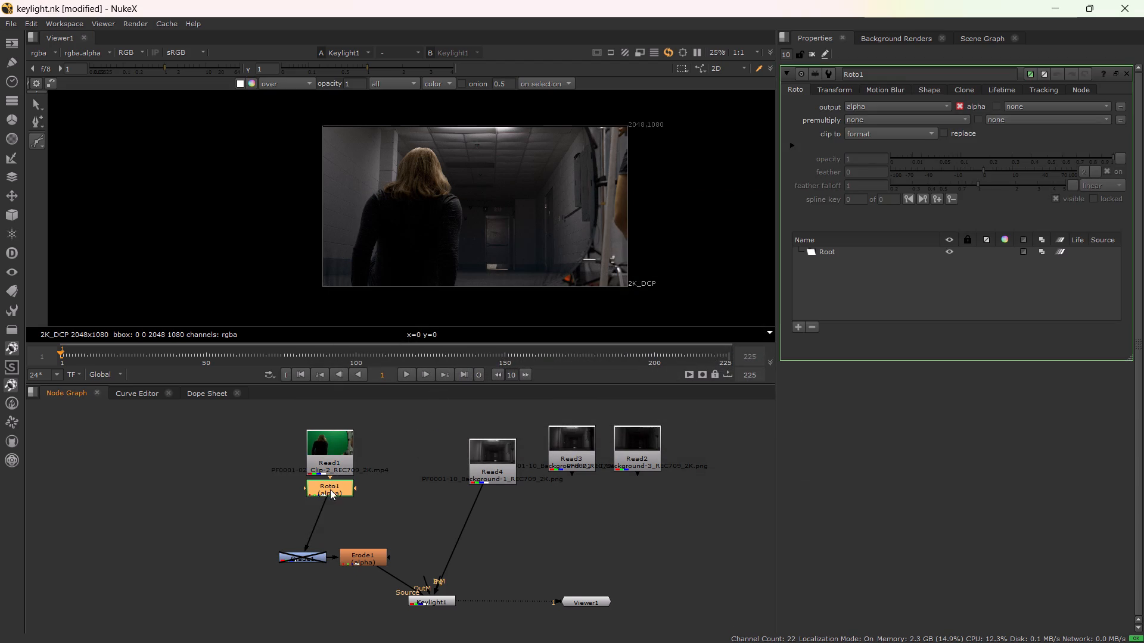
{"action": "left_click_drag", "start_coordinate": [330, 489], "coordinate": [324, 504]}
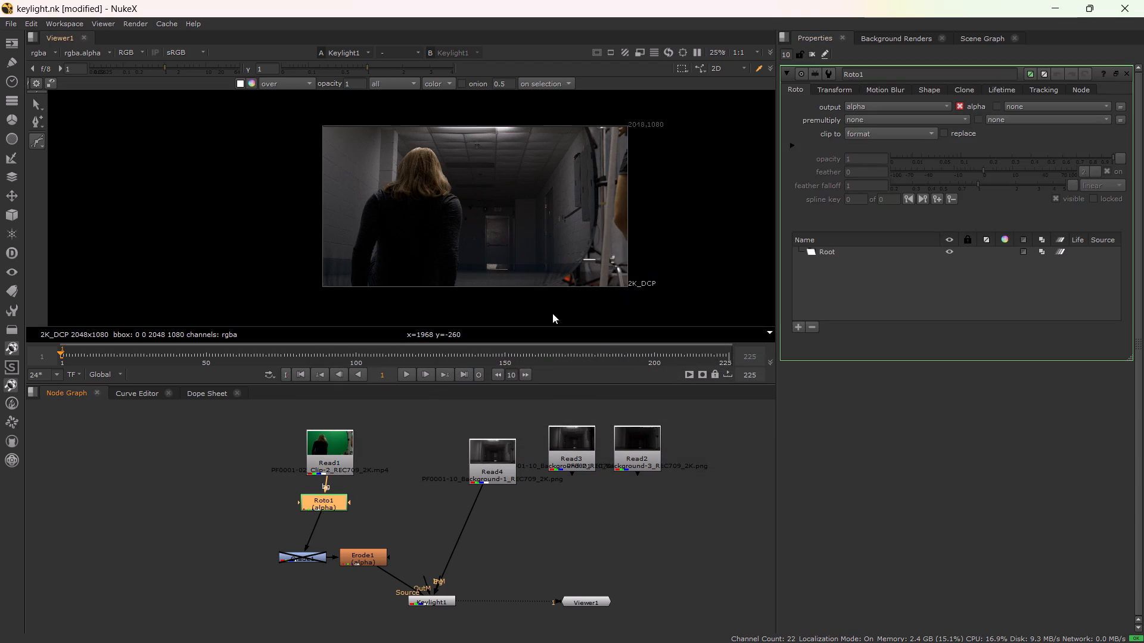
Draw a closed seven-point cusped Bezier shape loosely around the woman, extending beyond the frame edges.
{"action": "left_click", "coordinate": [39, 138]}
{"action": "left_click", "coordinate": [327, 295]}
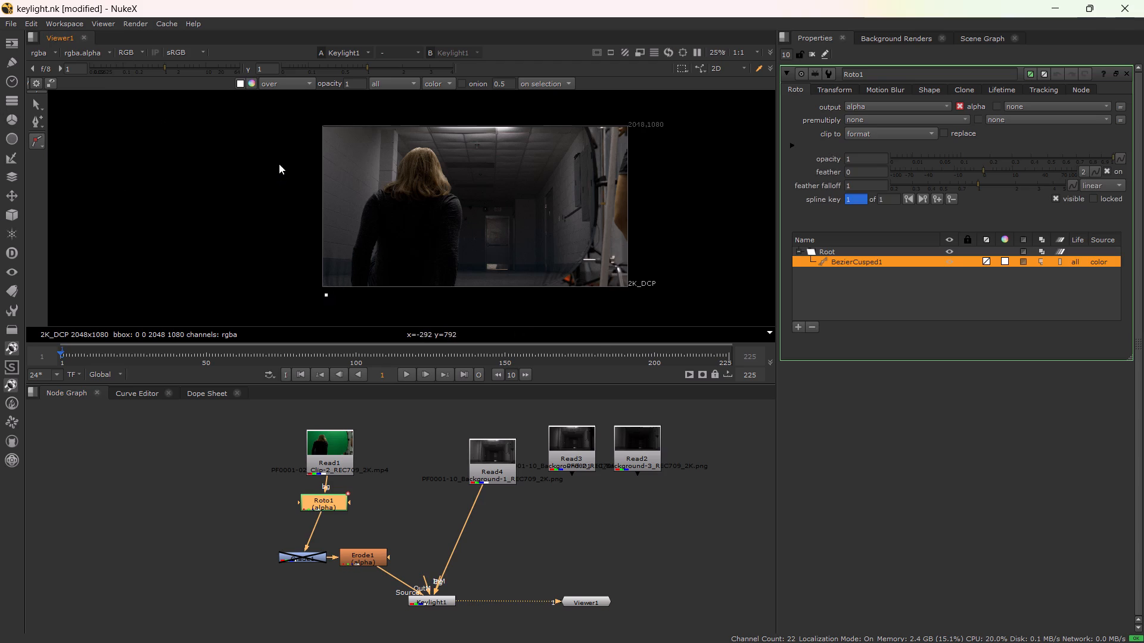
{"action": "left_click", "coordinate": [288, 195]}
{"action": "left_click", "coordinate": [331, 111]}
{"action": "left_click", "coordinate": [463, 102]}
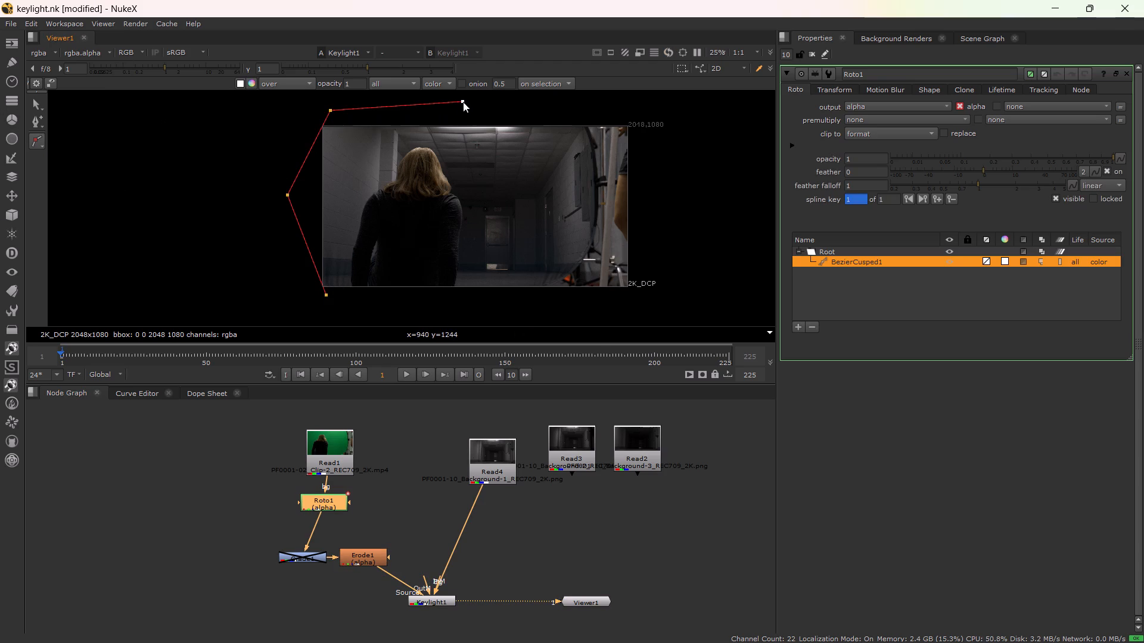
{"action": "left_click", "coordinate": [505, 208]}
{"action": "left_click", "coordinate": [521, 312]}
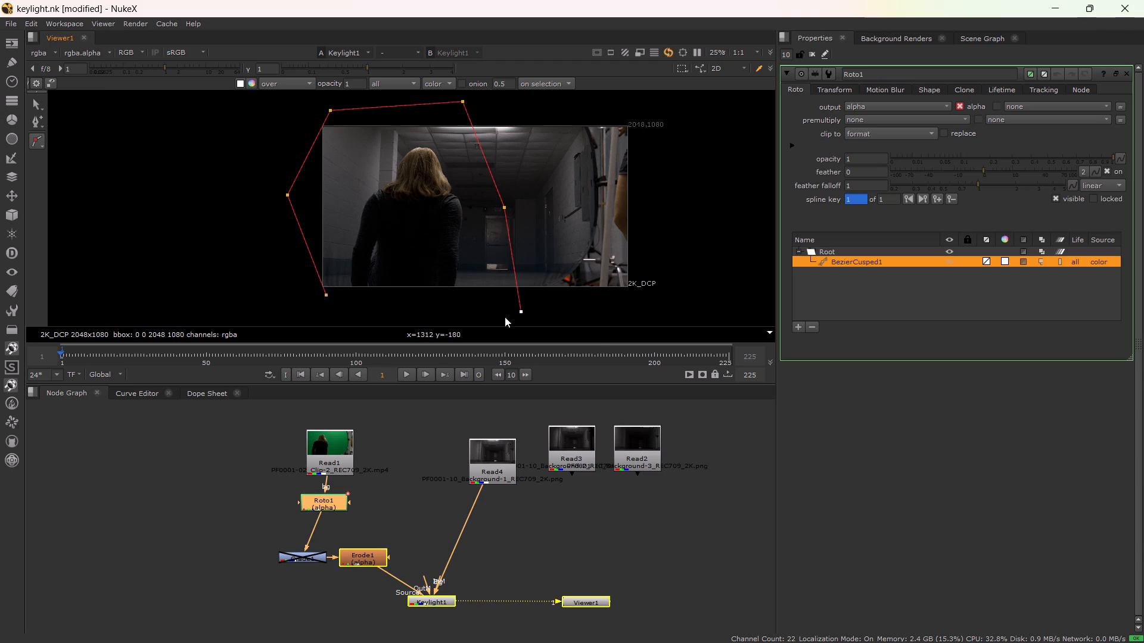
{"action": "left_click", "coordinate": [404, 320]}
{"action": "left_click", "coordinate": [327, 295]}
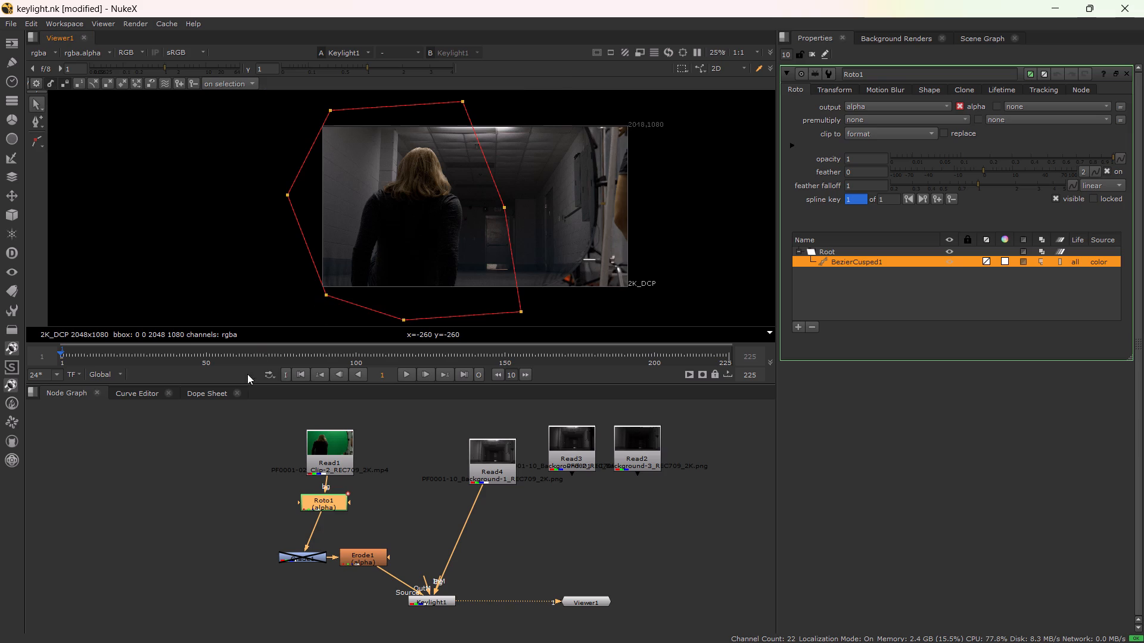
Play the shot from the first frame to check the roto shape against the woman's movement, and return to frame 1.
{"action": "left_click", "coordinate": [299, 372]}
{"action": "left_click", "coordinate": [406, 375]}
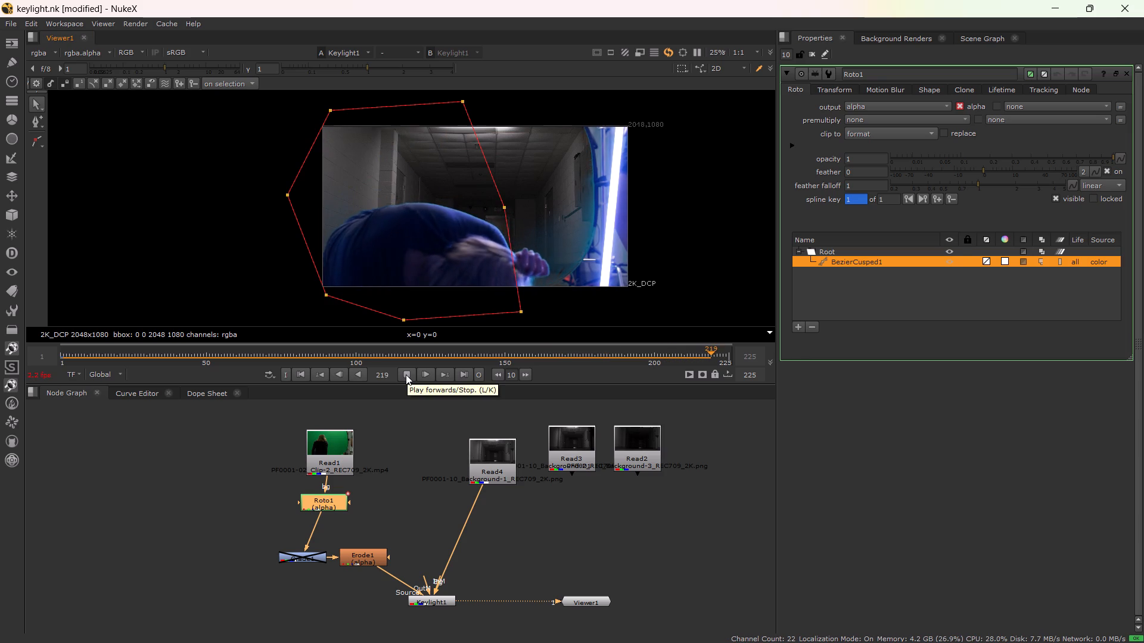
{"action": "left_click", "coordinate": [406, 374]}
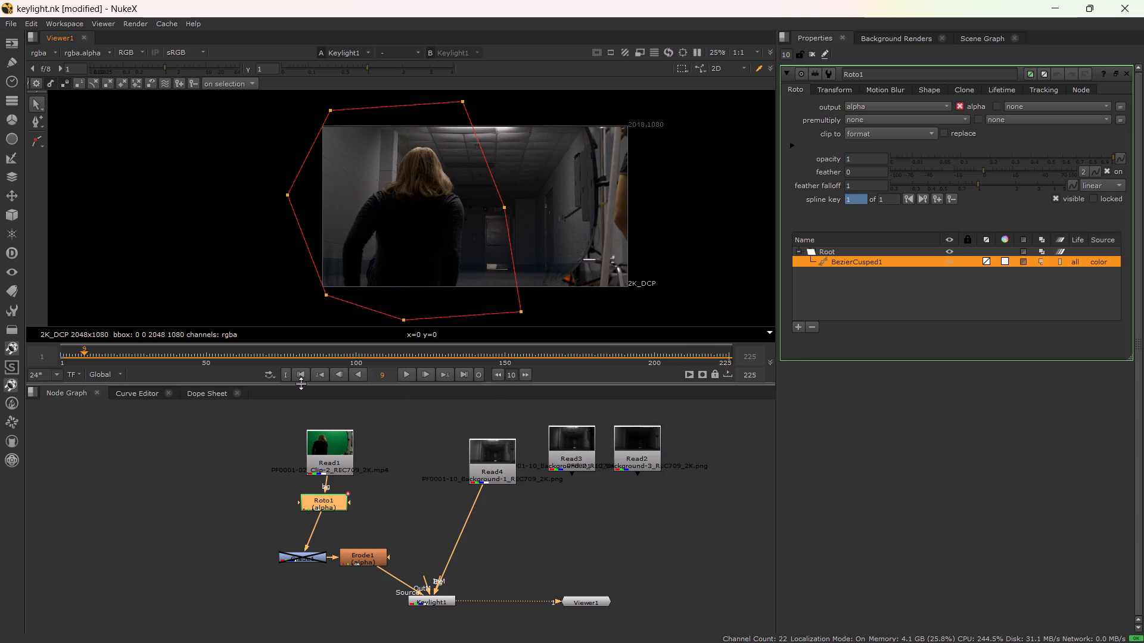
{"action": "left_click", "coordinate": [301, 375]}
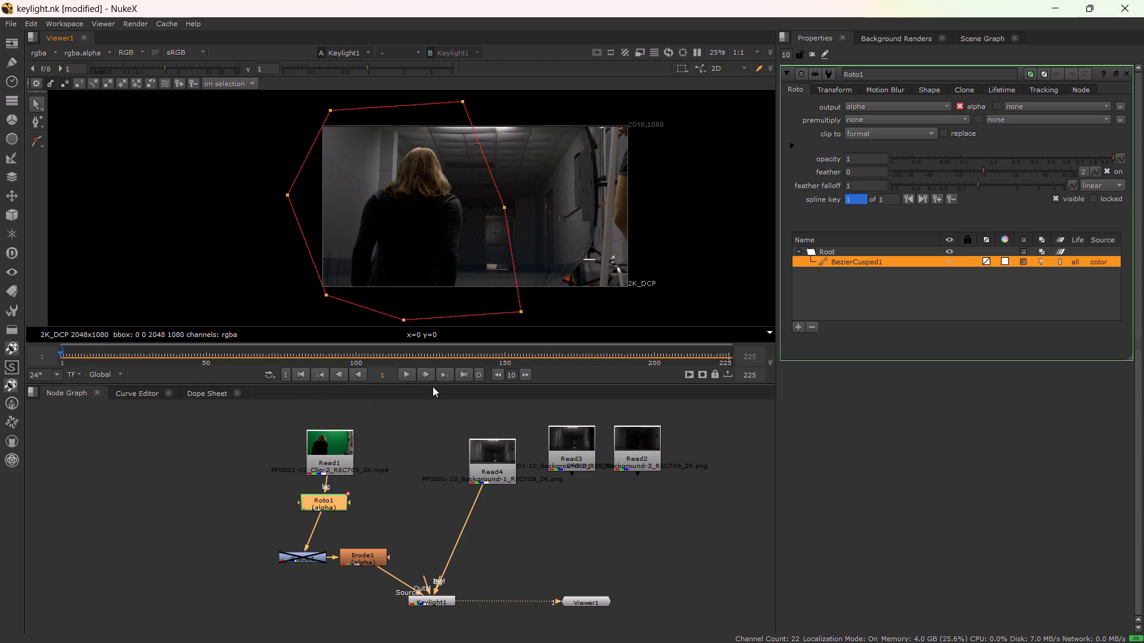
Enlarge the node graph area and show the Read1 green-screen clip in the viewer.
{"action": "left_click_drag", "start_coordinate": [426, 383], "coordinate": [425, 383]}
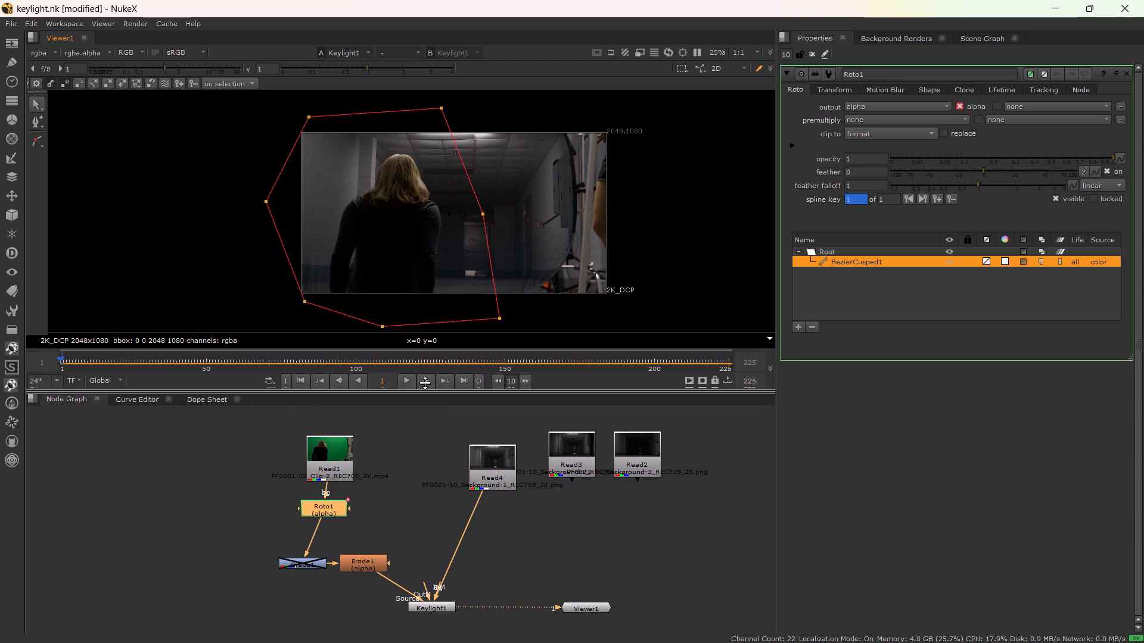
{"action": "left_click_drag", "start_coordinate": [425, 383], "coordinate": [425, 354]}
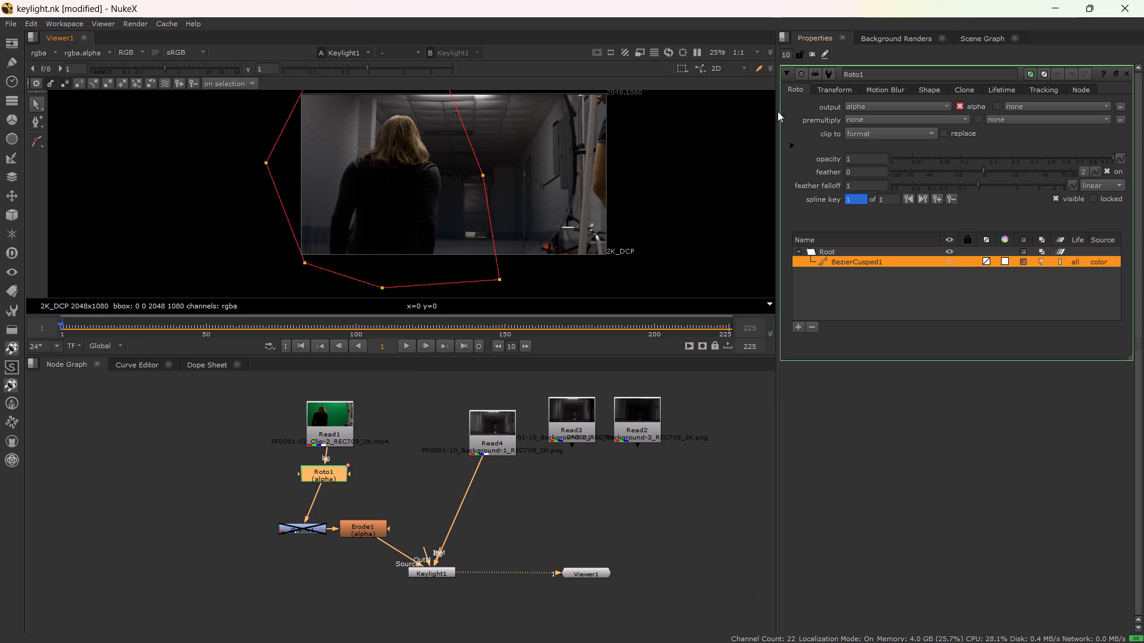
{"action": "double_click", "coordinate": [786, 71]}
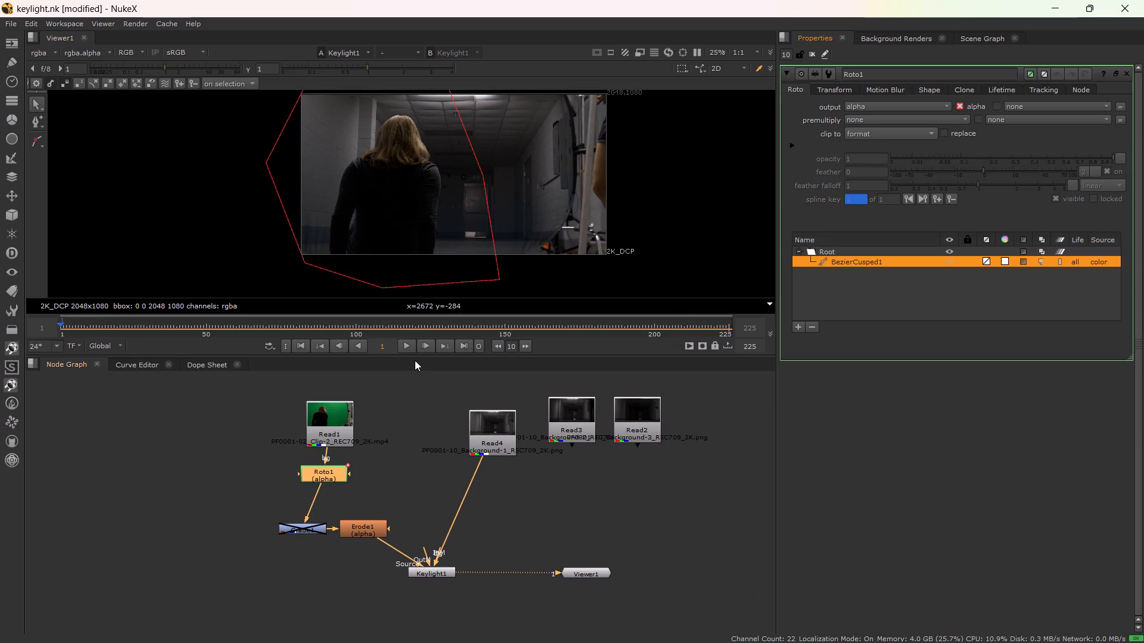
{"action": "scroll", "coordinate": [384, 212], "scroll_direction": "up", "scroll_amount": 2}
{"action": "scroll", "coordinate": [390, 207], "scroll_direction": "down", "scroll_amount": 2}
{"action": "left_click_drag", "start_coordinate": [405, 249], "coordinate": [397, 282], "text": "alt"}
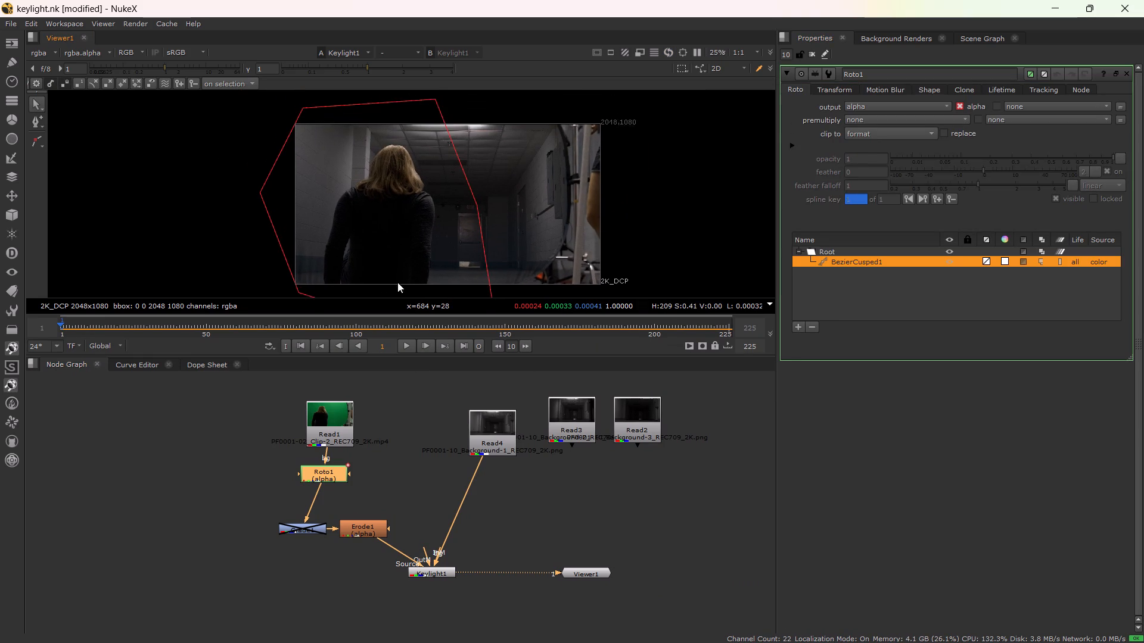
{"action": "left_click_drag", "start_coordinate": [397, 282], "coordinate": [414, 265], "text": "alt"}
{"action": "left_click", "coordinate": [346, 415]}
{"action": "key", "text": "1"}
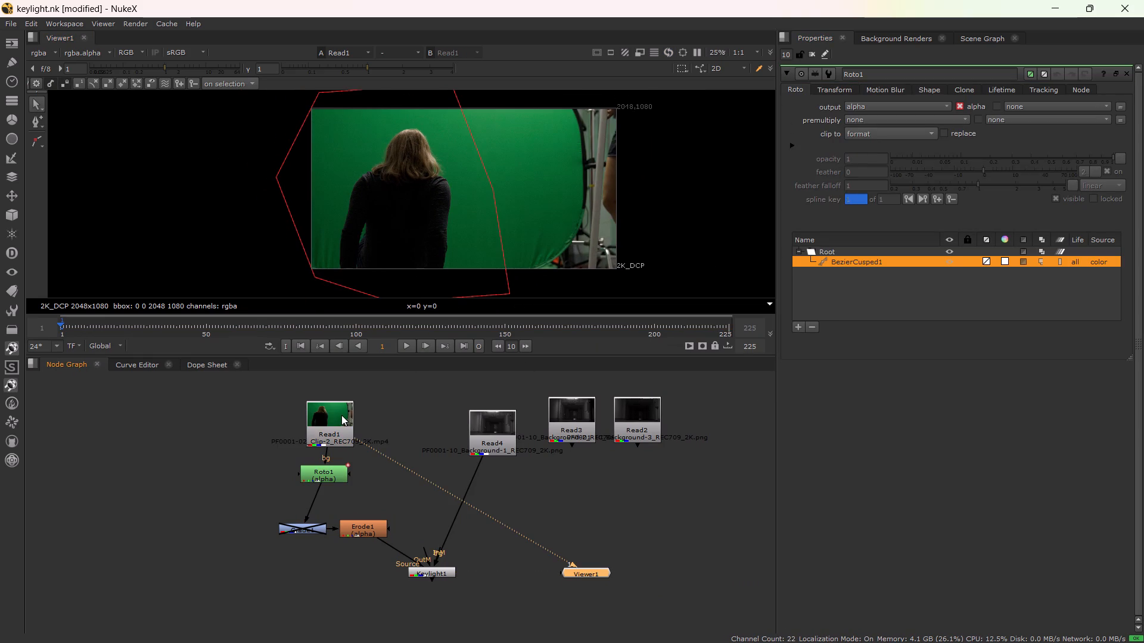
{"action": "left_click", "coordinate": [335, 414]}
{"action": "key", "text": "1"}
Show the Roto1 output in the viewer, followed by the Keylight1 composite.
{"action": "left_click", "coordinate": [318, 477]}
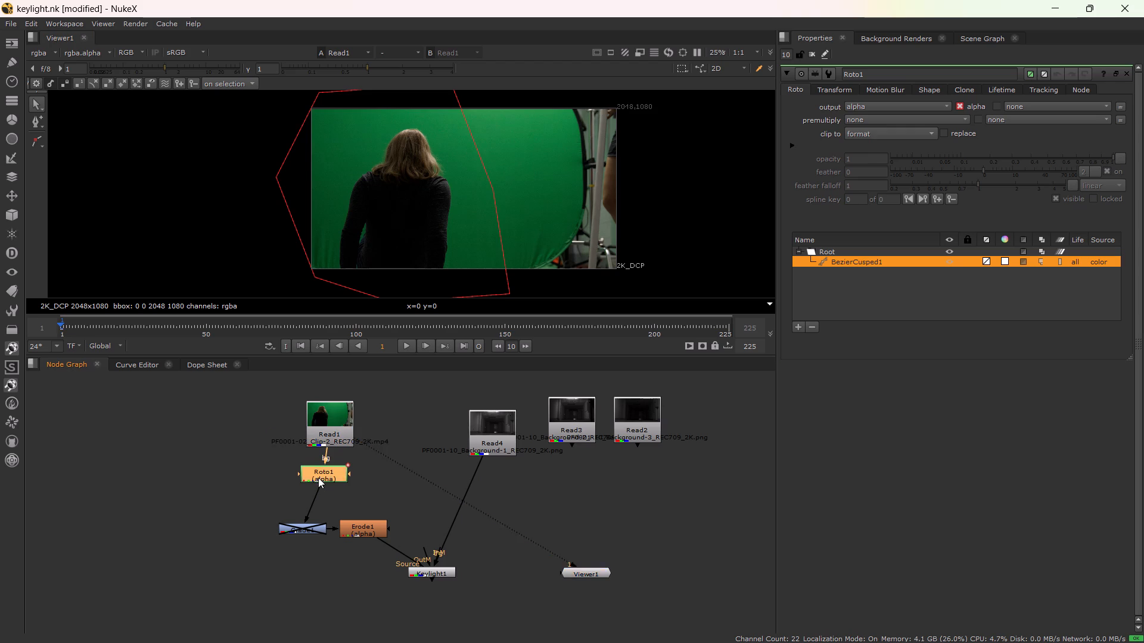
{"action": "key", "text": "1"}
{"action": "left_click", "coordinate": [318, 477]}
{"action": "key", "text": "1"}
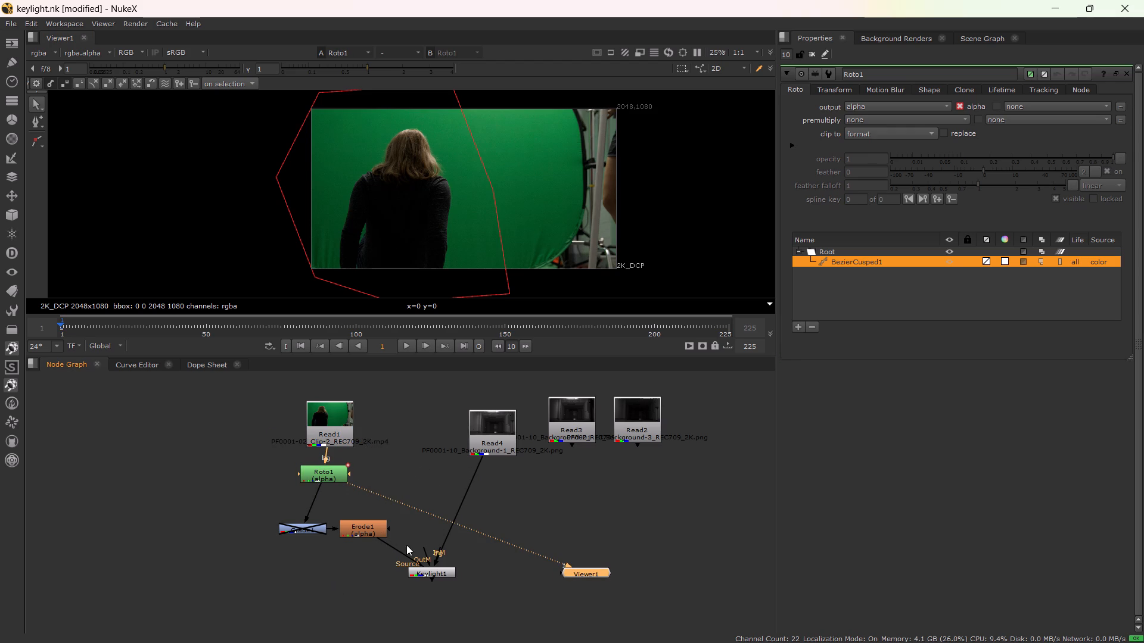
{"action": "left_click", "coordinate": [439, 570]}
{"action": "key", "text": "1"}
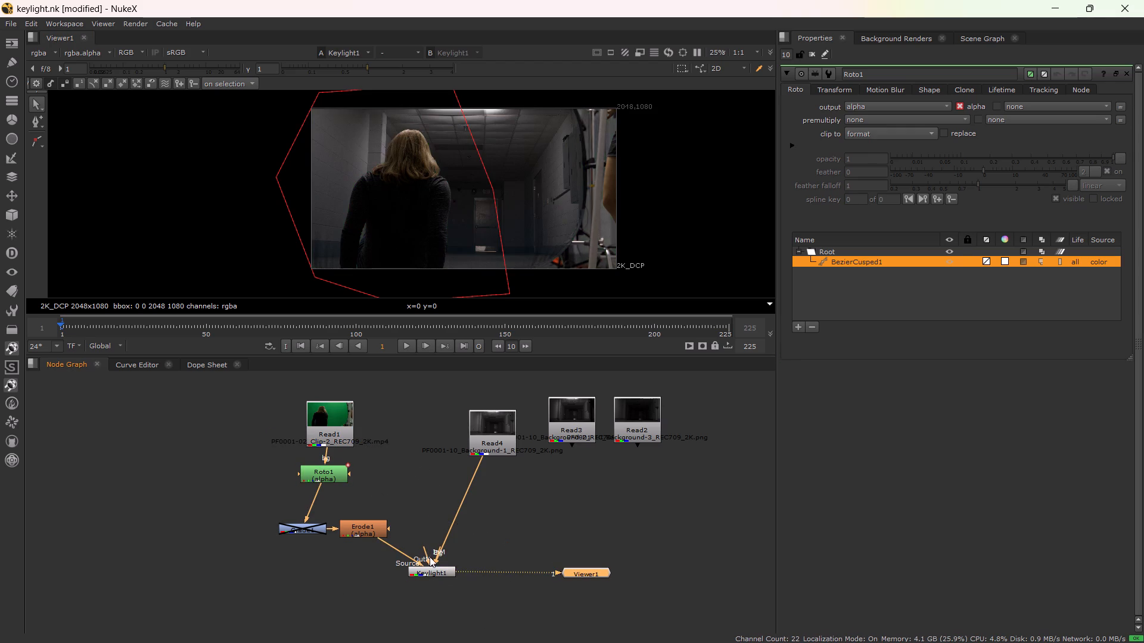
Connect Keylight1's outside matte input (OutM) to the Roto1 node.
{"action": "left_click_drag", "start_coordinate": [425, 551], "coordinate": [338, 470]}
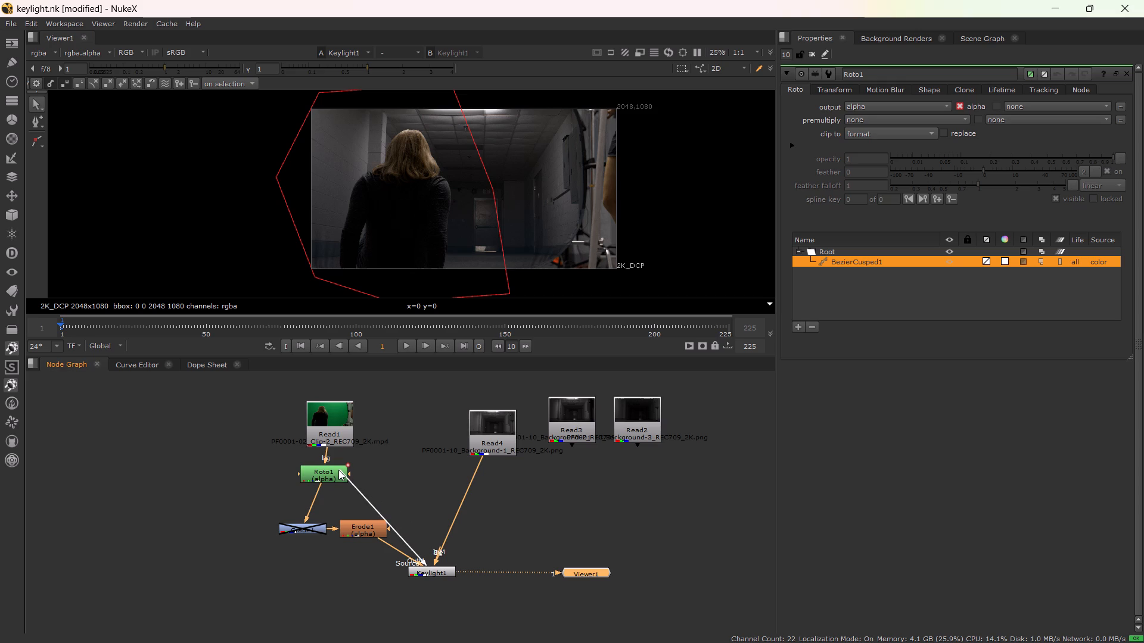
{"action": "left_click_drag", "start_coordinate": [338, 470], "coordinate": [335, 470]}
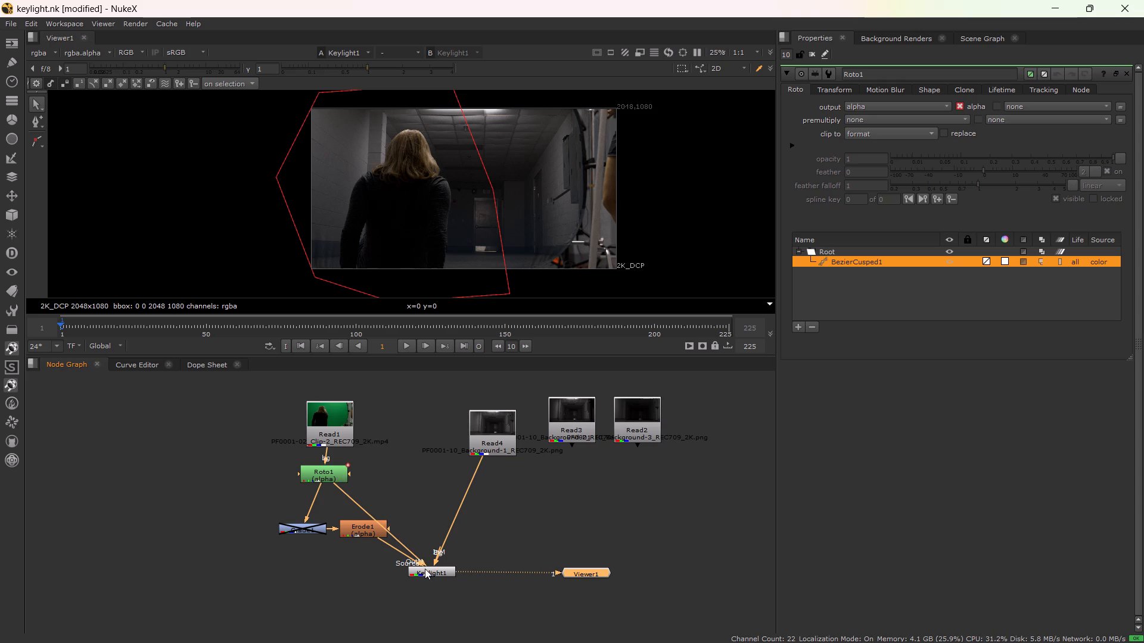
Auto-arrange the connected nodes from Read1 through Roto1 and Erode1 to Keylight1, and save the script.
{"action": "left_click_drag", "start_coordinate": [425, 568], "coordinate": [461, 566]}
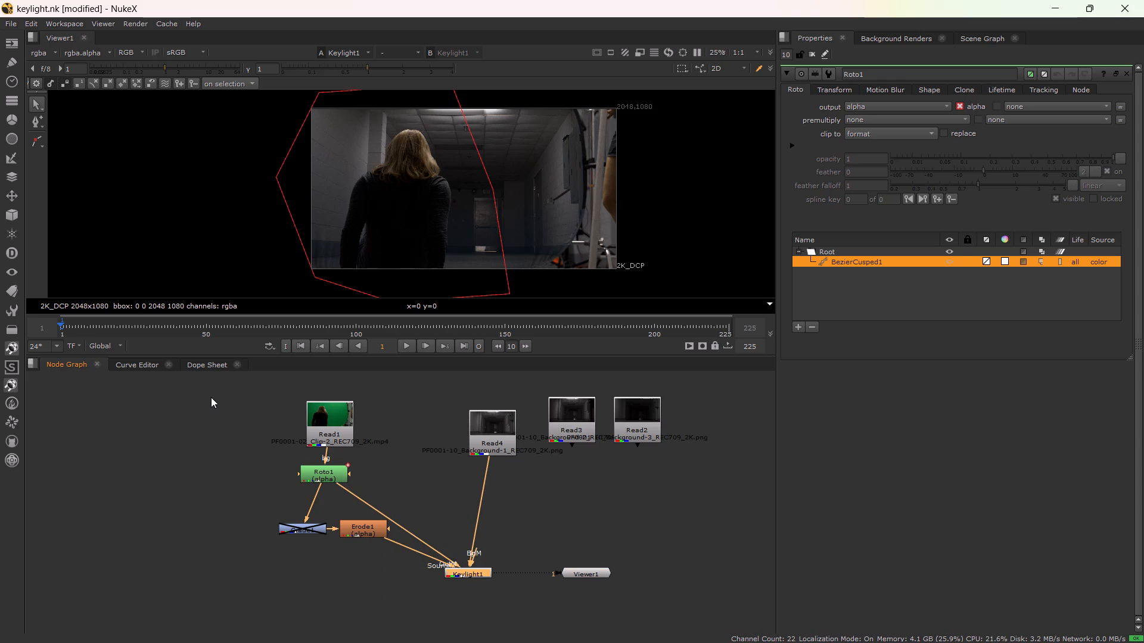
{"action": "left_click_drag", "start_coordinate": [211, 397], "coordinate": [513, 633]}
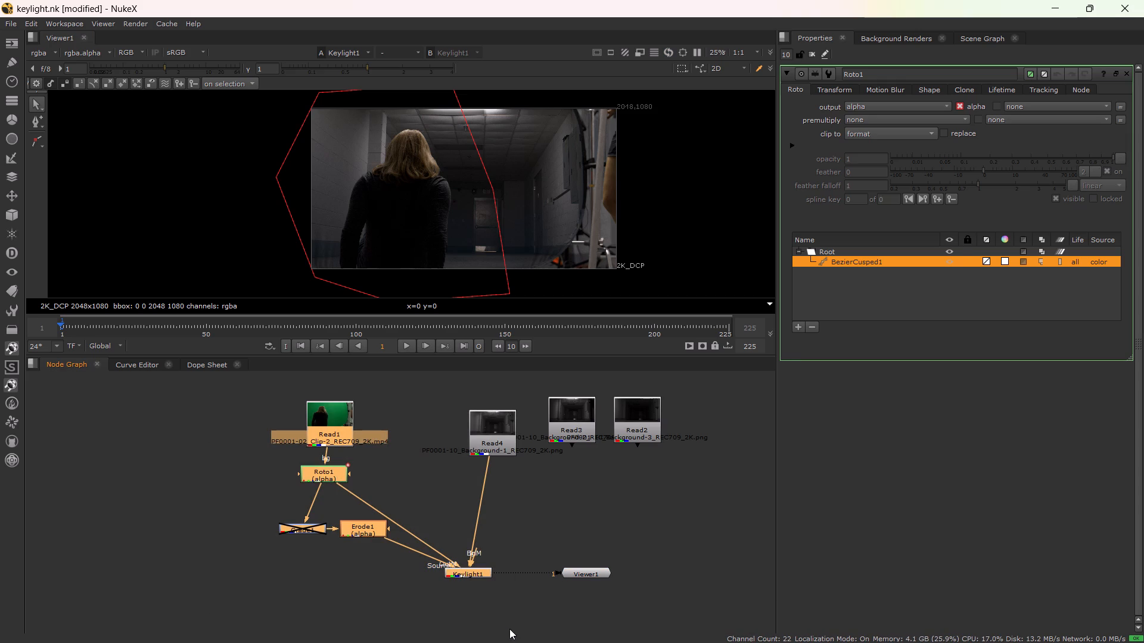
{"action": "key", "text": "l"}
{"action": "scroll", "coordinate": [371, 501], "scroll_direction": "up", "scroll_amount": 1}
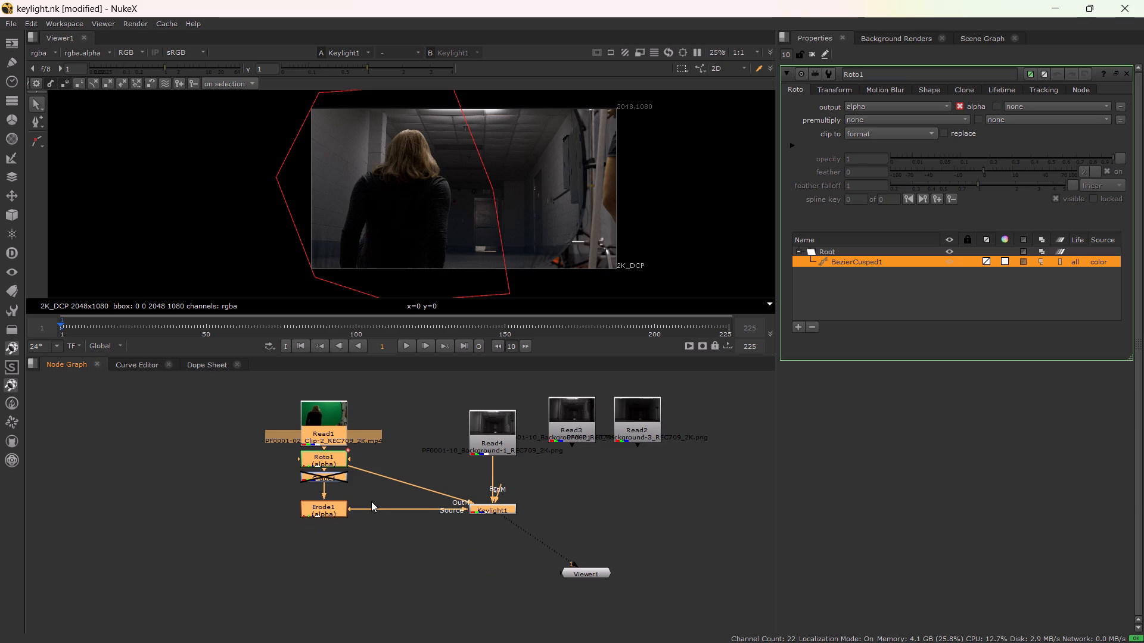
{"action": "scroll", "coordinate": [371, 501], "scroll_direction": "up", "scroll_amount": 1}
{"action": "left_click", "coordinate": [403, 573]}
{"action": "key", "text": "ctrl+s"}
Space out the node graph by lowering Keylight1, Erode1, the disabled node above it and Roto1.
{"action": "scroll", "coordinate": [403, 573], "scroll_direction": "down", "scroll_amount": 2}
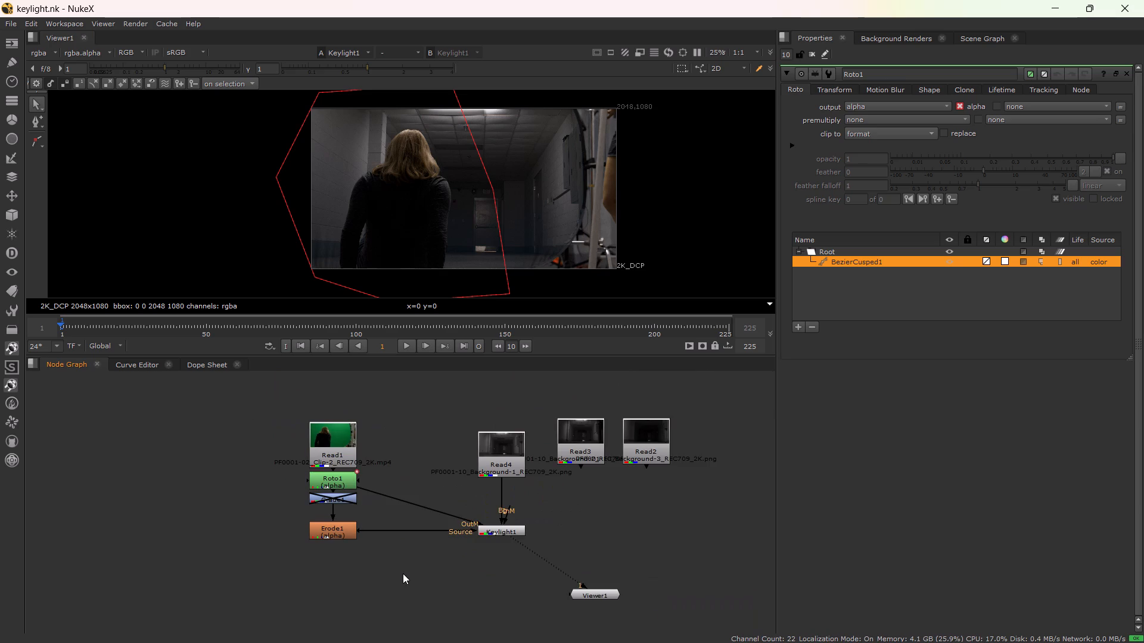
{"action": "left_click_drag", "start_coordinate": [510, 531], "coordinate": [514, 559]}
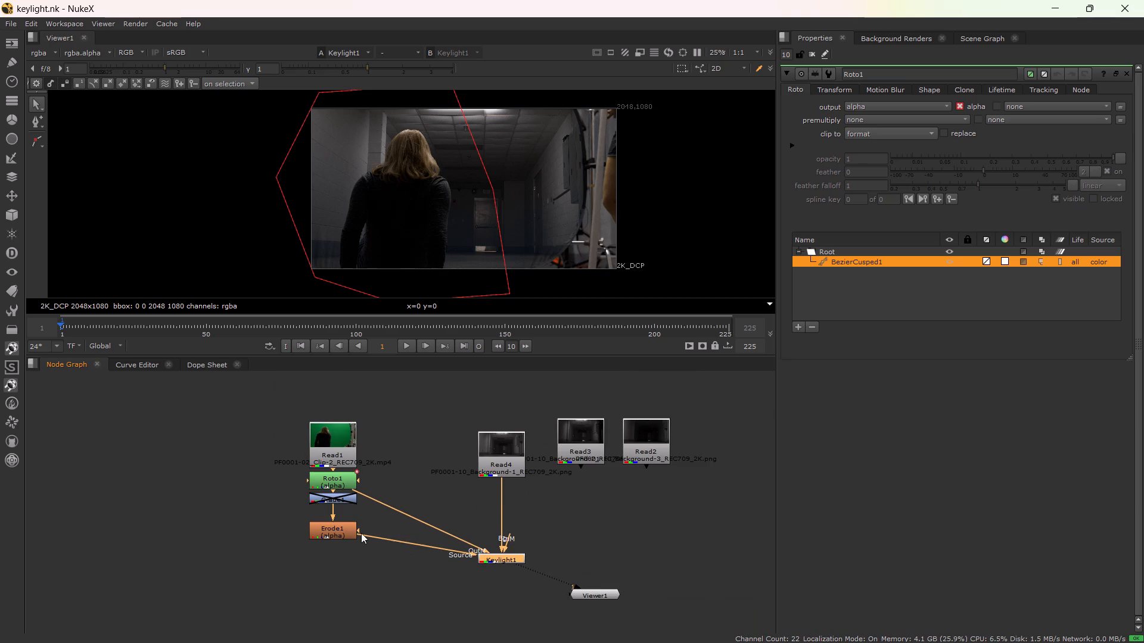
{"action": "left_click_drag", "start_coordinate": [340, 528], "coordinate": [338, 580]}
{"action": "left_click_drag", "start_coordinate": [334, 495], "coordinate": [334, 527]}
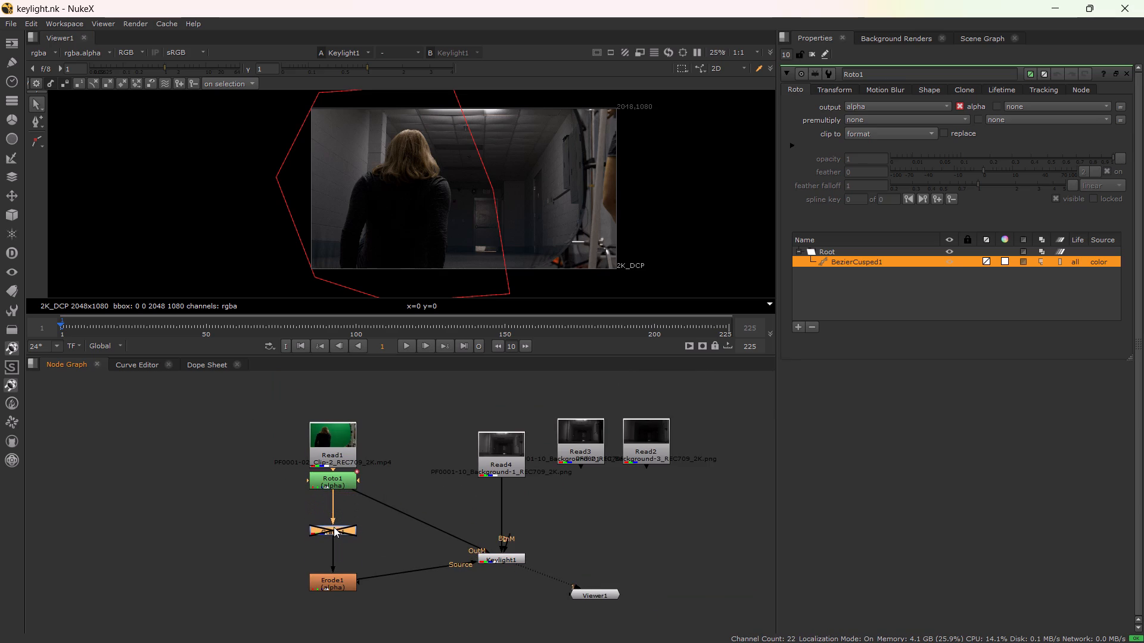
{"action": "left_click_drag", "start_coordinate": [334, 527], "coordinate": [333, 527]}
{"action": "left_click_drag", "start_coordinate": [334, 482], "coordinate": [334, 505]}
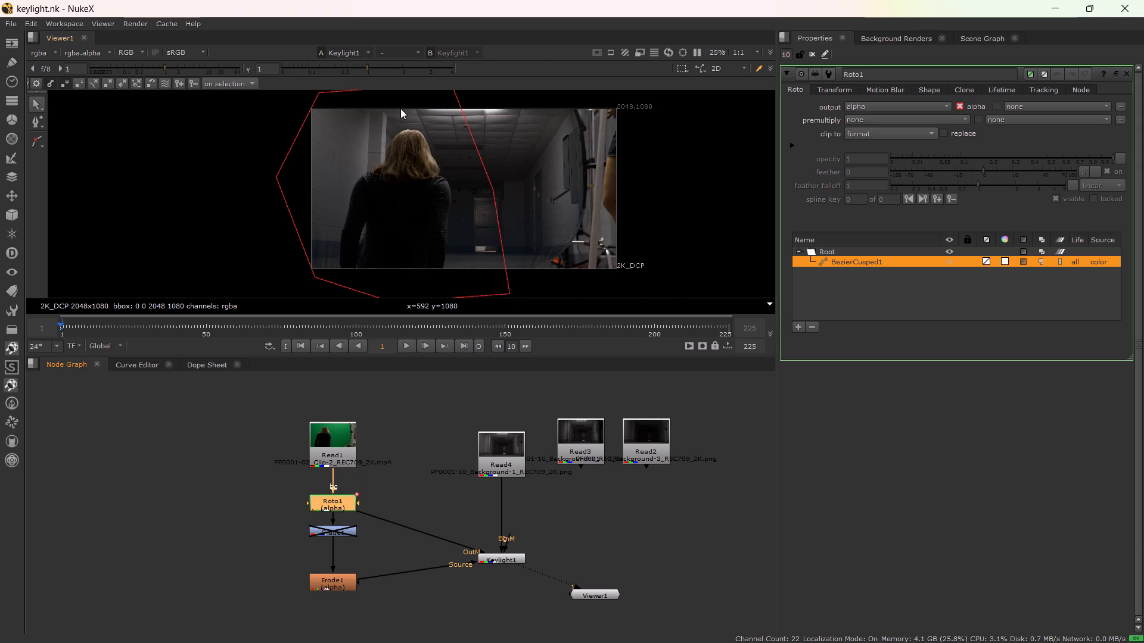
Examine the edge of the woman's hair up close with Erode1 switched off and on.
{"action": "scroll", "coordinate": [400, 110], "scroll_direction": "up", "scroll_amount": 6}
{"action": "scroll", "coordinate": [422, 170], "scroll_direction": "up", "scroll_amount": 6}
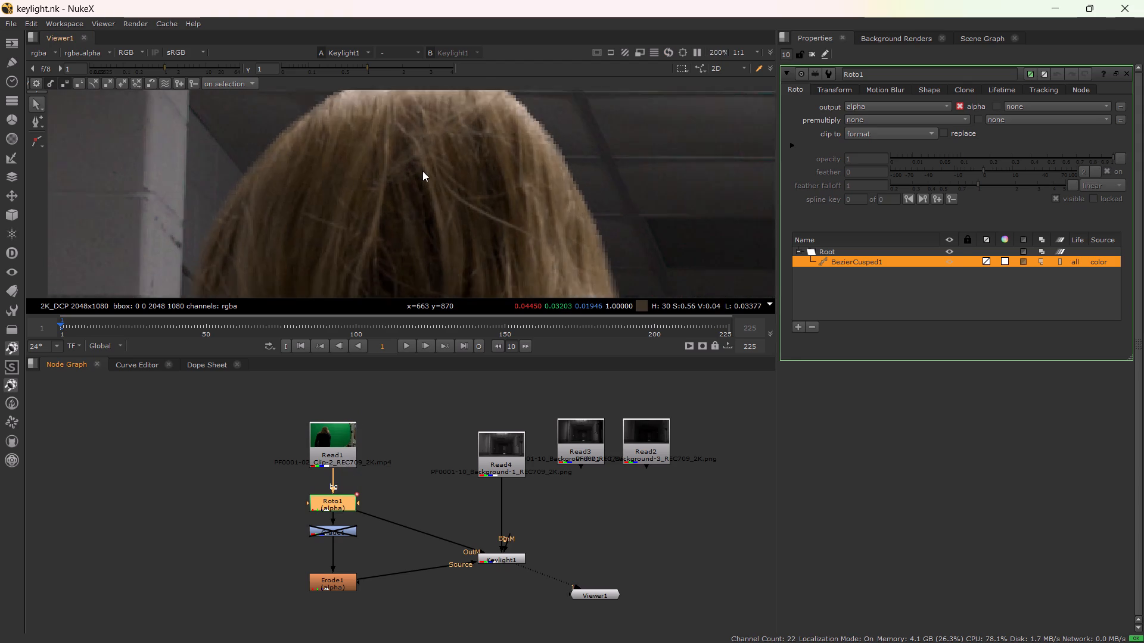
{"action": "scroll", "coordinate": [422, 171], "scroll_direction": "up", "scroll_amount": 2}
{"action": "scroll", "coordinate": [422, 174], "scroll_direction": "down", "scroll_amount": 2}
{"action": "scroll", "coordinate": [532, 173], "scroll_direction": "up", "scroll_amount": 2}
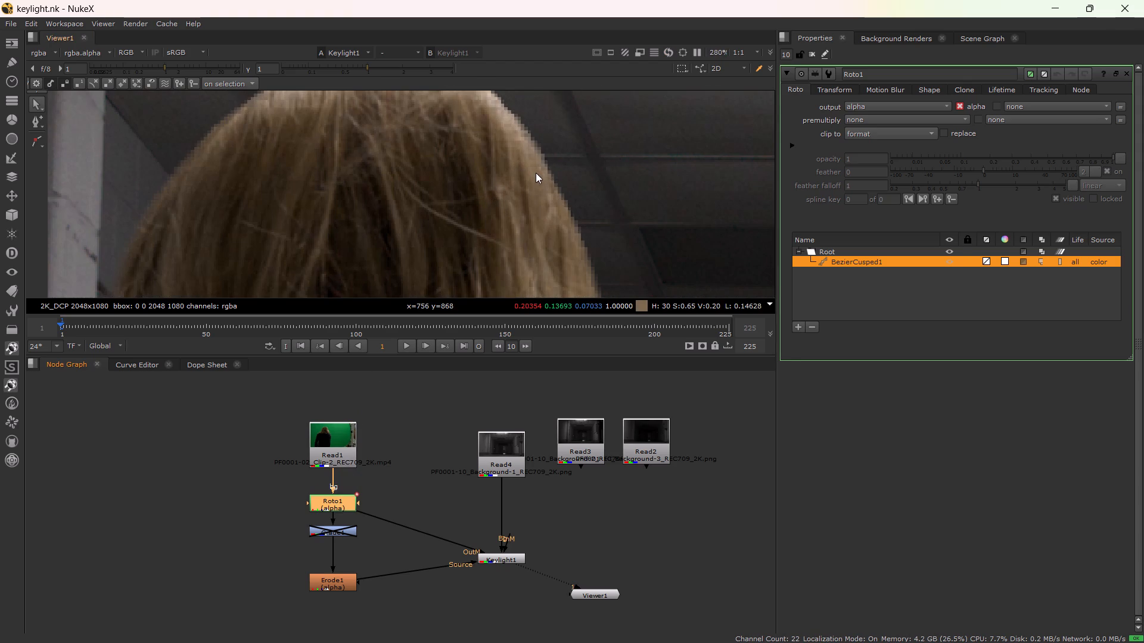
{"action": "left_click", "coordinate": [333, 578]}
{"action": "type", "text": "dd"}
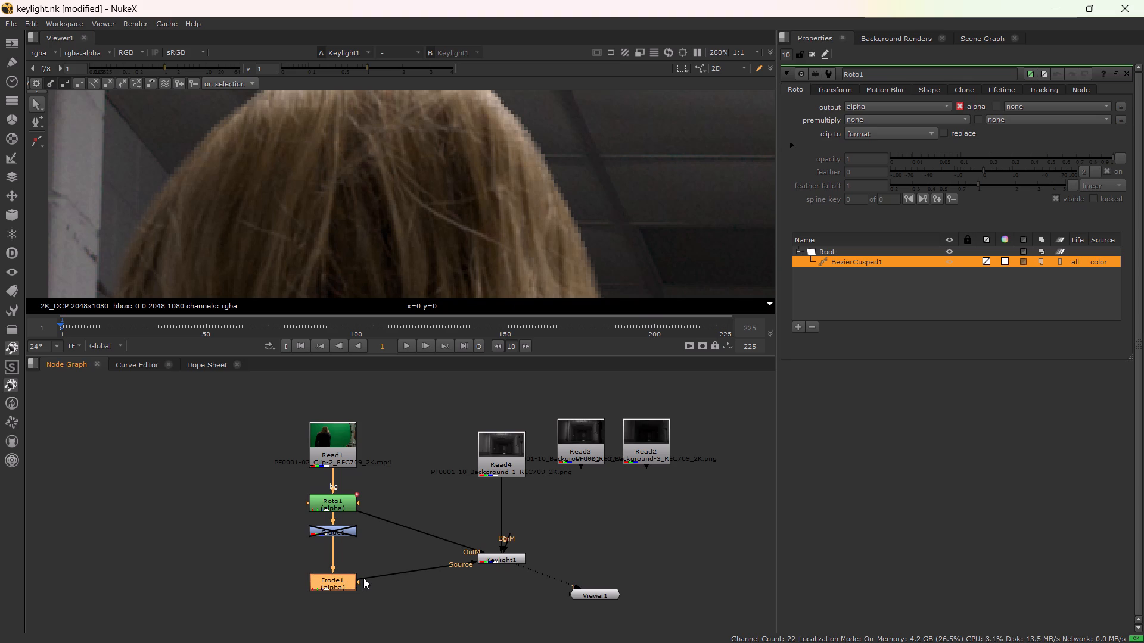
Insert an EdgeBlur node between Erode1 and Keylight1 and place it beside Erode1.
{"action": "key", "text": "Tab"}
{"action": "type", "text": "edge"}
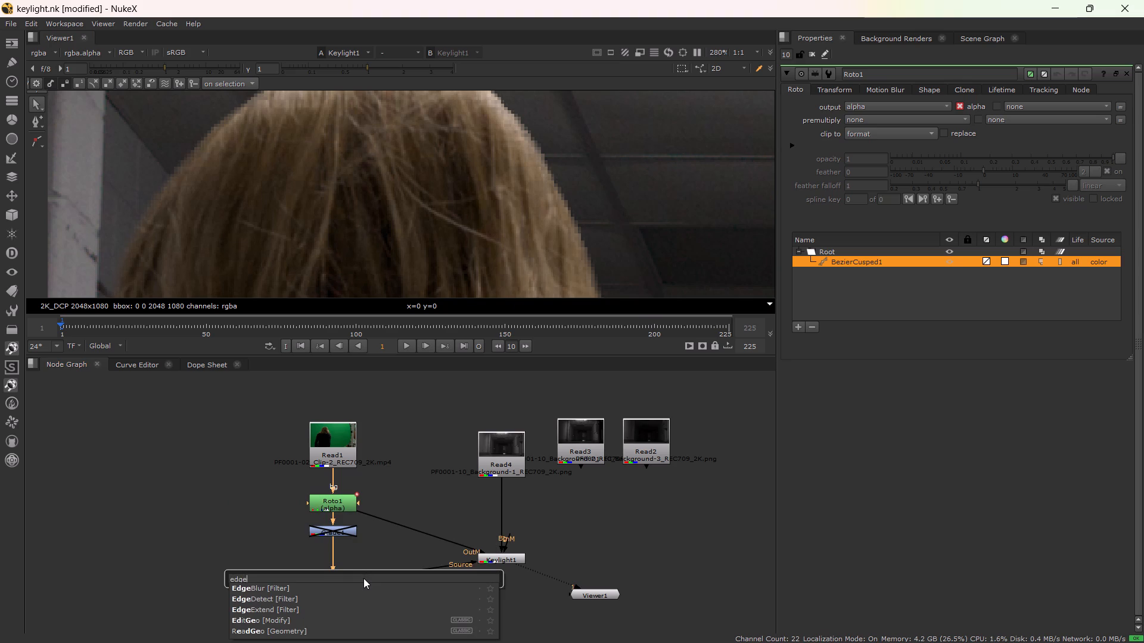
{"action": "key", "text": "Down"}
{"action": "key", "text": "Return"}
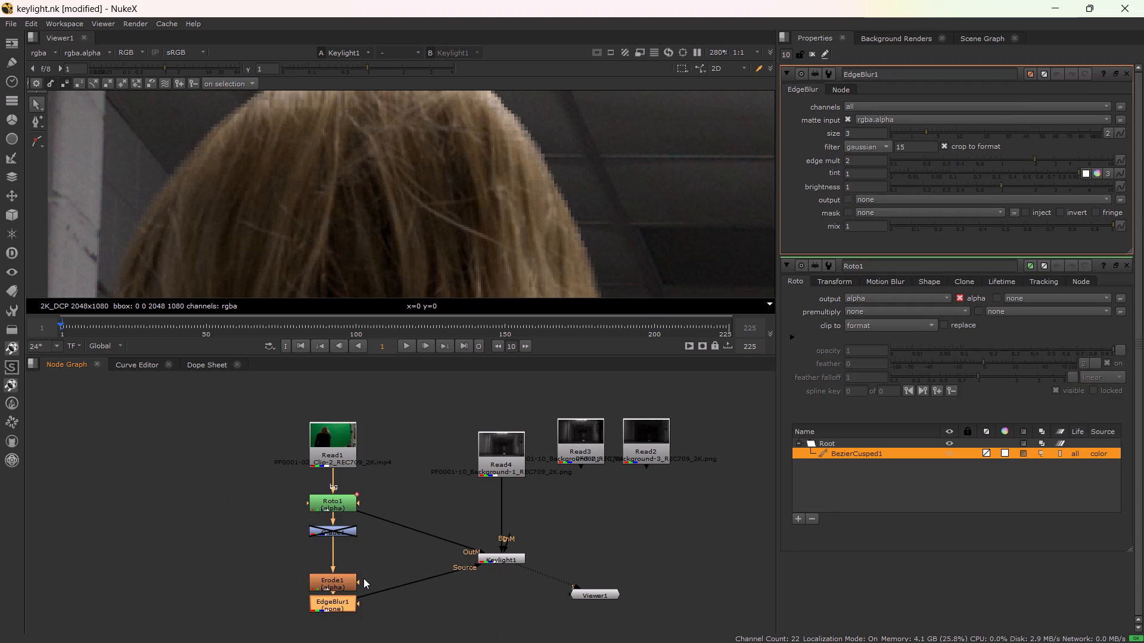
{"action": "left_click_drag", "start_coordinate": [325, 608], "coordinate": [403, 597]}
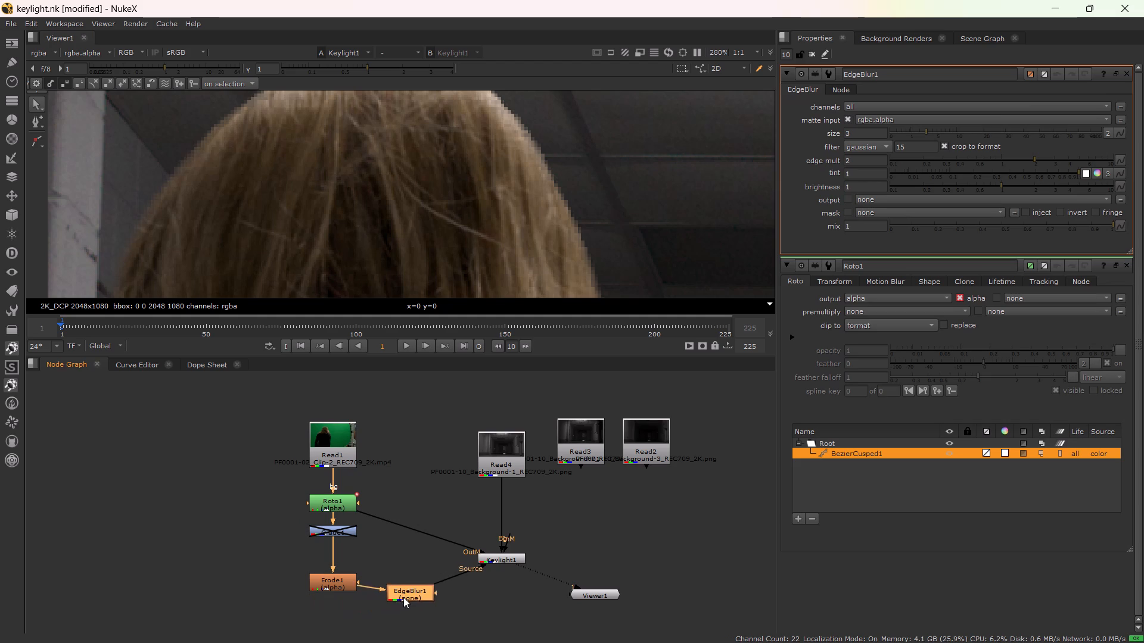
{"action": "left_click_drag", "start_coordinate": [403, 597], "coordinate": [408, 589]}
Compare the hair edge closely with EdgeBlur1 disabled and enabled.
{"action": "key", "text": "d"}
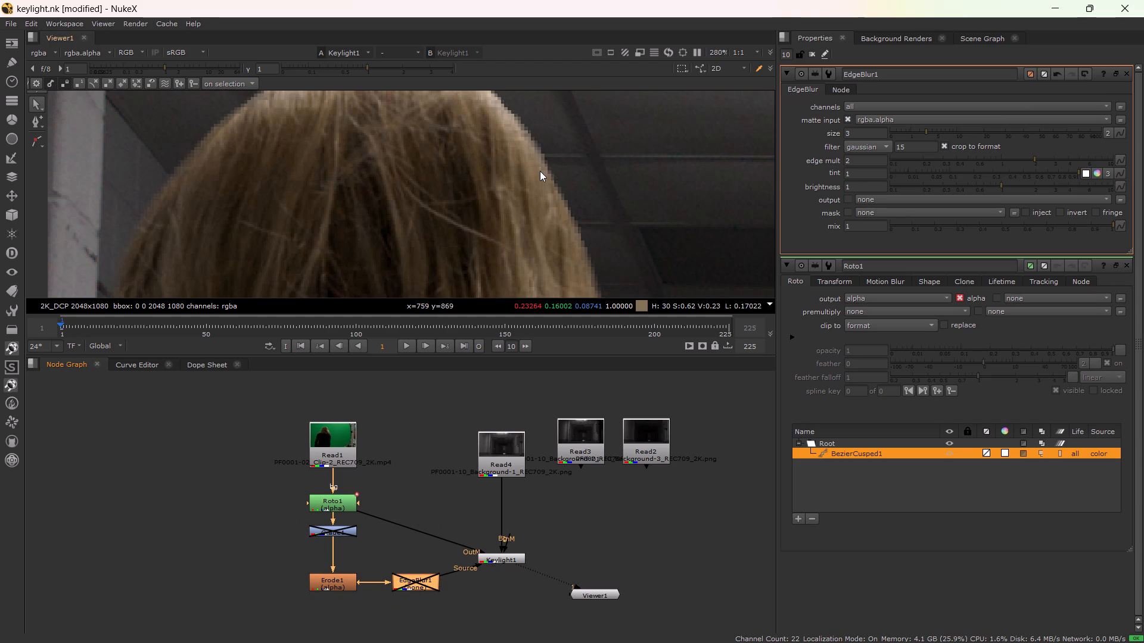
{"action": "scroll", "coordinate": [540, 171], "scroll_direction": "up", "scroll_amount": 4}
{"action": "key", "text": "d"}
{"action": "type", "text": "dddd"}
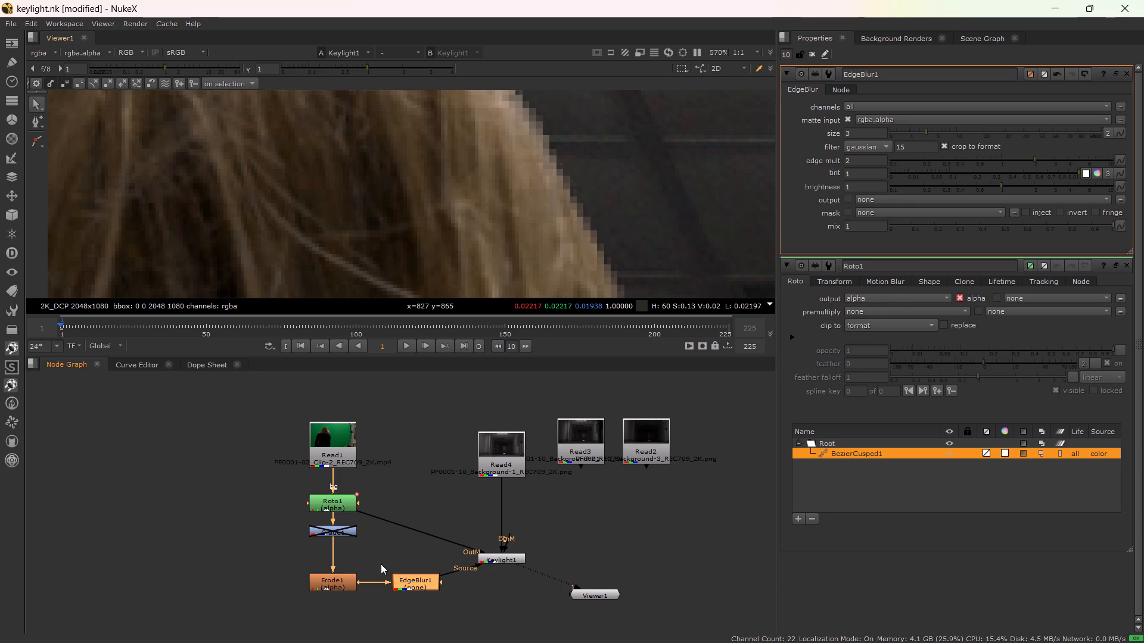
Increase EdgeBlur1's blur size to 46.5 while checking the hair edge.
{"action": "double_click", "coordinate": [419, 578]}
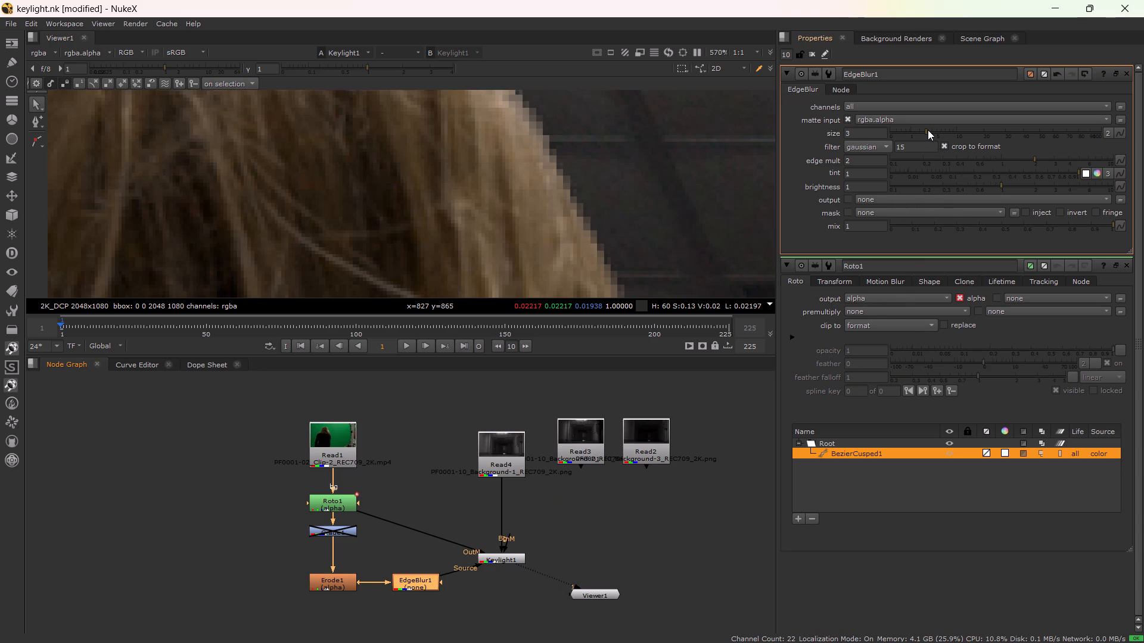
{"action": "left_click_drag", "start_coordinate": [928, 130], "coordinate": [969, 130]}
{"action": "left_click_drag", "start_coordinate": [962, 130], "coordinate": [946, 134]}
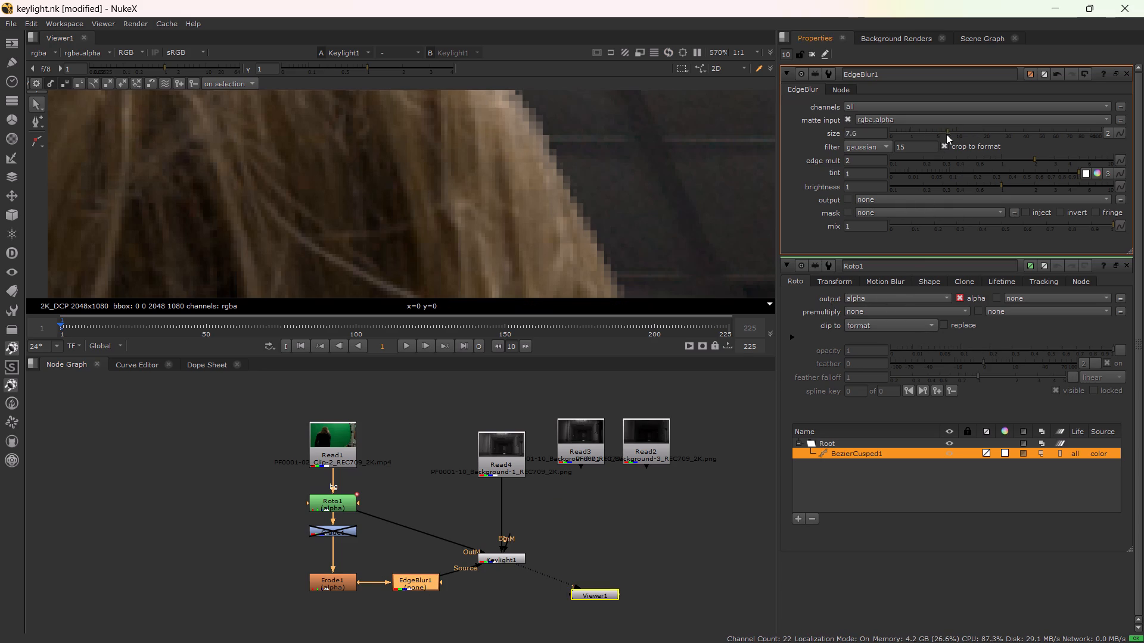
{"action": "left_click_drag", "start_coordinate": [946, 134], "coordinate": [962, 155]}
{"action": "scroll", "coordinate": [580, 196], "scroll_direction": "down", "scroll_amount": 4}
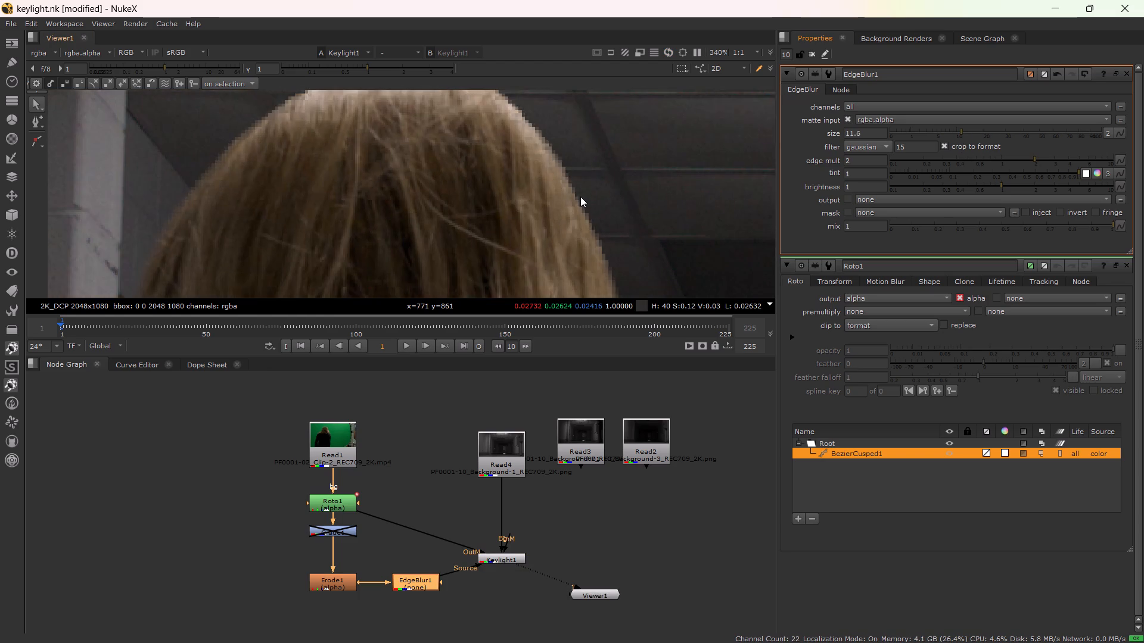
{"action": "scroll", "coordinate": [580, 196], "scroll_direction": "down", "scroll_amount": 2}
{"action": "left_click_drag", "start_coordinate": [963, 131], "coordinate": [975, 130]}
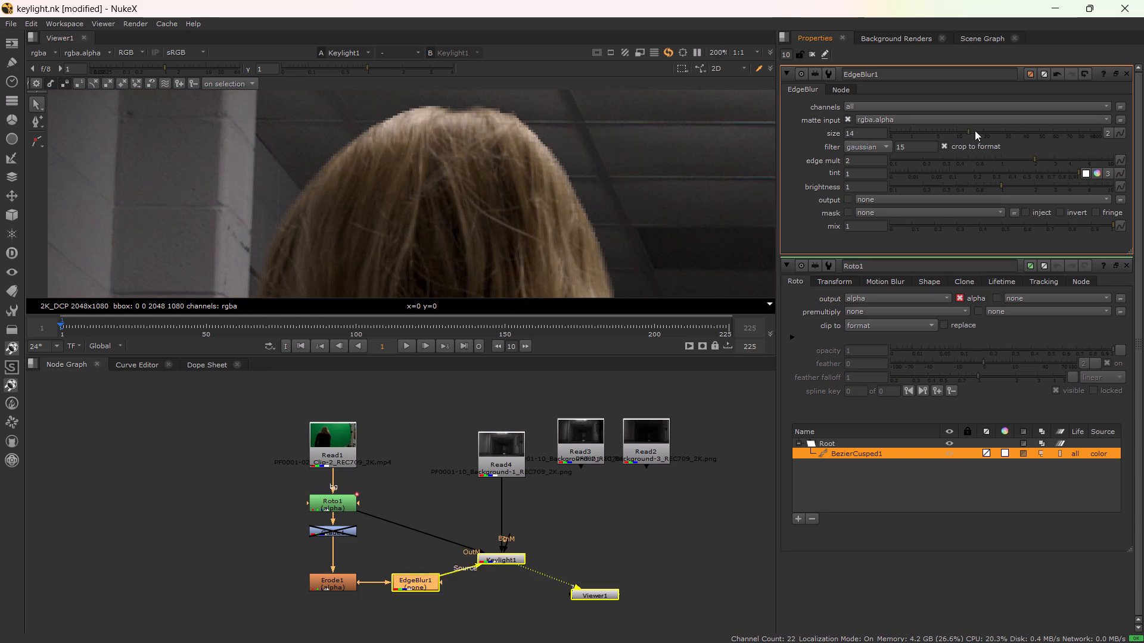
{"action": "left_click_drag", "start_coordinate": [975, 130], "coordinate": [1033, 167]}
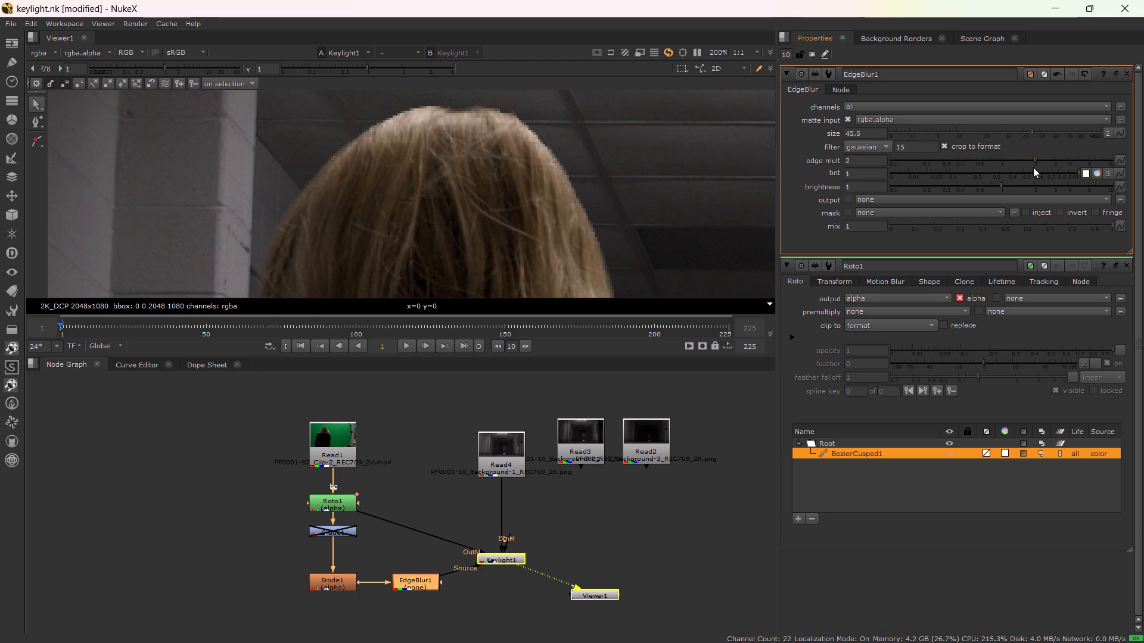
{"action": "left_click_drag", "start_coordinate": [1033, 167], "coordinate": [1034, 167]}
Set EdgeBlur1's edge mult to 0.88, tint to 0.86 and brightness to 0.47.
{"action": "left_click_drag", "start_coordinate": [1030, 157], "coordinate": [971, 163]}
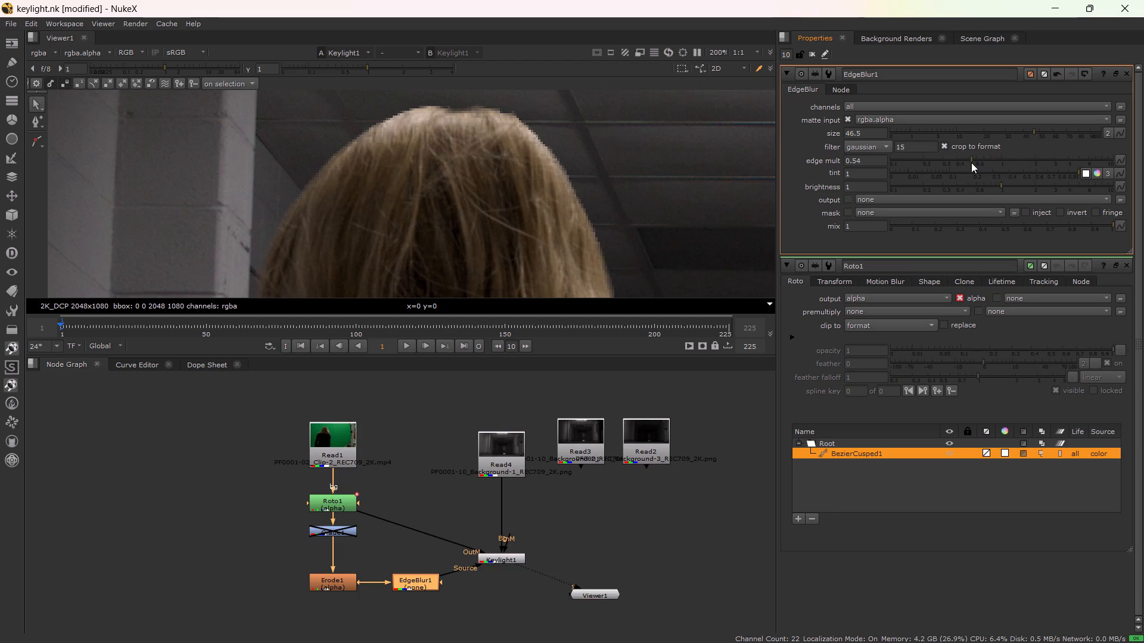
{"action": "left_click_drag", "start_coordinate": [971, 163], "coordinate": [996, 174]}
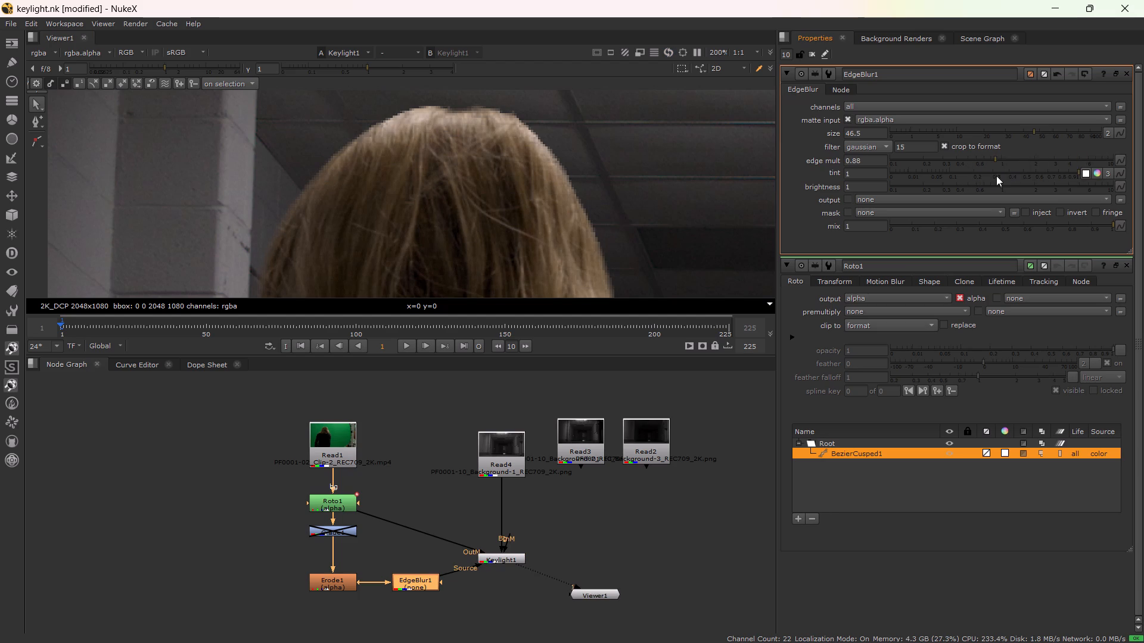
{"action": "left_click_drag", "start_coordinate": [1006, 176], "coordinate": [1012, 187]}
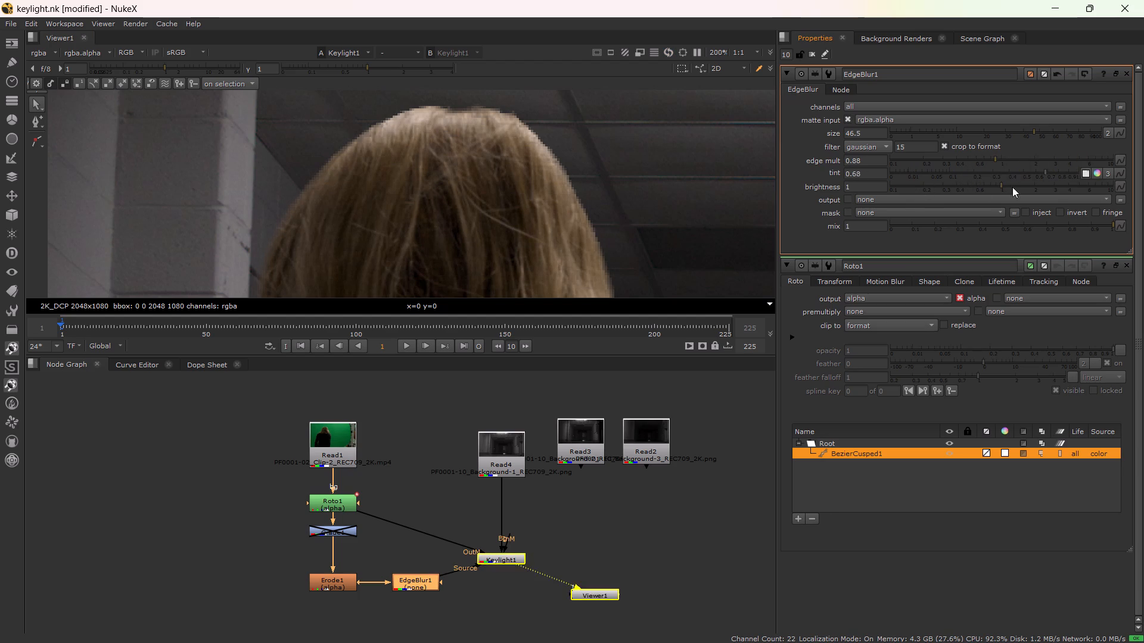
{"action": "left_click_drag", "start_coordinate": [1012, 187], "coordinate": [1065, 189]}
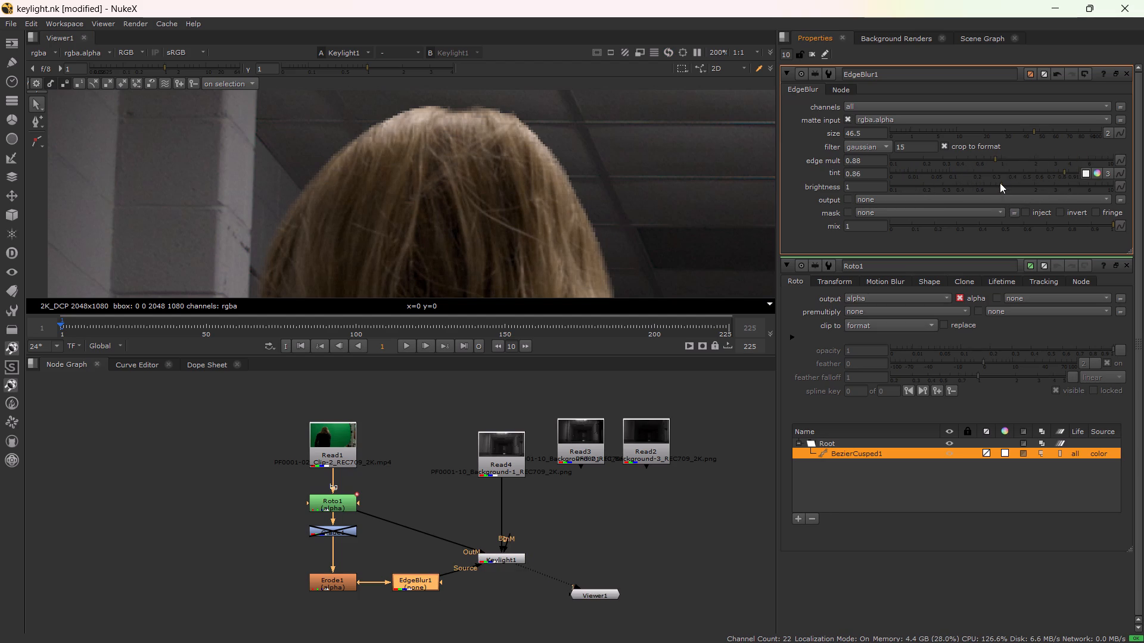
{"action": "left_click_drag", "start_coordinate": [1000, 183], "coordinate": [965, 200]}
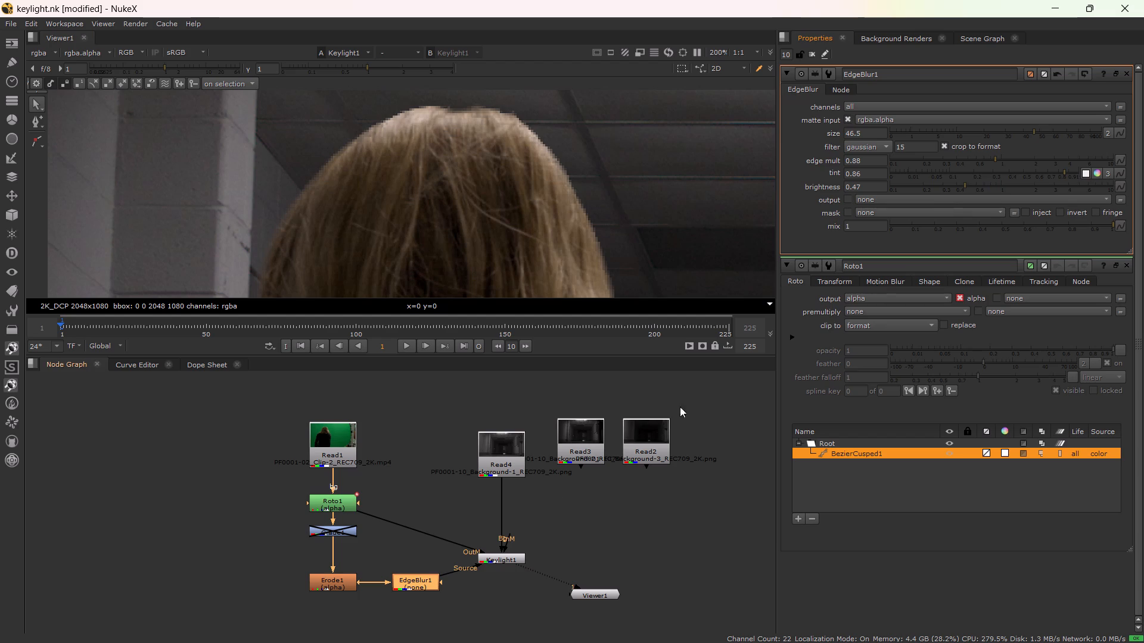
Toggle EdgeBlur1 off and on to compare its effect on the hair edge.
{"action": "left_click", "coordinate": [415, 585]}
{"action": "key", "text": "d"}
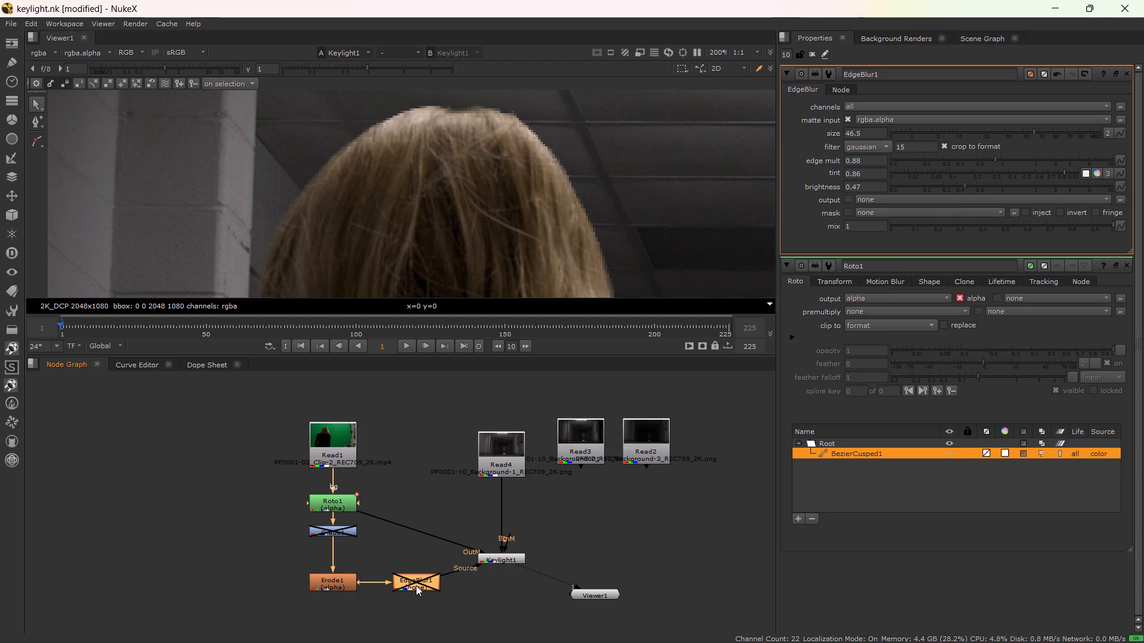
{"action": "key", "text": "d"}
{"action": "type", "text": "dd"}
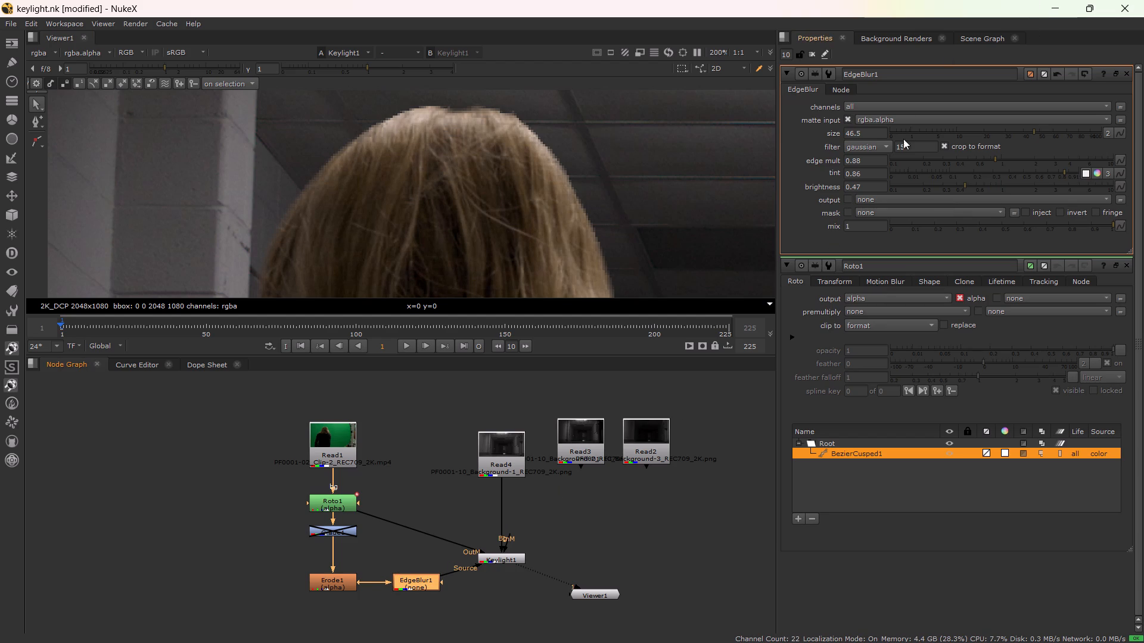
Restrict EdgeBlur1's processed channels to alpha.
{"action": "left_click", "coordinate": [885, 121]}
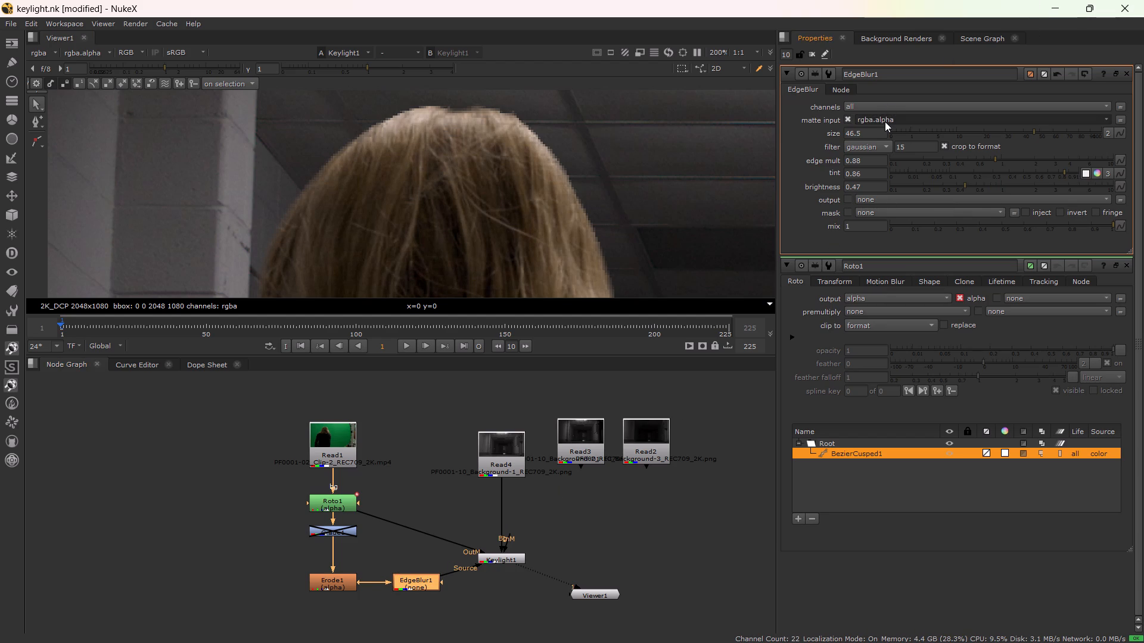
{"action": "left_click", "coordinate": [885, 121]}
{"action": "left_click", "coordinate": [878, 104]}
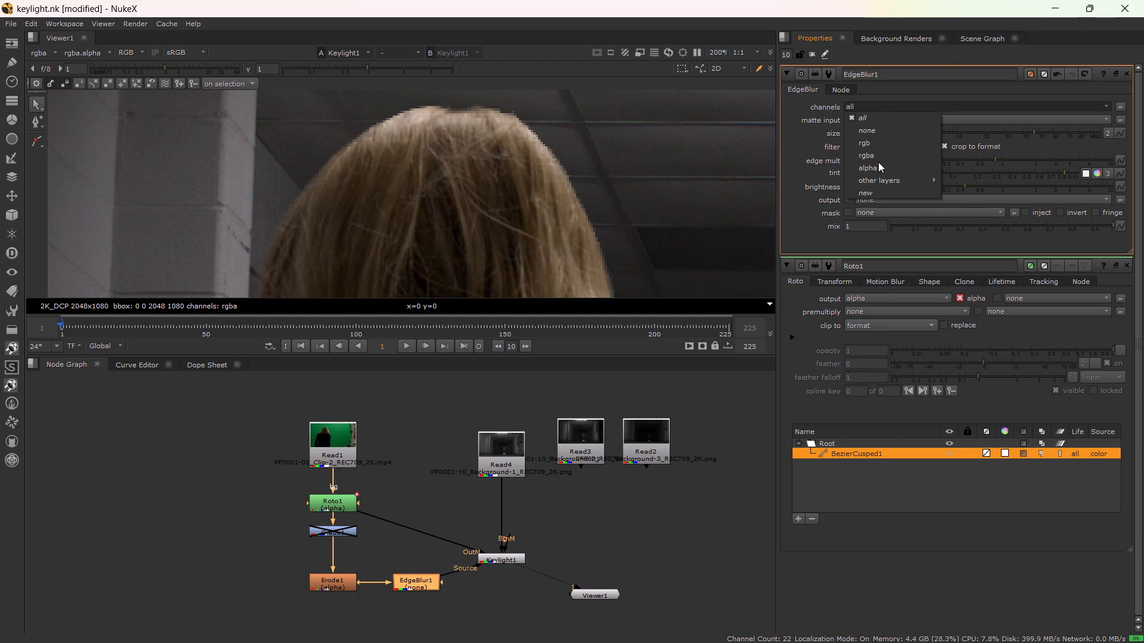
{"action": "left_click", "coordinate": [878, 162]}
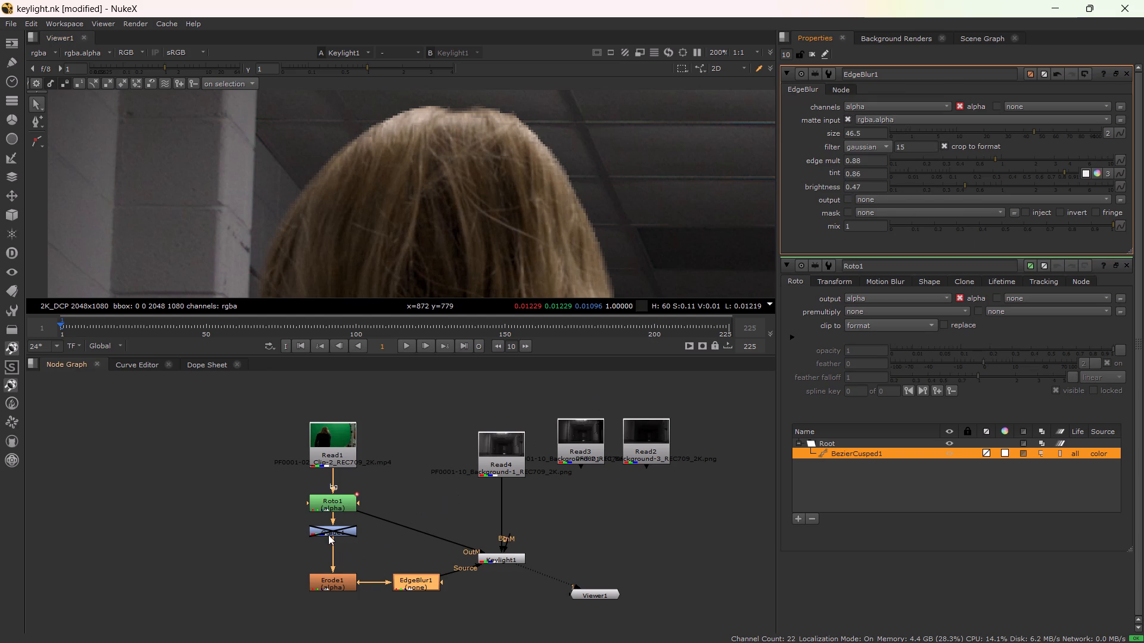
Disconnect Roto1 from Keylight1's OutM input.
{"action": "left_click", "coordinate": [339, 503]}
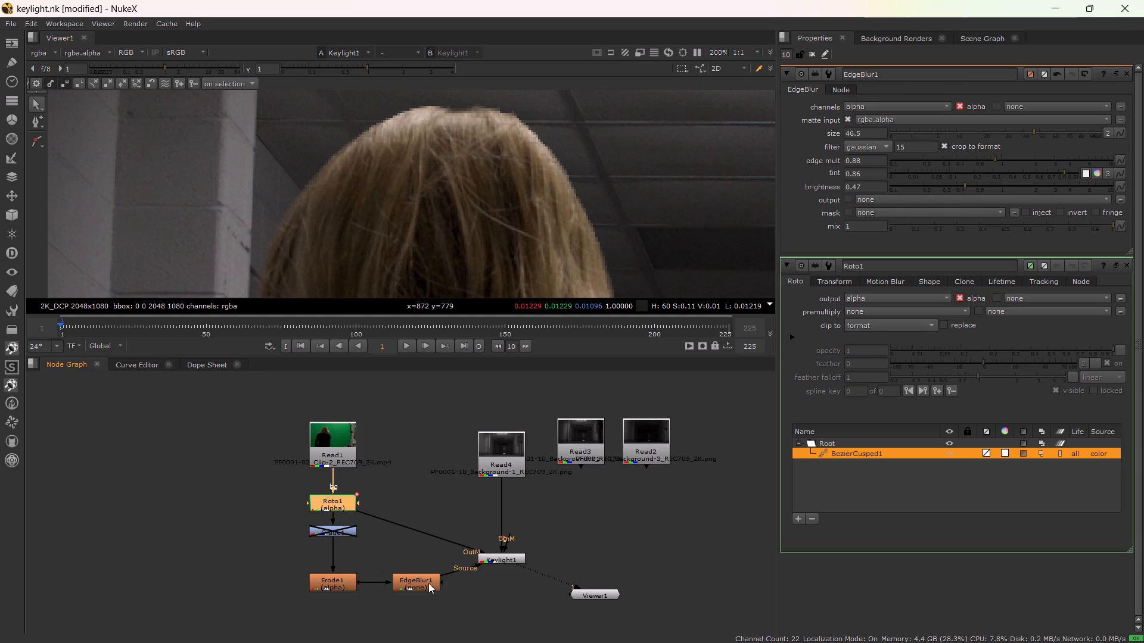
{"action": "left_click_drag", "start_coordinate": [427, 581], "coordinate": [414, 589]}
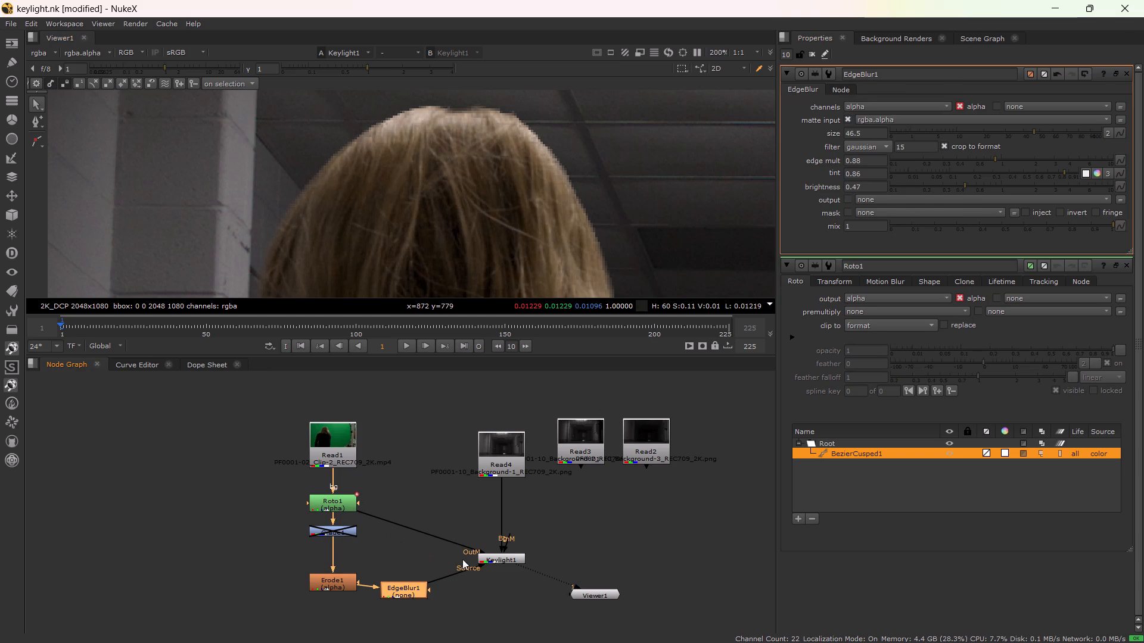
{"action": "left_click_drag", "start_coordinate": [477, 549], "coordinate": [465, 525]}
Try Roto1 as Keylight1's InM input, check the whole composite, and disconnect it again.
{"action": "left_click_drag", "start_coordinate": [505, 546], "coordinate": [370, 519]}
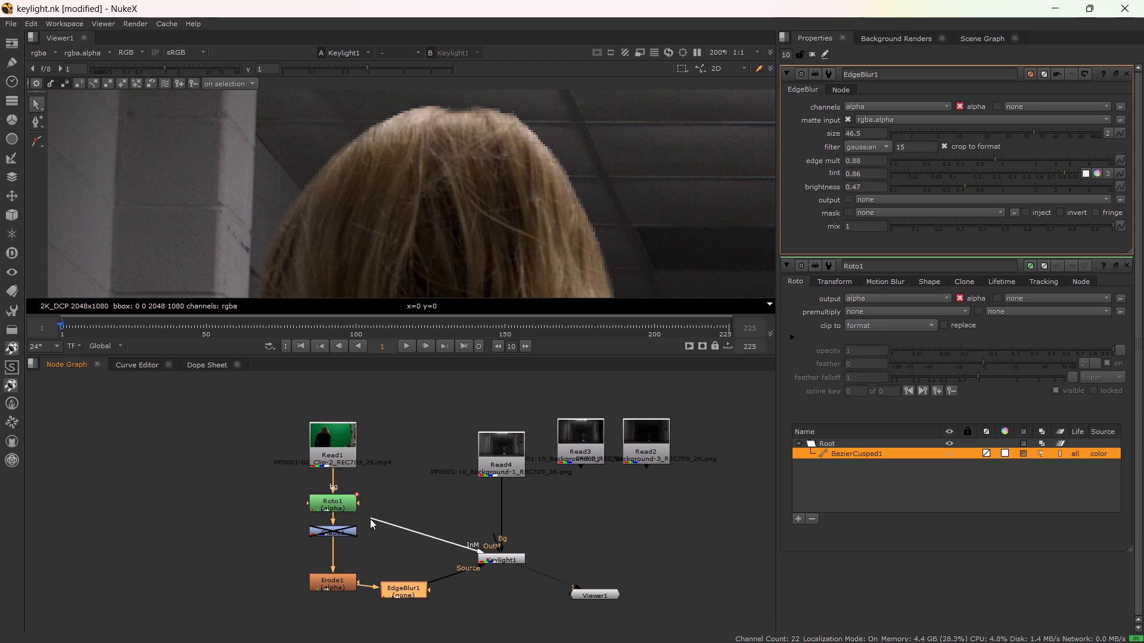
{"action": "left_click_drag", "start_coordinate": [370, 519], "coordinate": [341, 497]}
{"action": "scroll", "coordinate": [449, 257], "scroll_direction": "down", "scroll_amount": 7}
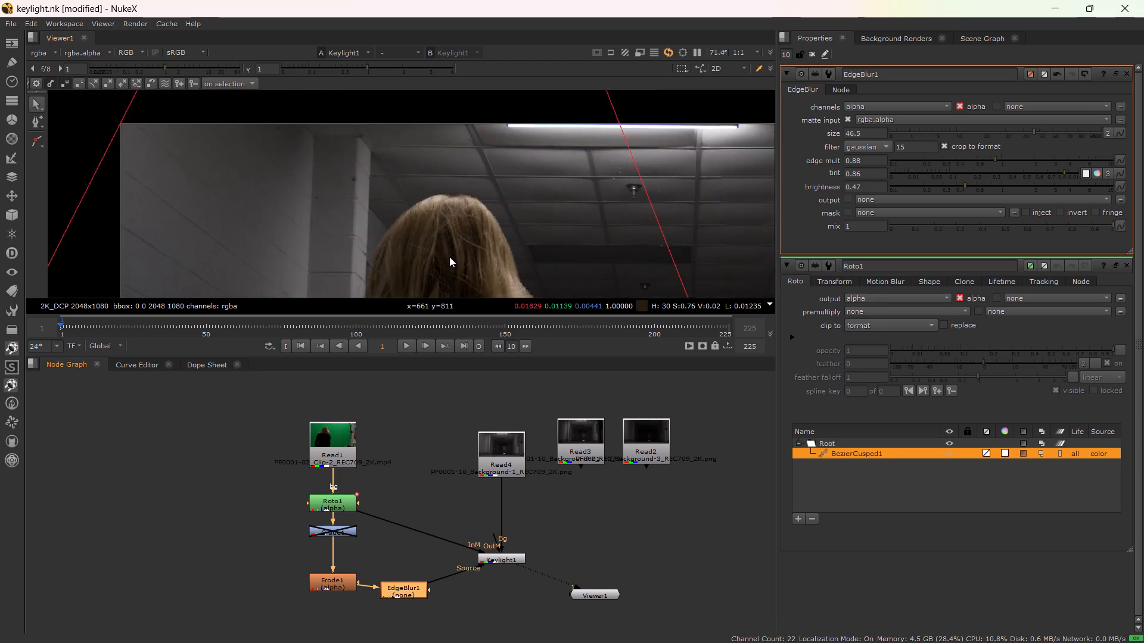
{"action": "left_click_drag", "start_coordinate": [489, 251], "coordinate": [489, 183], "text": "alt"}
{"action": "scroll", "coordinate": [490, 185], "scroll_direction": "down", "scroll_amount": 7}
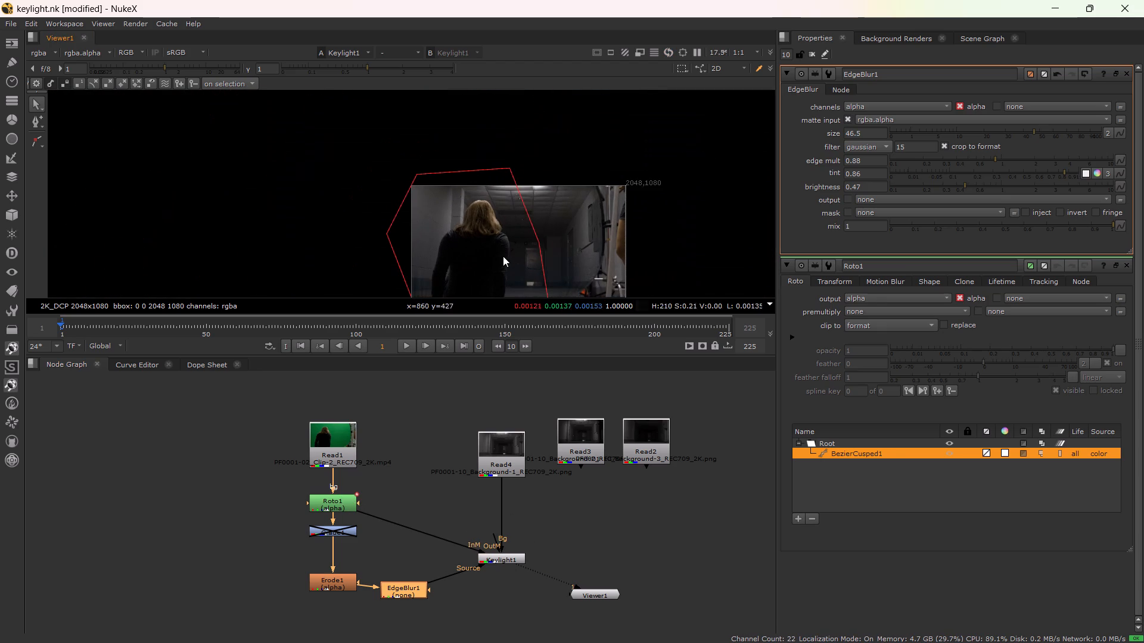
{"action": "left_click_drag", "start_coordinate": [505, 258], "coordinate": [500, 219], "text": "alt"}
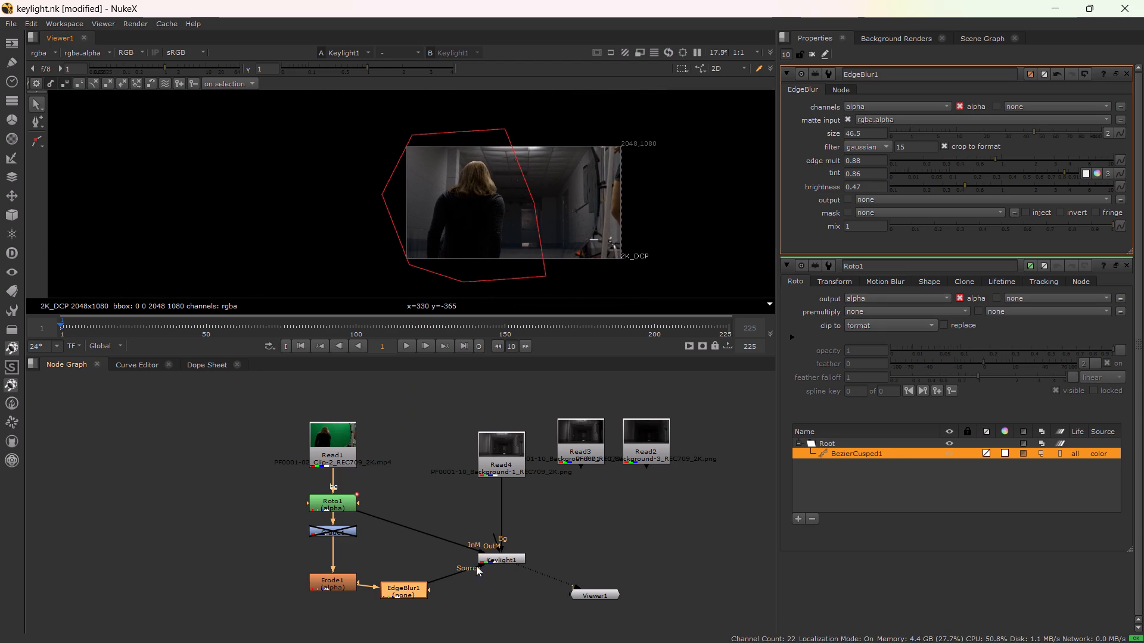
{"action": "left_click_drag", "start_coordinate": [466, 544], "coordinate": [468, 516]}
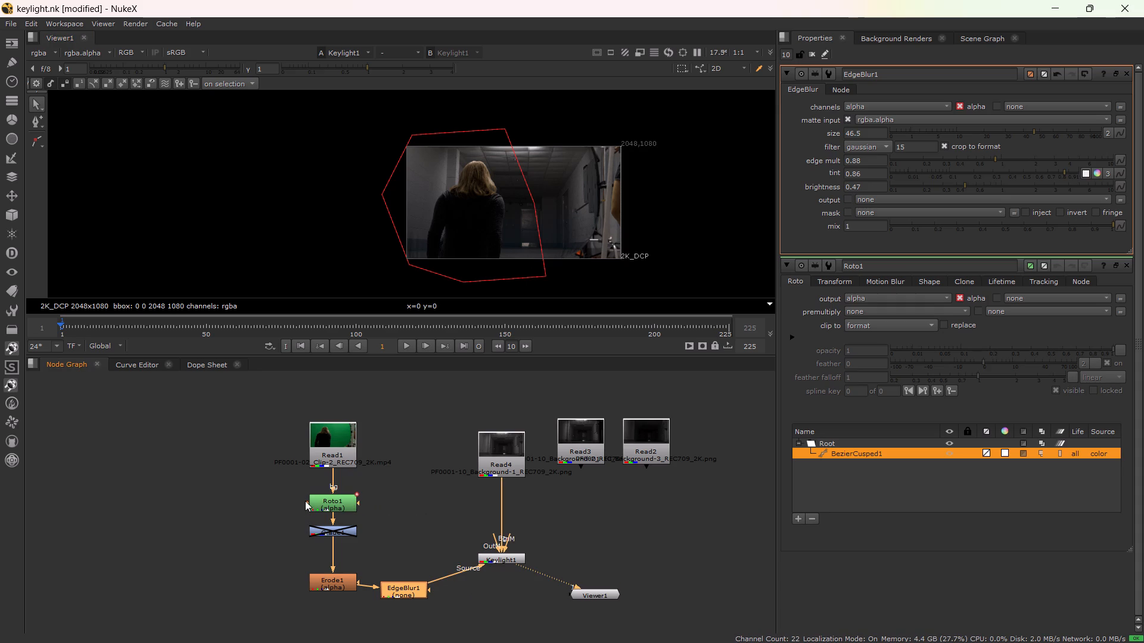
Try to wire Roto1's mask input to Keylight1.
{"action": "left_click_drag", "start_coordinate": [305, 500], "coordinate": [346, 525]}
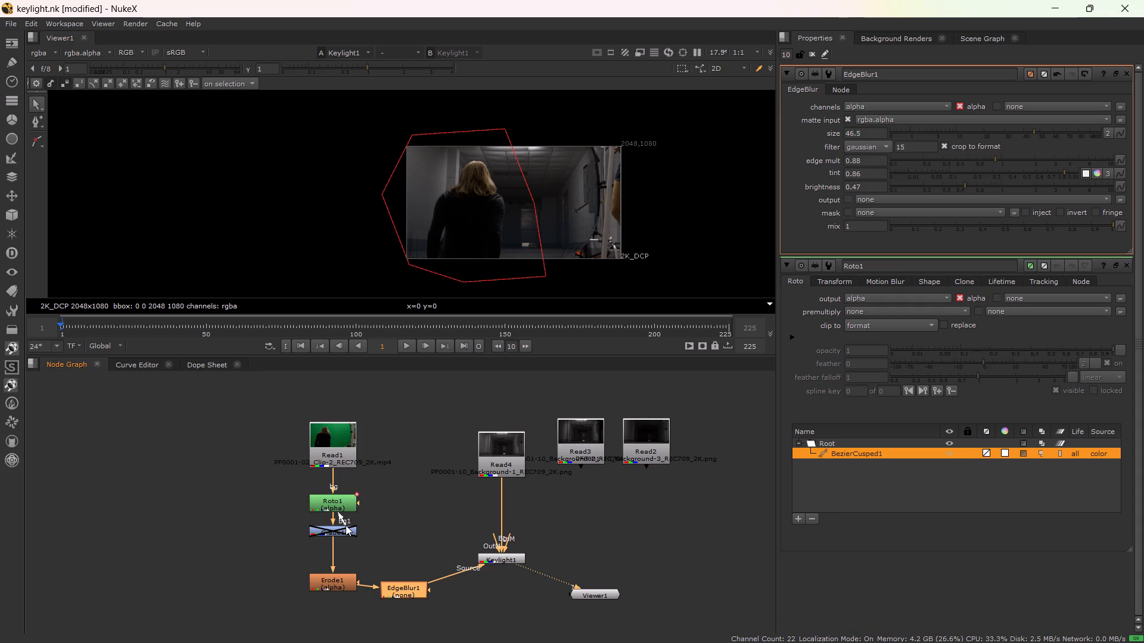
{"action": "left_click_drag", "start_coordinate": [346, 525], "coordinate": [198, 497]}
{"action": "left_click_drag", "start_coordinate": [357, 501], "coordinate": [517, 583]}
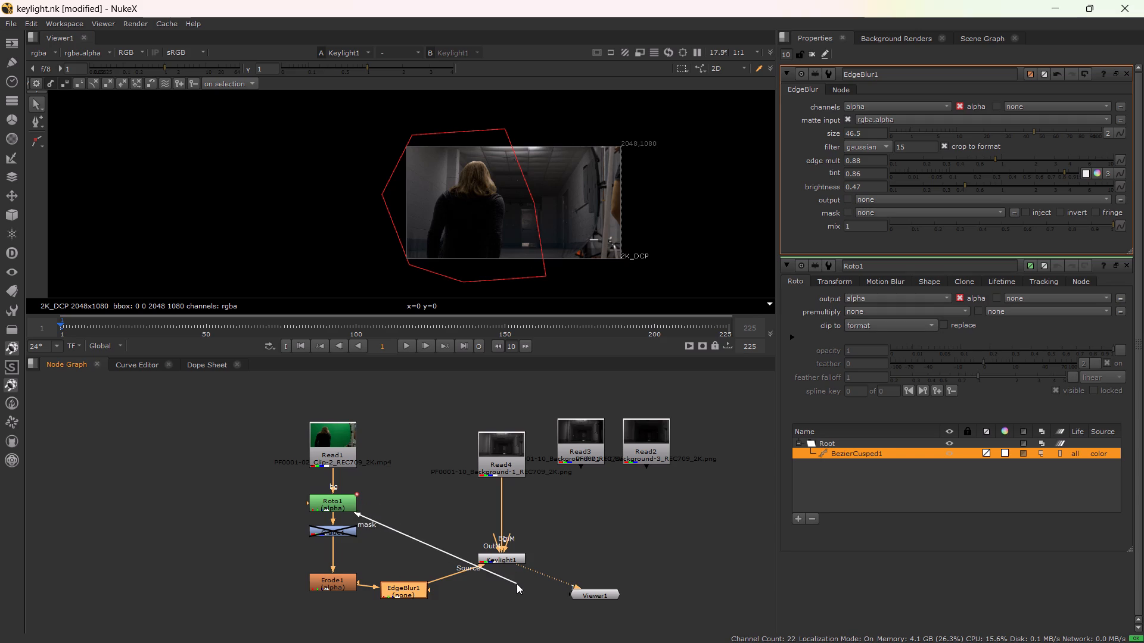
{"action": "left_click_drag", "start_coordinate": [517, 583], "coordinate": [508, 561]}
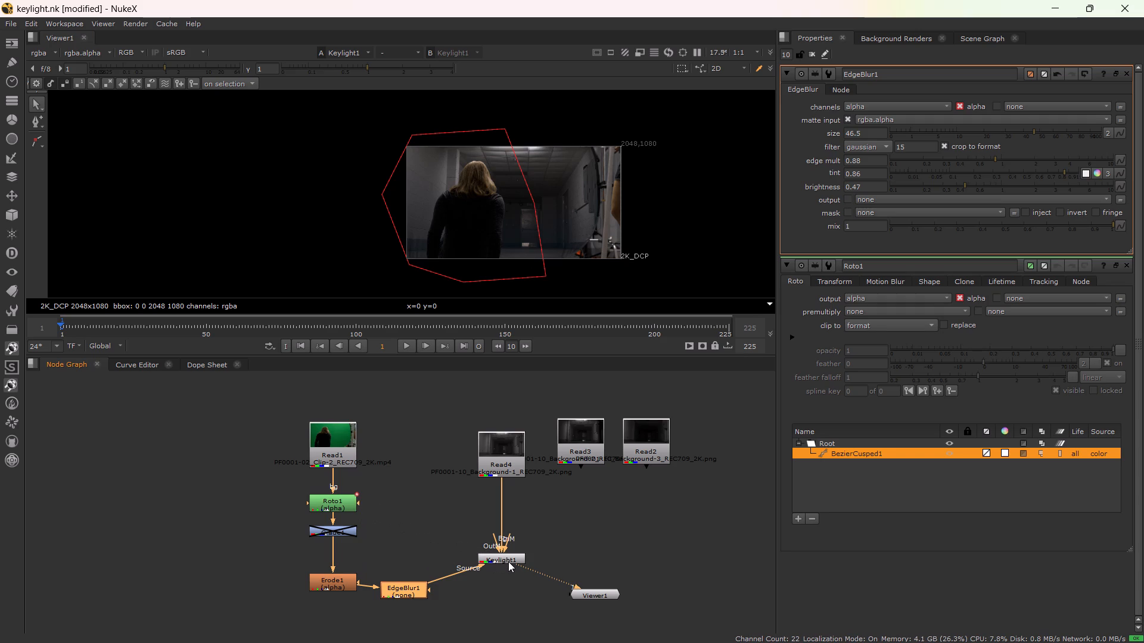
Extract Roto1 from the Read1 chain and place it on its own beside the chain.
{"action": "left_click_drag", "start_coordinate": [324, 500], "coordinate": [207, 542]}
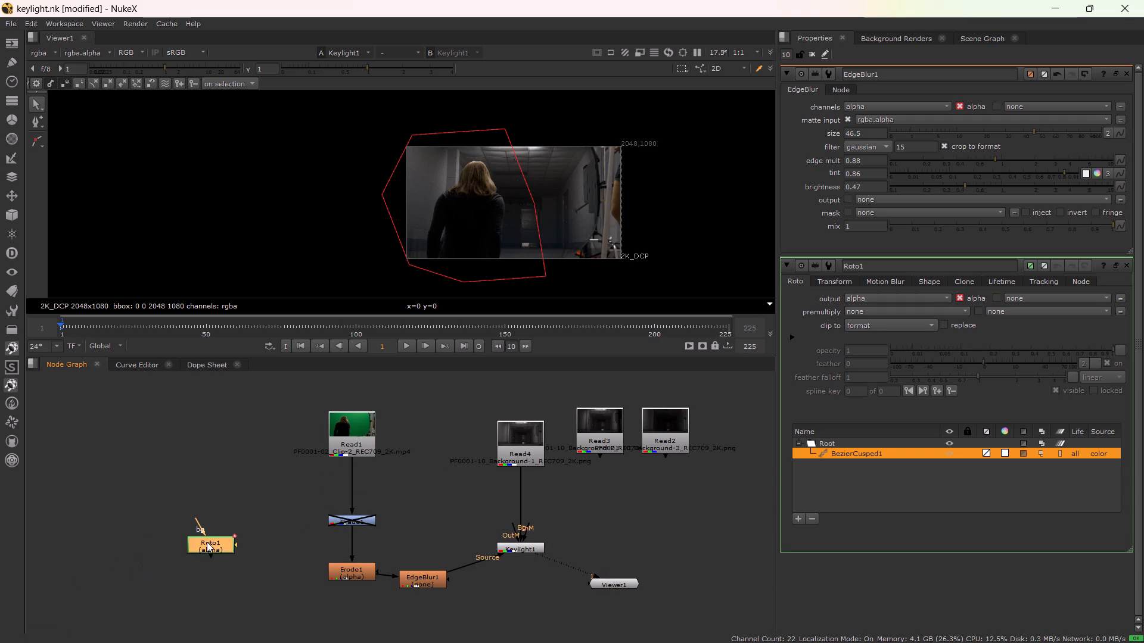
{"action": "left_click_drag", "start_coordinate": [207, 542], "coordinate": [232, 530]}
Add a Merge node with Roto1 feeding its A input and space the two nodes apart.
{"action": "key", "text": "m"}
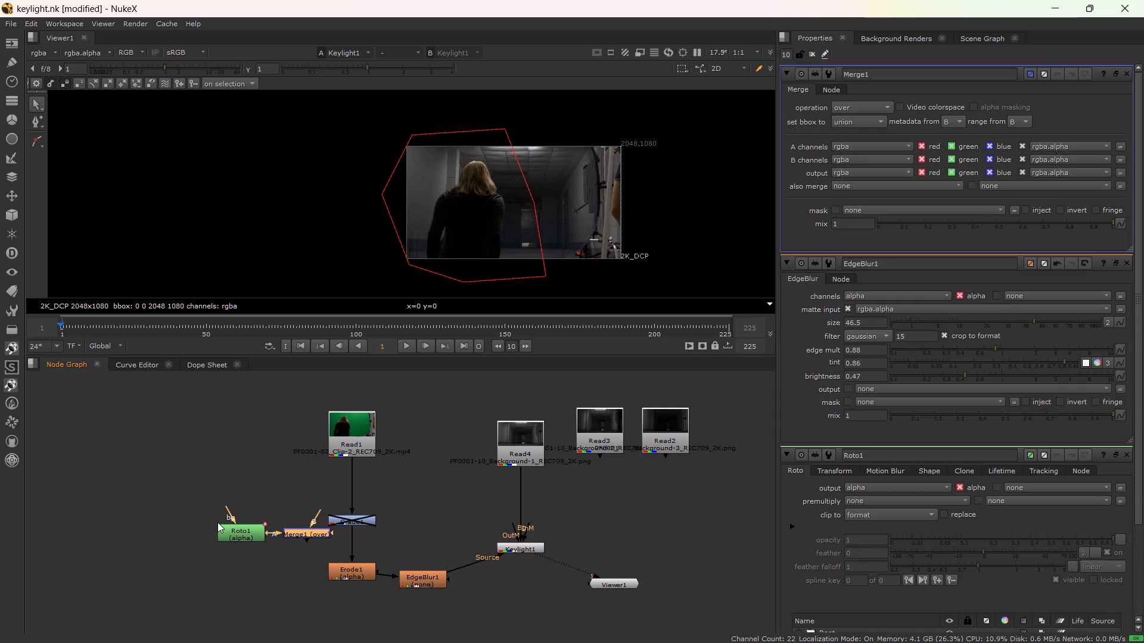
{"action": "left_click_drag", "start_coordinate": [239, 532], "coordinate": [187, 515]}
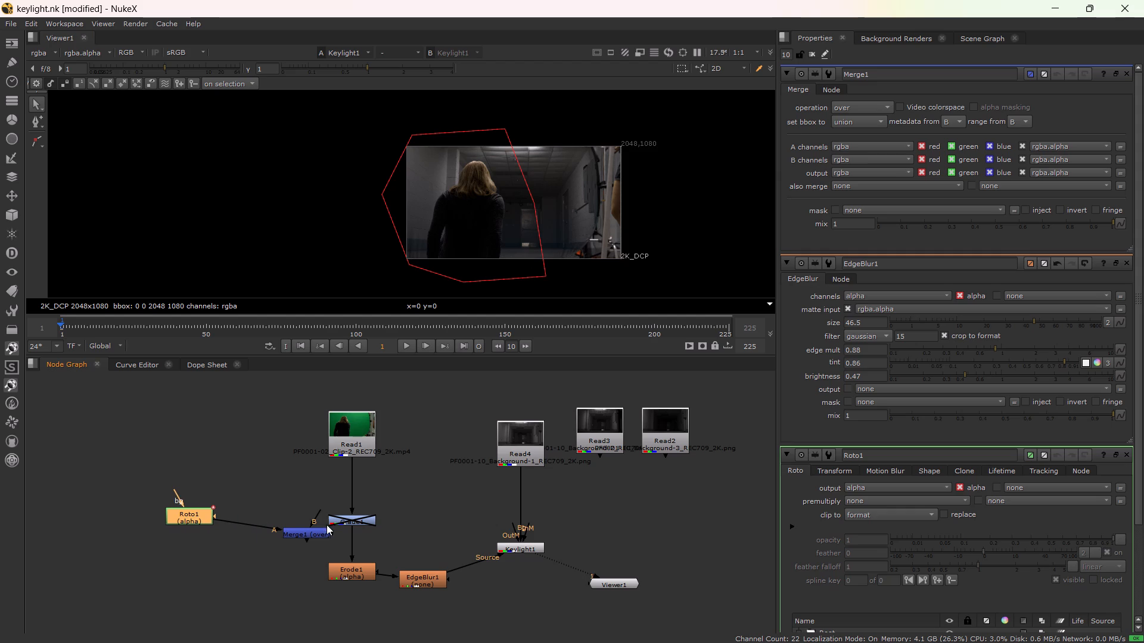
{"action": "left_click_drag", "start_coordinate": [313, 535], "coordinate": [286, 536]}
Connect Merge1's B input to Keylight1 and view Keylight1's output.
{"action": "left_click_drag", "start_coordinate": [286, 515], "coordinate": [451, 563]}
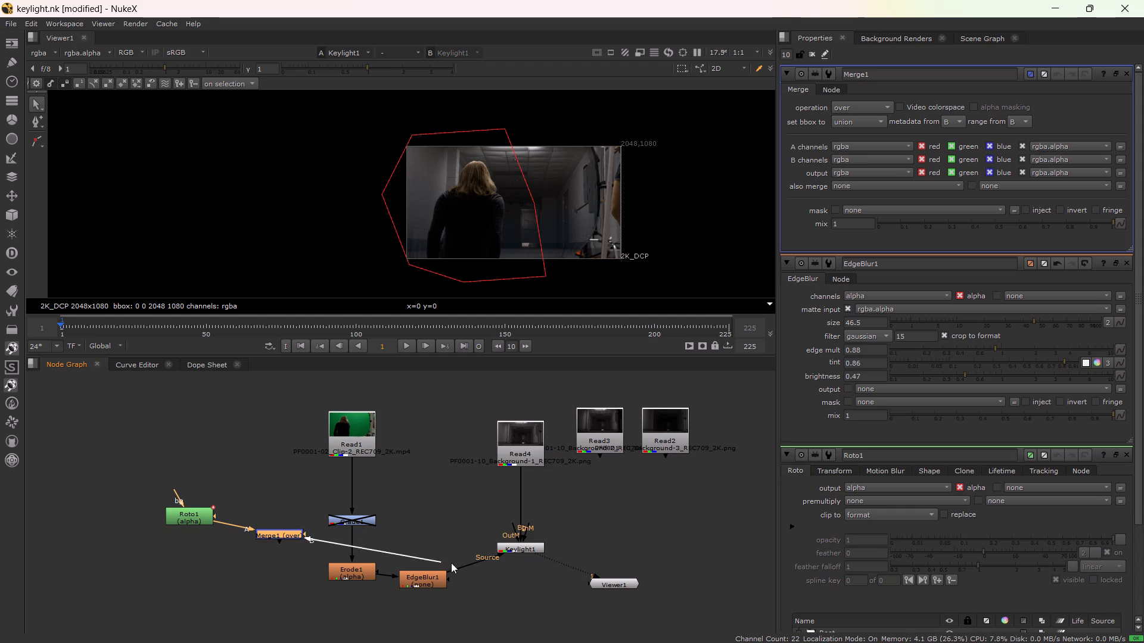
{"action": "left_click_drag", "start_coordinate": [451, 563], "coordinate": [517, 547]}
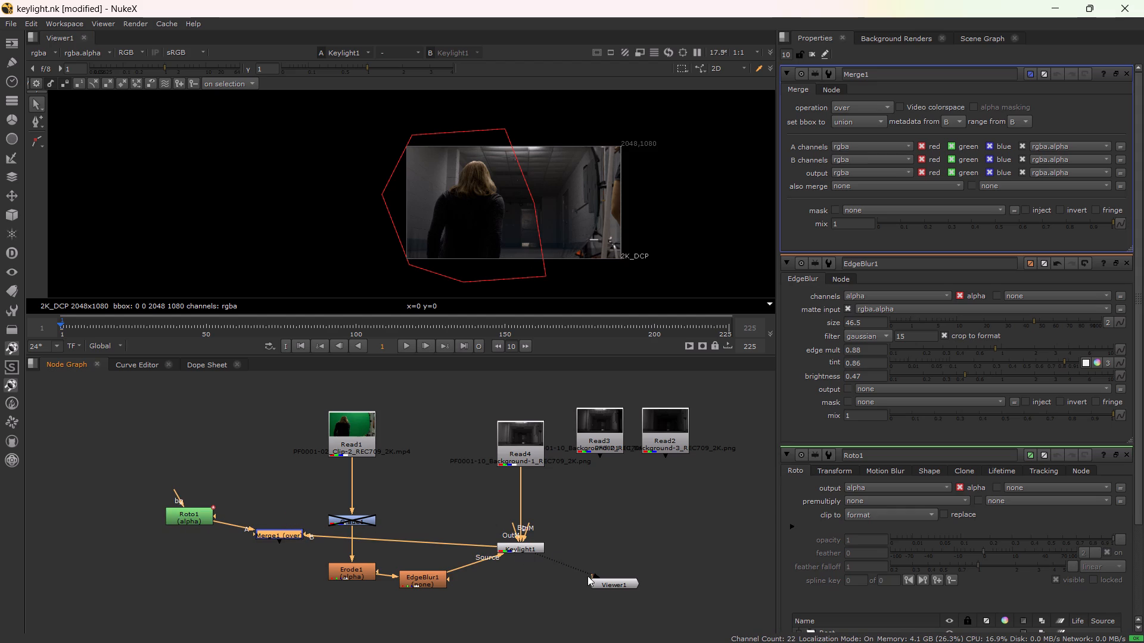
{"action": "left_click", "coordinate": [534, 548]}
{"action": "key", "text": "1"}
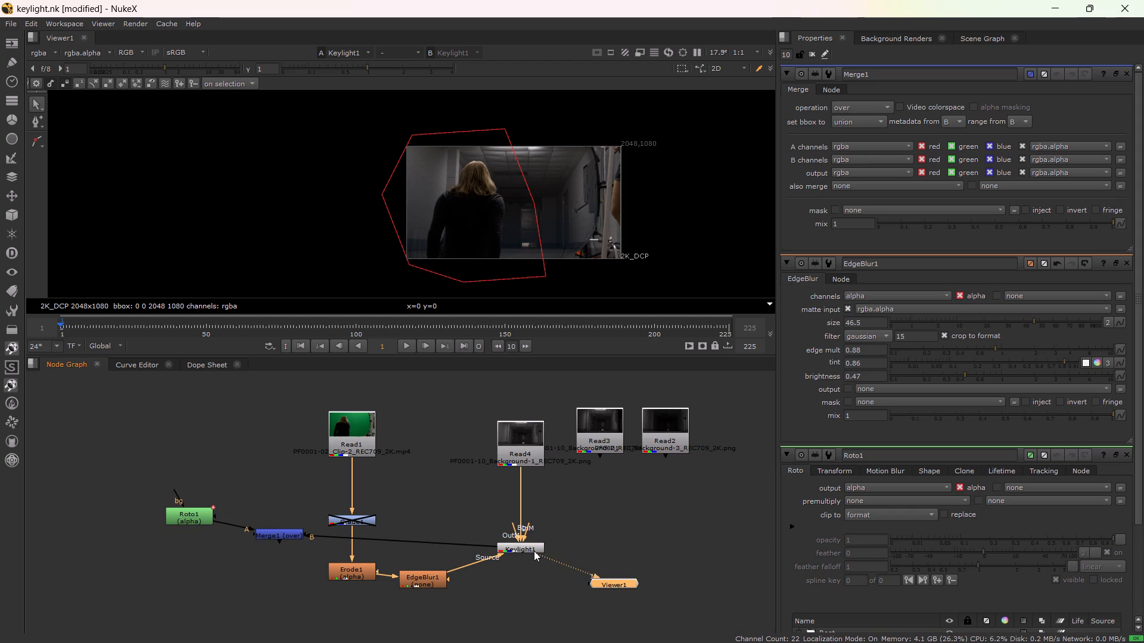
Connect Roto1's bg input to the Read1 green-screen clip.
{"action": "left_click_drag", "start_coordinate": [175, 492], "coordinate": [331, 448]}
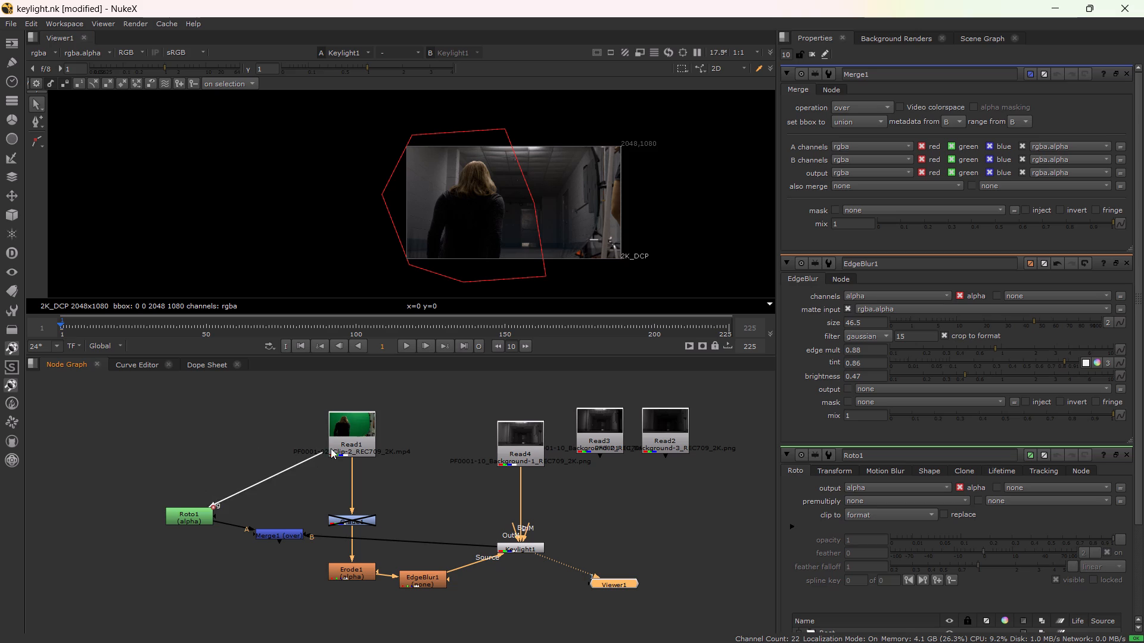
{"action": "left_click_drag", "start_coordinate": [331, 448], "coordinate": [337, 445]}
Toggle Keylight1 off and on to check its effect on the composite.
{"action": "left_click", "coordinate": [521, 549]}
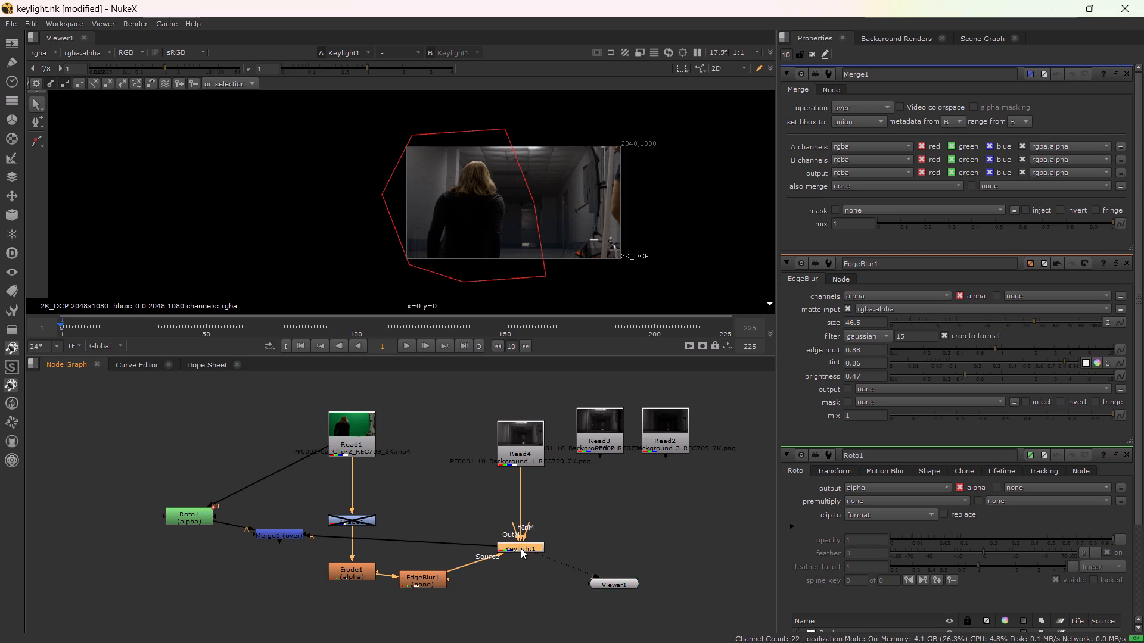
{"action": "type", "text": "dddddd"}
{"action": "left_click", "coordinate": [521, 548]}
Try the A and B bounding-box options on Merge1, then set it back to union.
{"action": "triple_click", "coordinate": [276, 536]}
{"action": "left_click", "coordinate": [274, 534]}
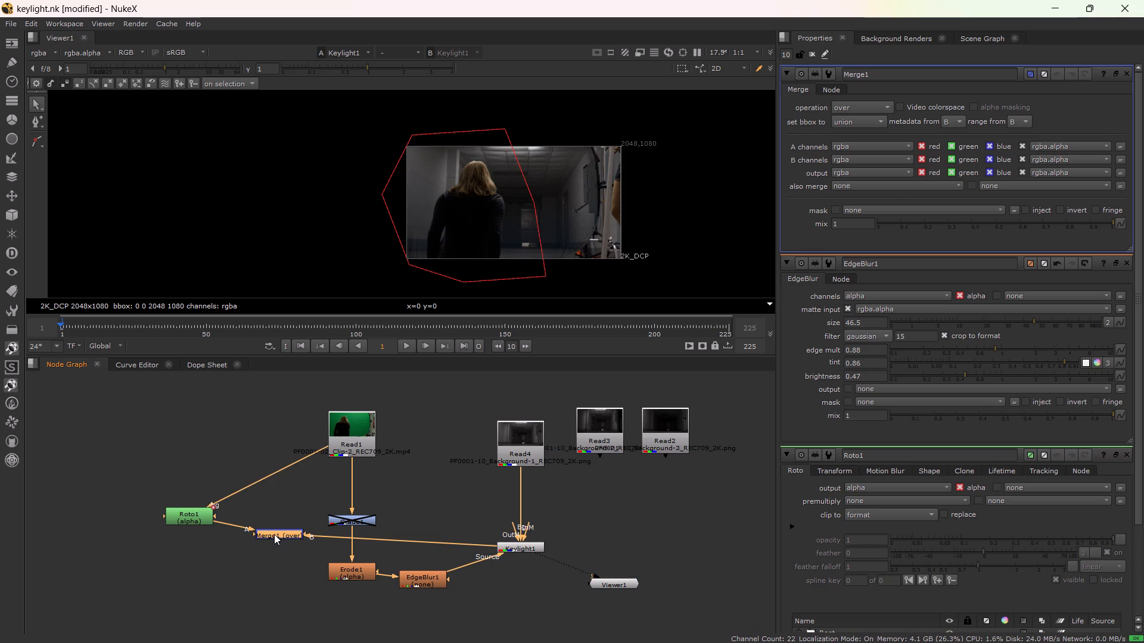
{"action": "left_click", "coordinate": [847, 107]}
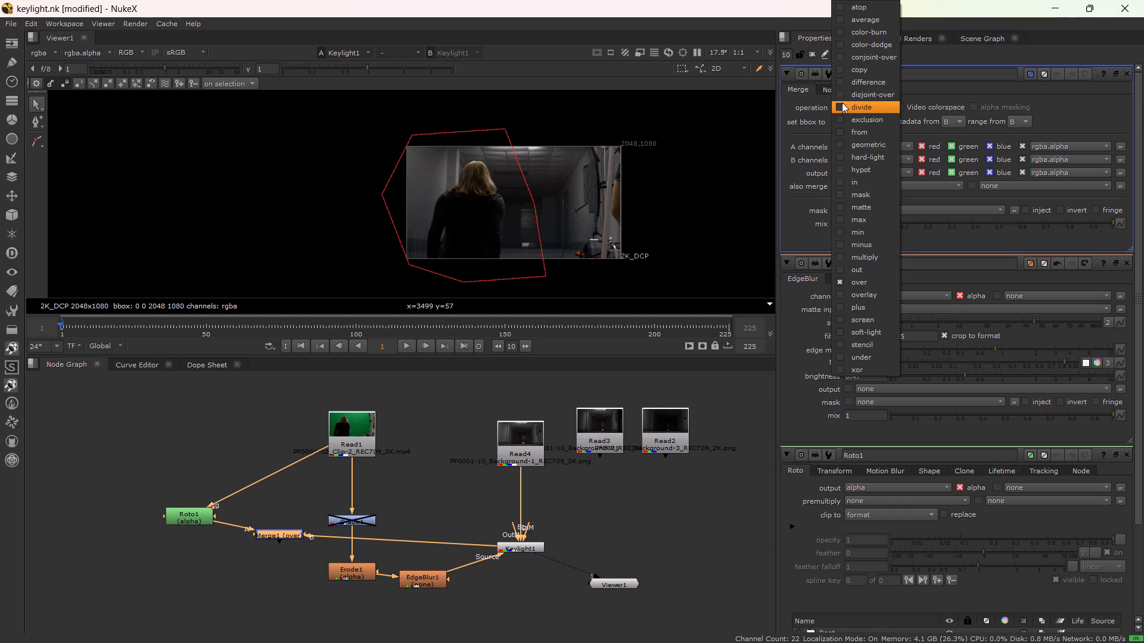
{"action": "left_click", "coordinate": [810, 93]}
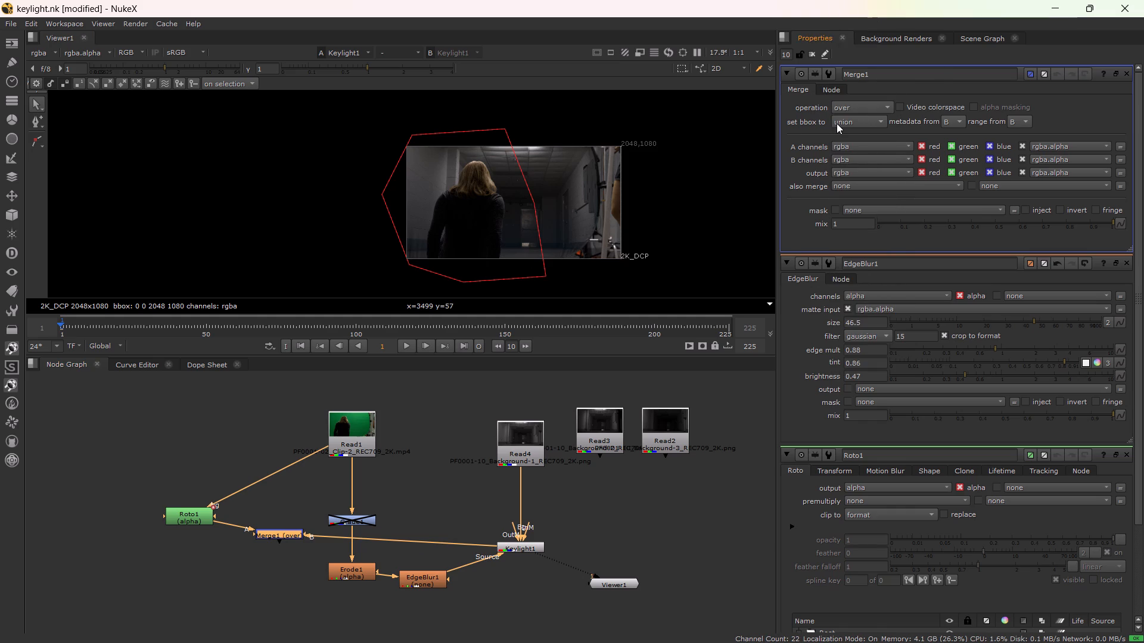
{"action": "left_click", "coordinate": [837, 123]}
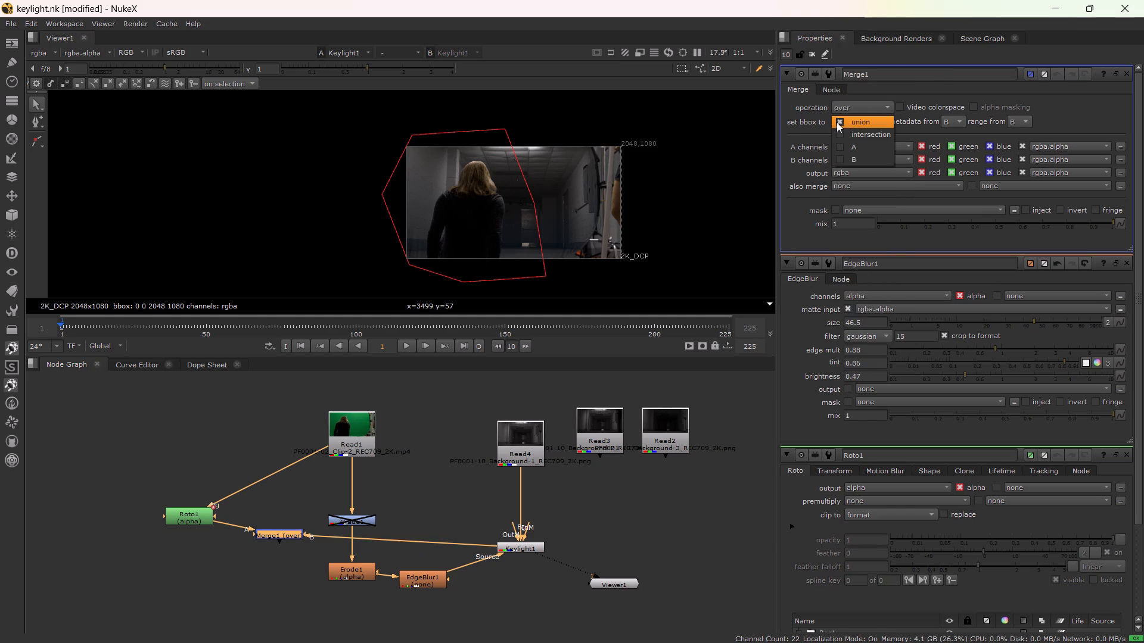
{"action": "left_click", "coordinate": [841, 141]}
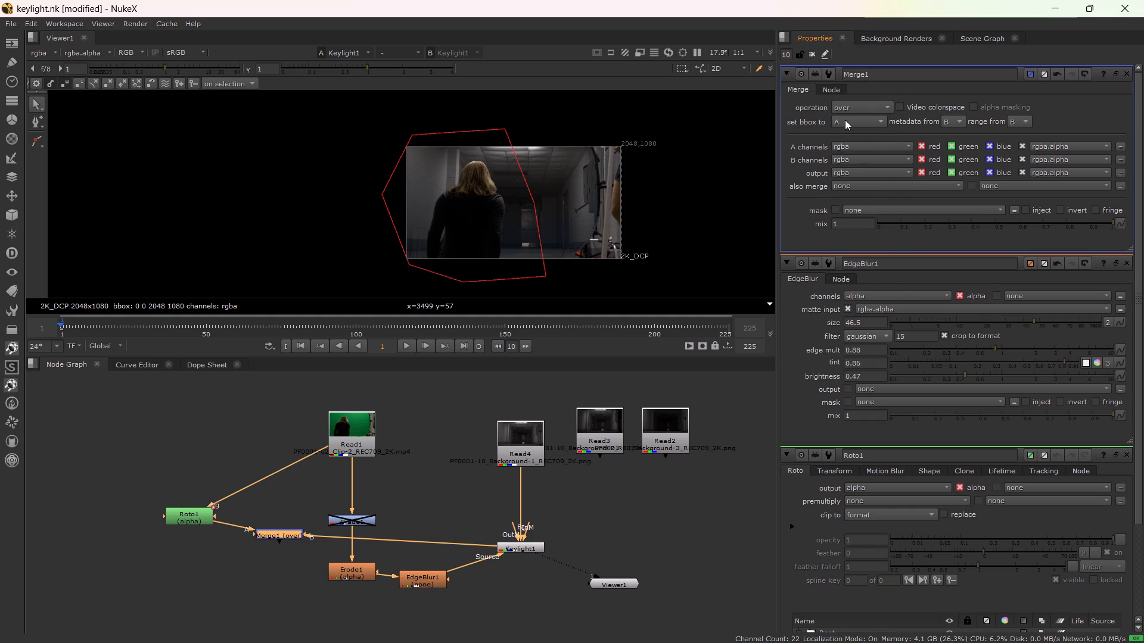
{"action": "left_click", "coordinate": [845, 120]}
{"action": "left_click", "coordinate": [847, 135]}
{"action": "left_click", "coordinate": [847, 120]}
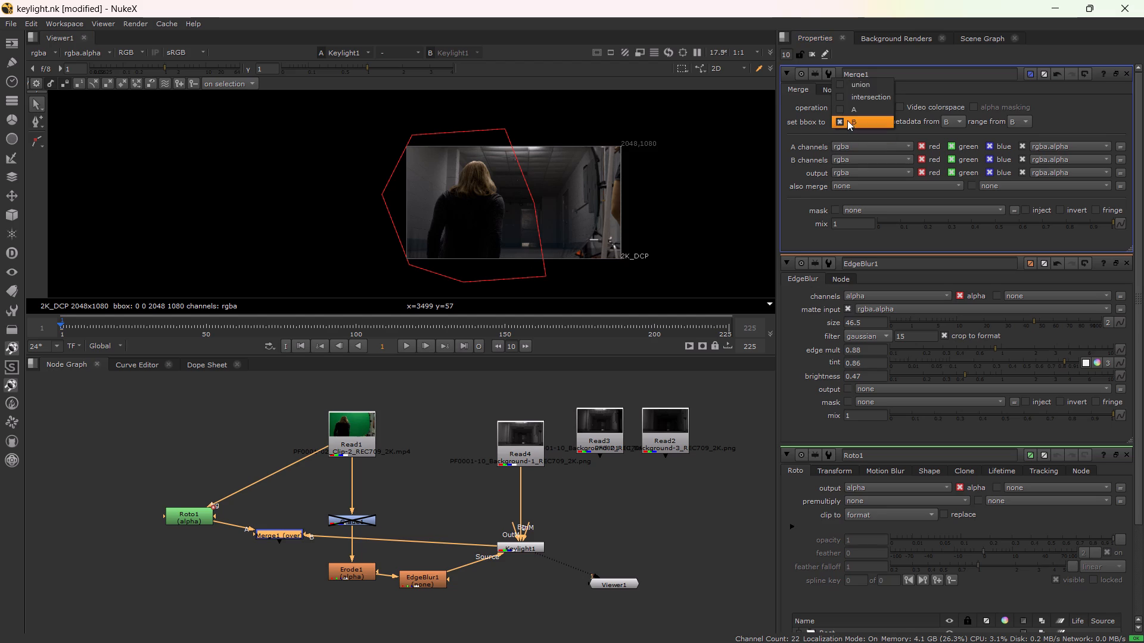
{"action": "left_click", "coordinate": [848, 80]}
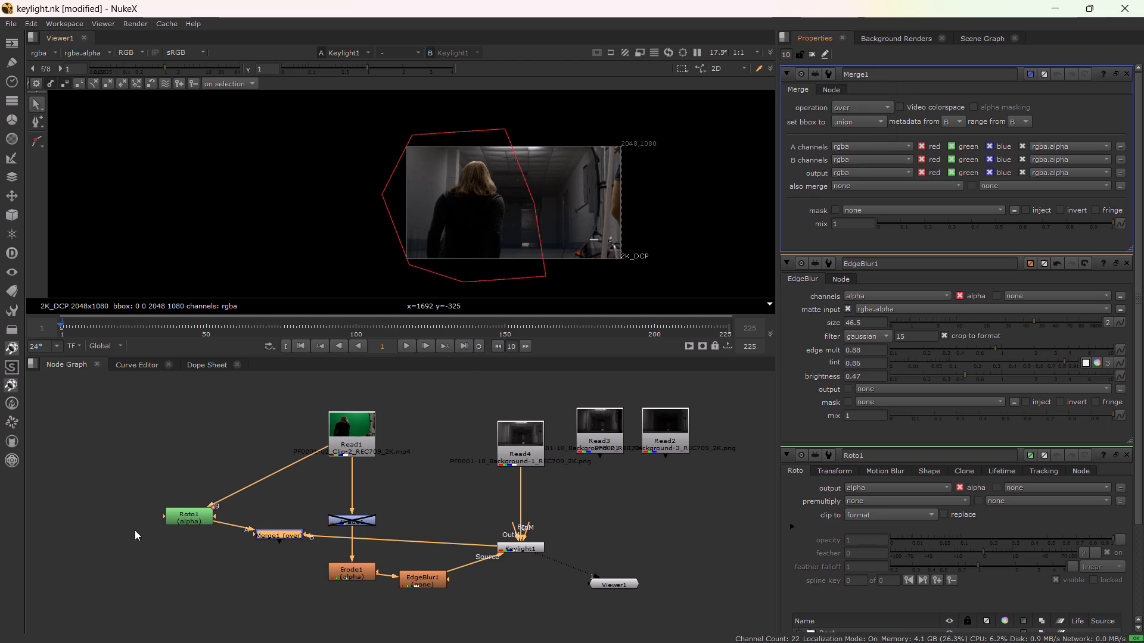
Rewire Merge1's B input from Keylight1 to Erode1.
{"action": "scroll", "coordinate": [508, 227], "scroll_direction": "up", "scroll_amount": 2}
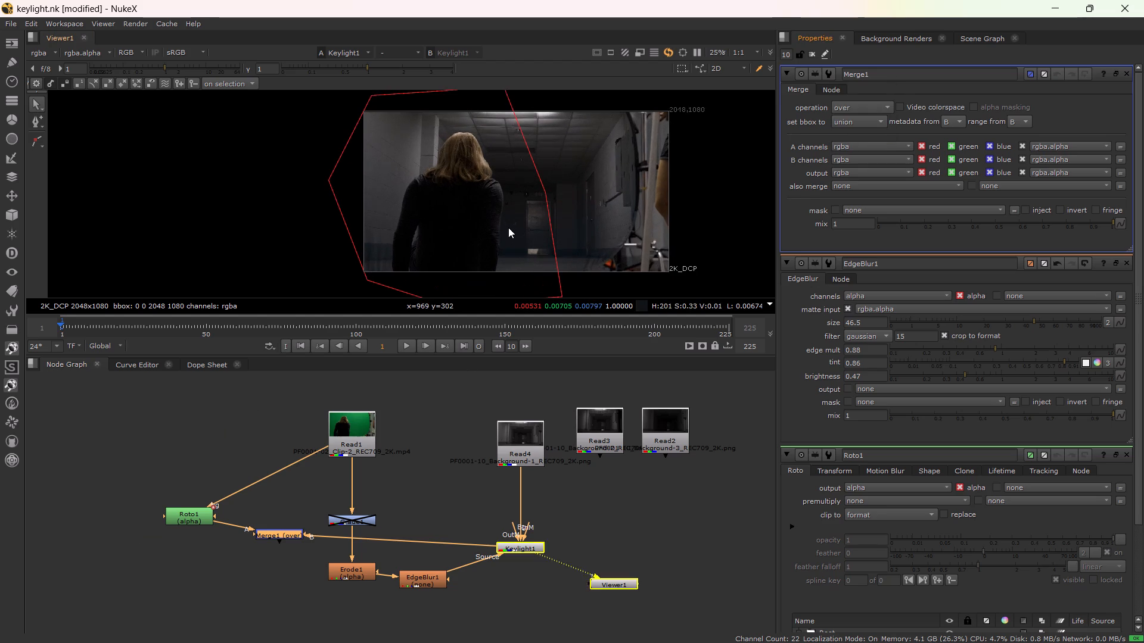
{"action": "scroll", "coordinate": [494, 223], "scroll_direction": "down", "scroll_amount": 1}
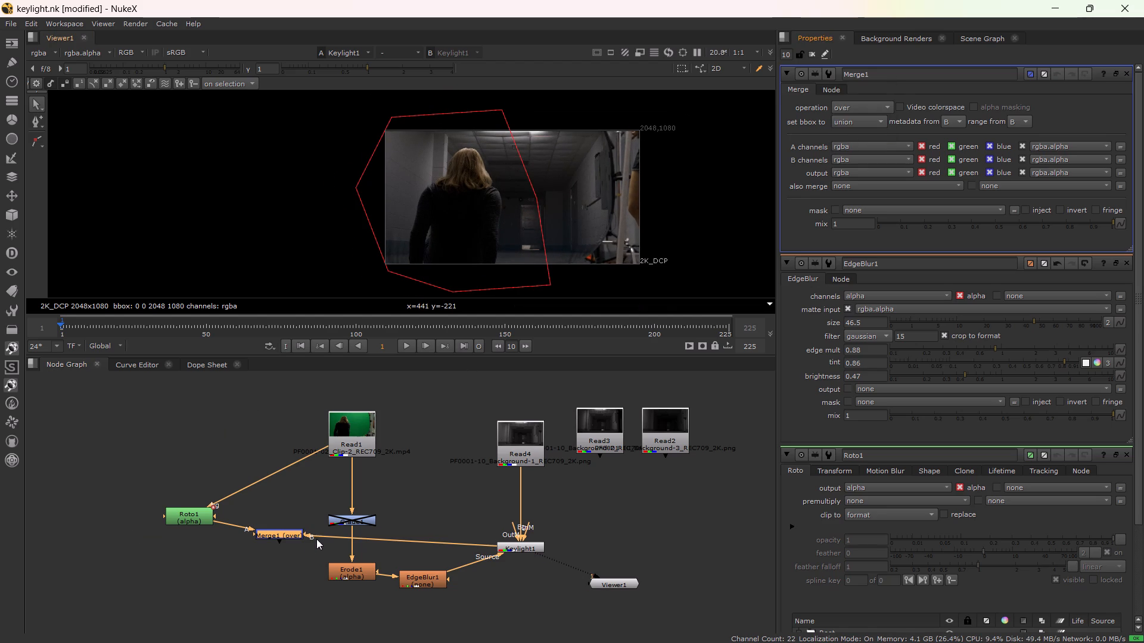
{"action": "left_click_drag", "start_coordinate": [283, 530], "coordinate": [259, 548]}
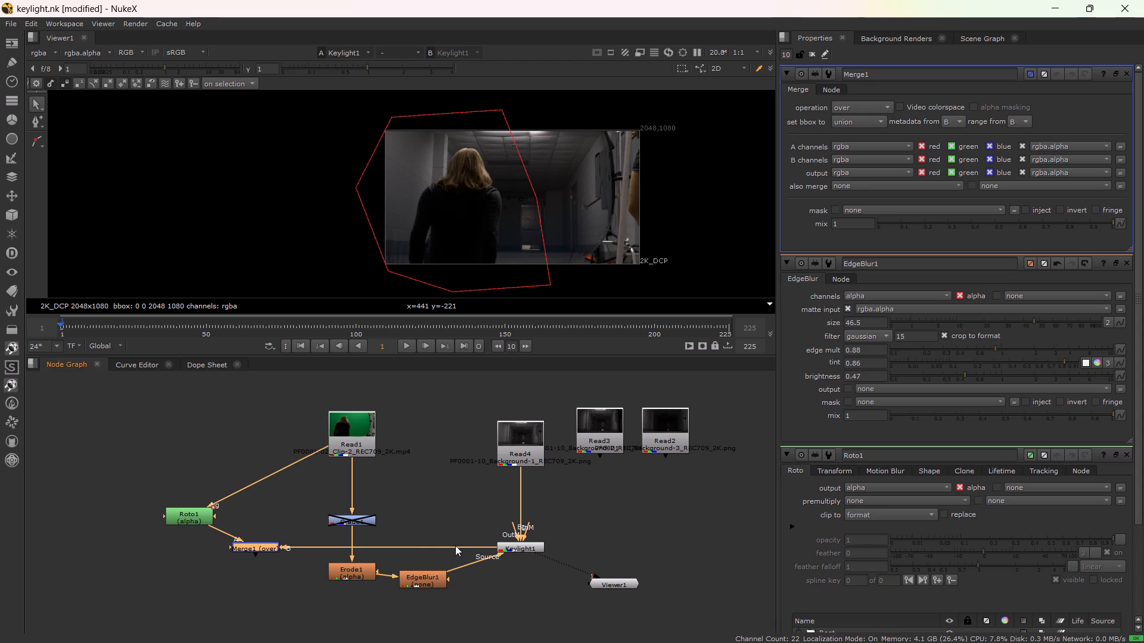
{"action": "left_click_drag", "start_coordinate": [455, 542], "coordinate": [430, 529]}
{"action": "left_click_drag", "start_coordinate": [266, 526], "coordinate": [281, 528]}
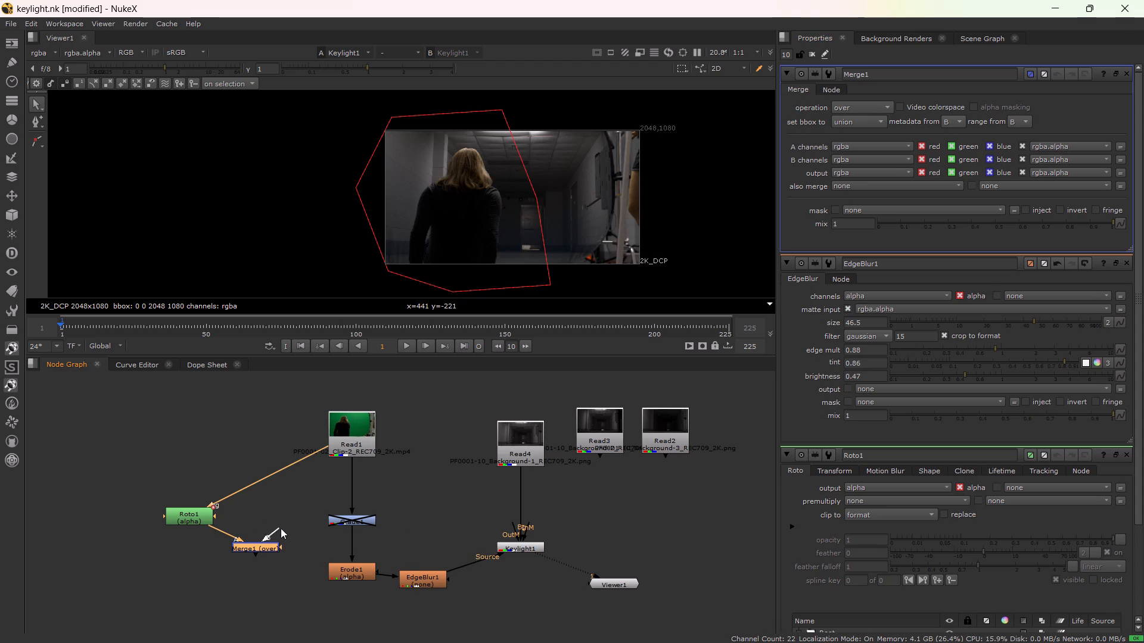
{"action": "left_click_drag", "start_coordinate": [281, 528], "coordinate": [335, 575]}
Toggle Keylight1, Merge1 and Roto1 off and on to check each node's effect on the composite.
{"action": "left_click", "coordinate": [525, 548]}
{"action": "type", "text": "dddd"}
{"action": "left_click", "coordinate": [241, 550]}
{"action": "type", "text": "ddddd"}
{"action": "left_click", "coordinate": [194, 517]}
{"action": "type", "text": "dddd"}
{"action": "left_click", "coordinate": [248, 544]}
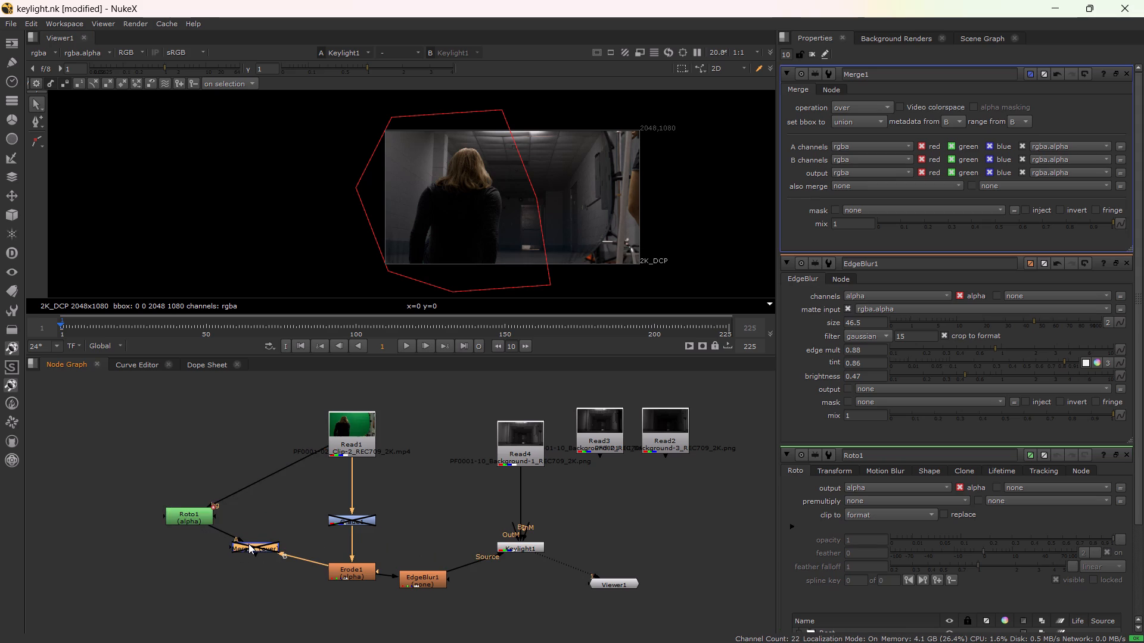
{"action": "key", "text": "d"}
Inspect the BezierCusped1 shape's attributes in Roto1, including its overlay colour.
{"action": "double_click", "coordinate": [197, 520]}
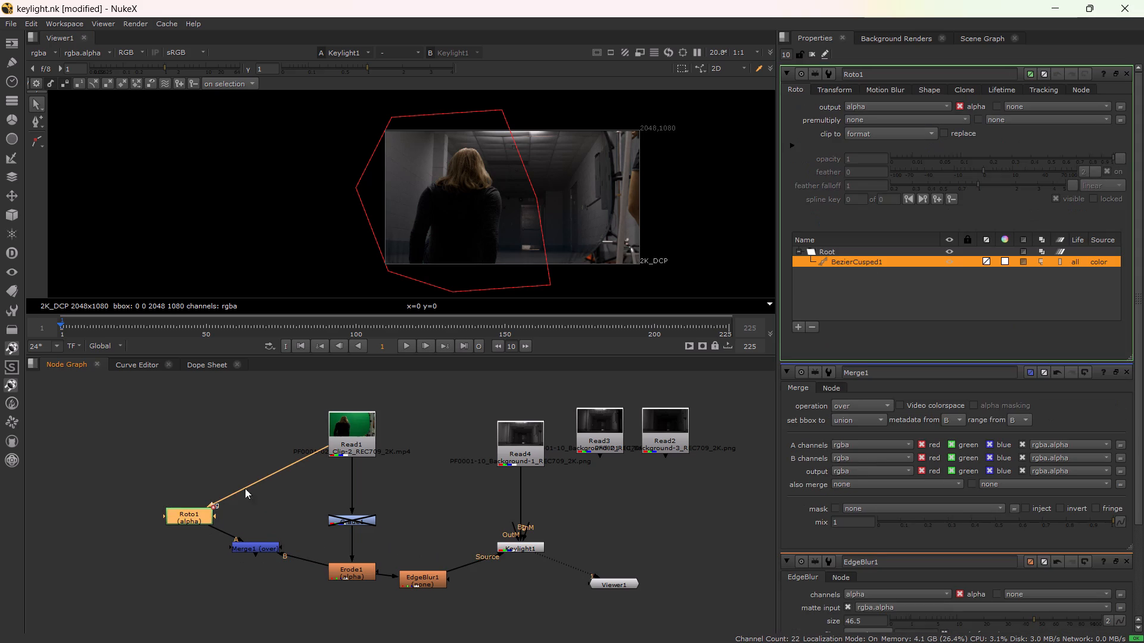
{"action": "left_click", "coordinate": [1025, 258]}
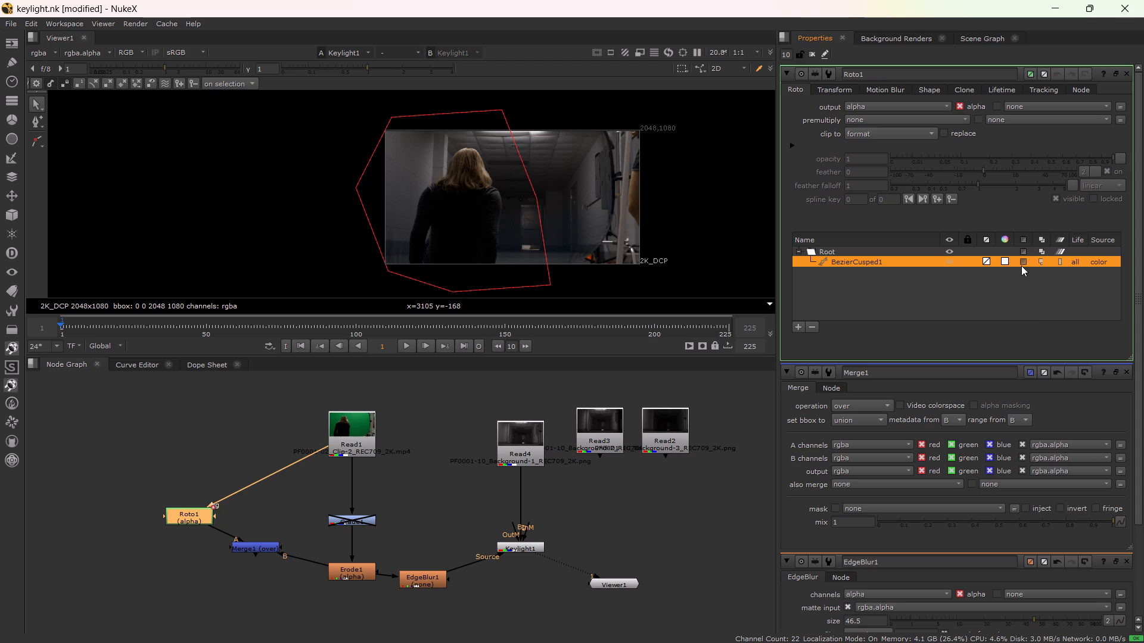
{"action": "left_click", "coordinate": [1026, 260]}
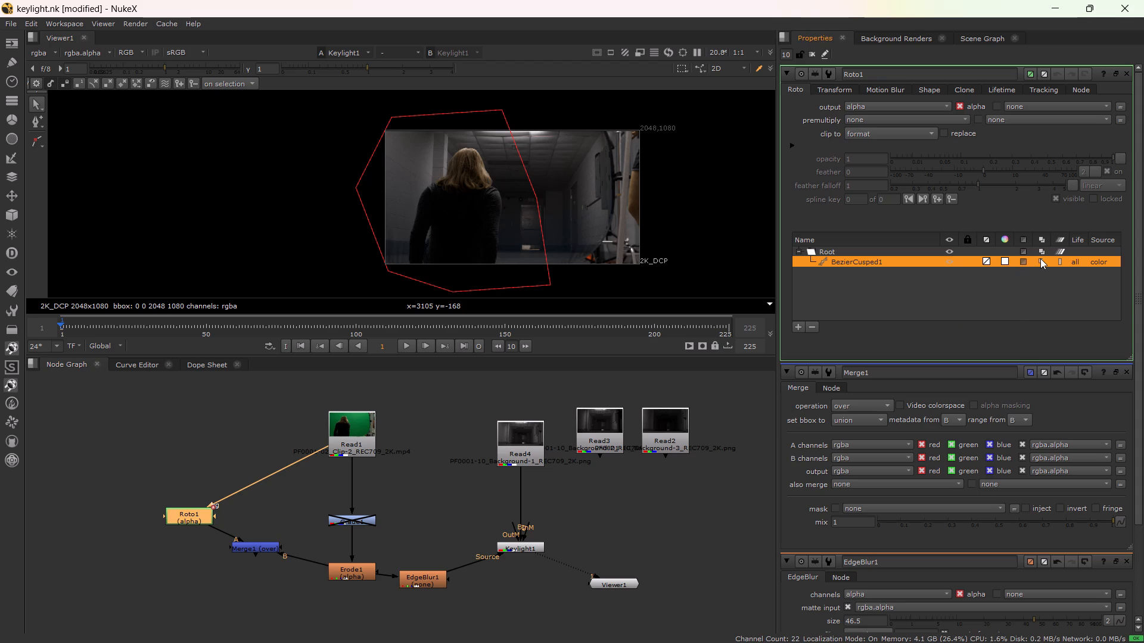
{"action": "left_click", "coordinate": [1040, 258]}
{"action": "left_click", "coordinate": [869, 266]}
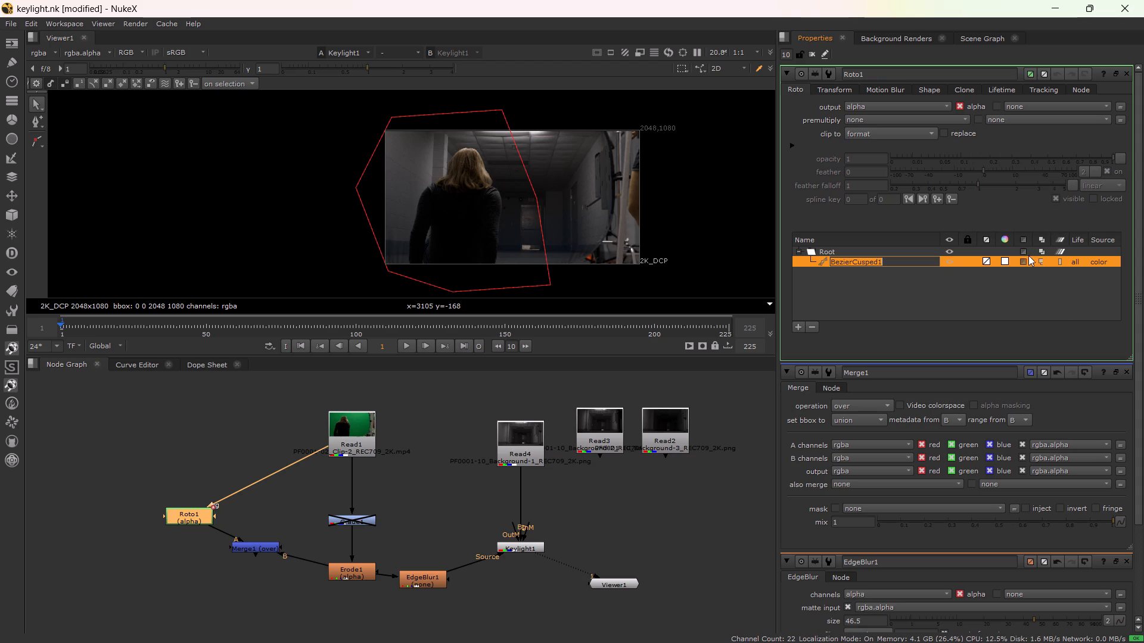
{"action": "left_click", "coordinate": [990, 282]}
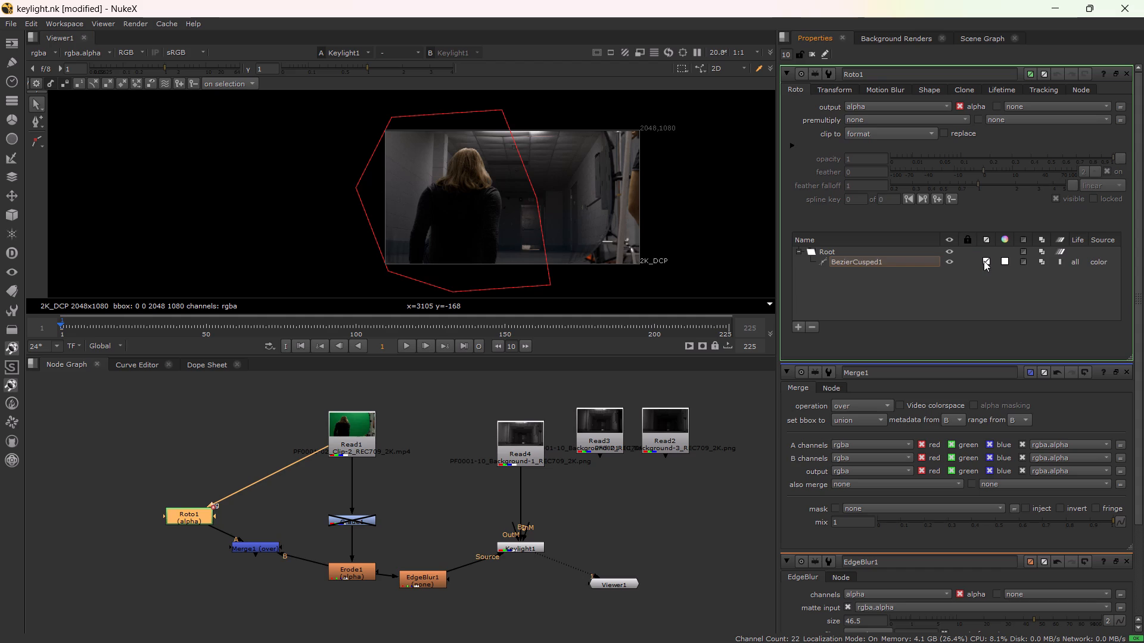
{"action": "left_click", "coordinate": [984, 261]}
{"action": "left_click", "coordinate": [984, 261]}
{"action": "left_click", "coordinate": [984, 261]}
{"action": "left_click", "coordinate": [984, 260]}
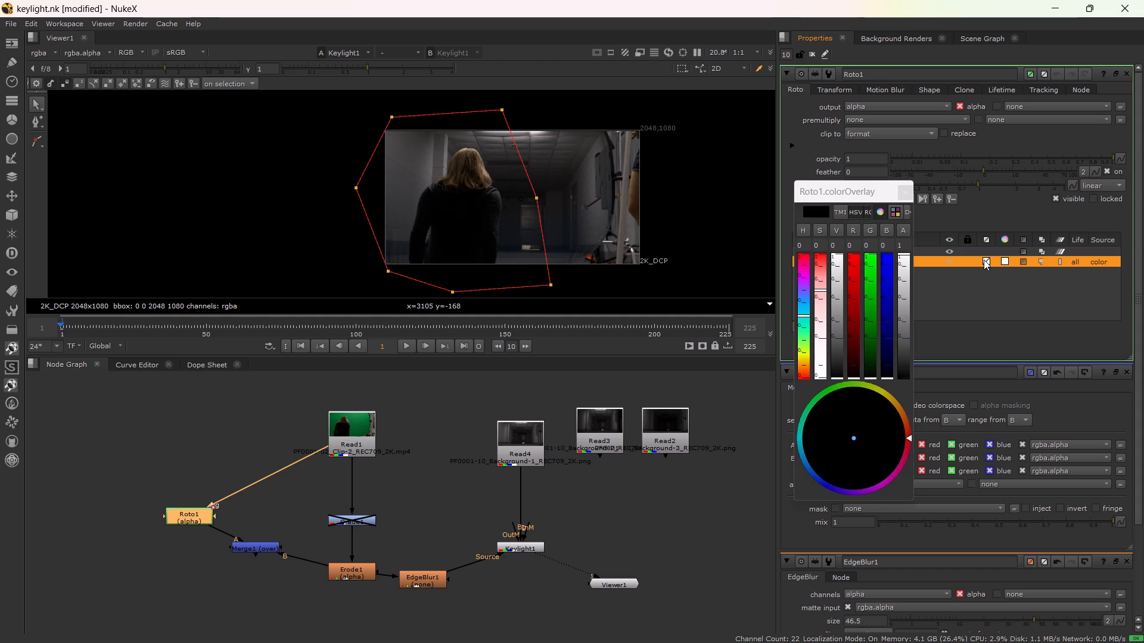
{"action": "left_click", "coordinate": [903, 194]}
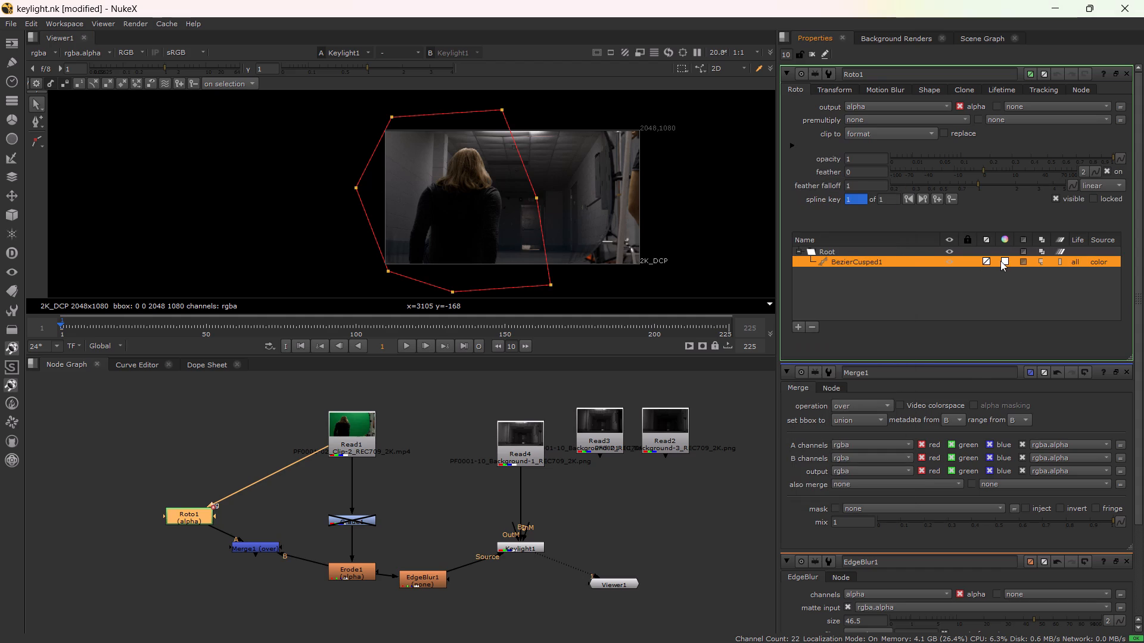
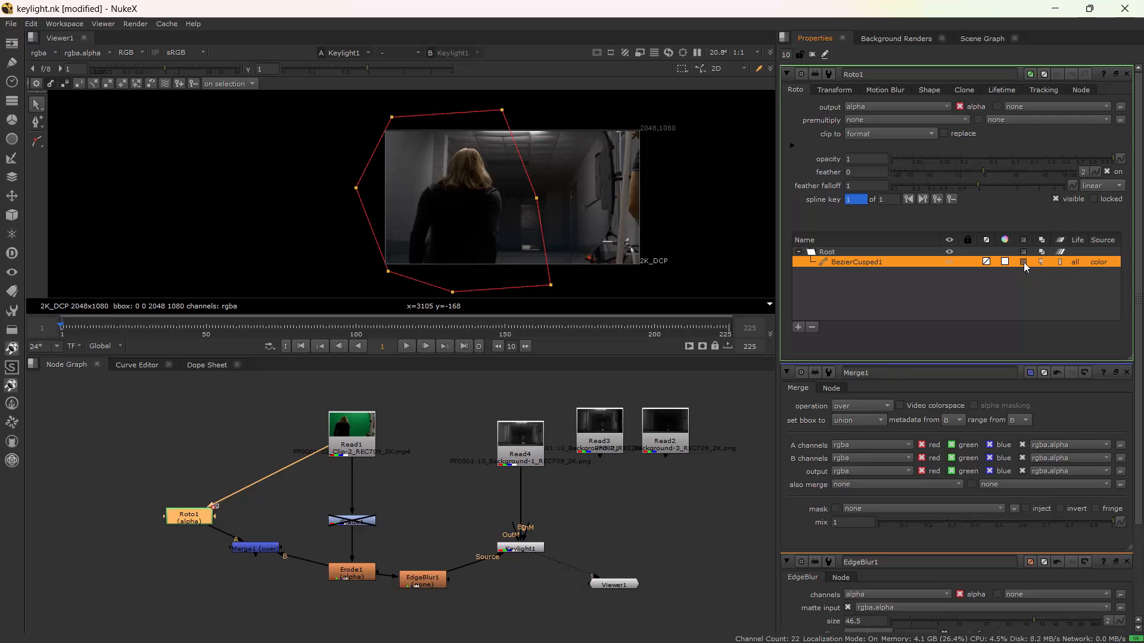
Invert the BezierCusped1 shape in Roto1's shape list.
{"action": "left_click", "coordinate": [1024, 262]}
{"action": "left_click", "coordinate": [1024, 262]}
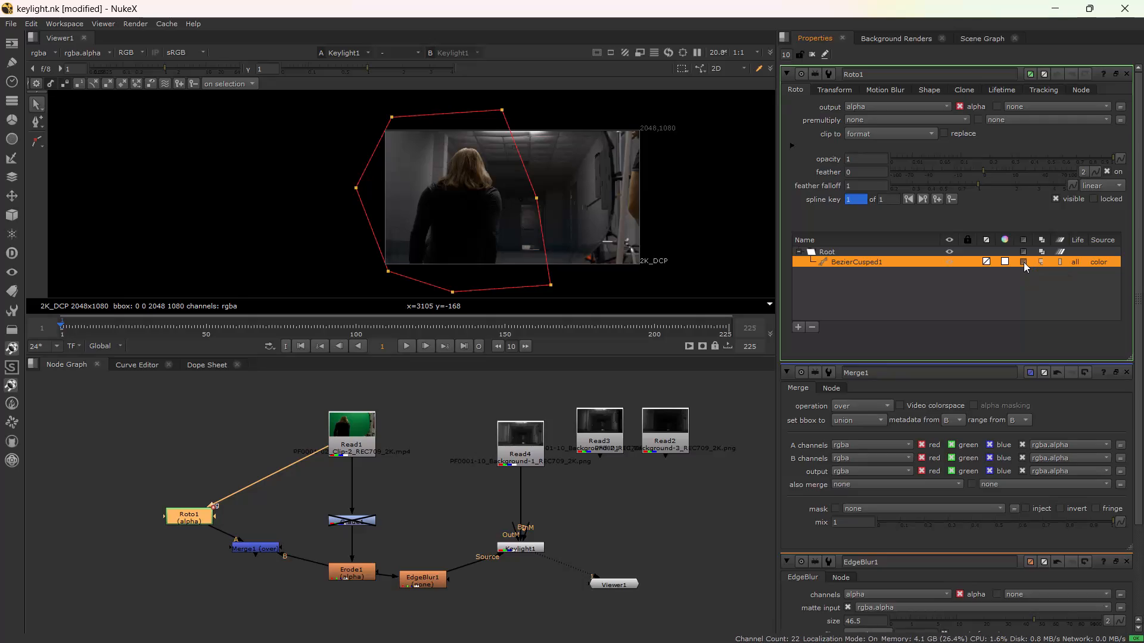
{"action": "double_click", "coordinate": [1024, 262]}
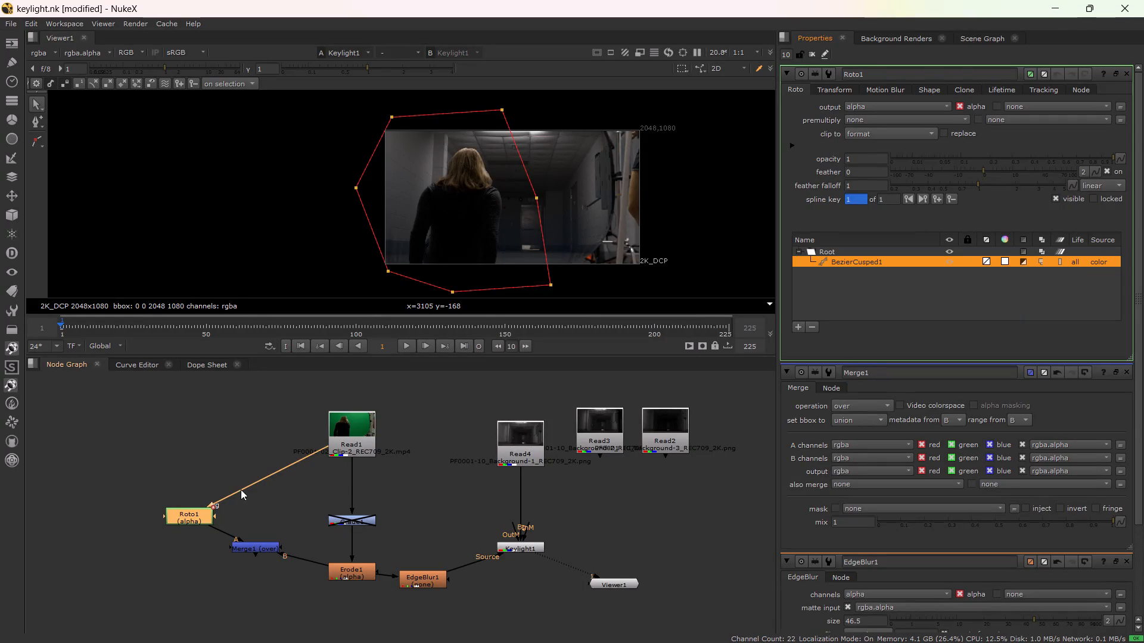
Disconnect Roto1's bg input from Read1 and connect its mask input to Read1 instead.
{"action": "left_click_drag", "start_coordinate": [241, 488], "coordinate": [291, 433]}
{"action": "left_click_drag", "start_coordinate": [210, 504], "coordinate": [269, 467]}
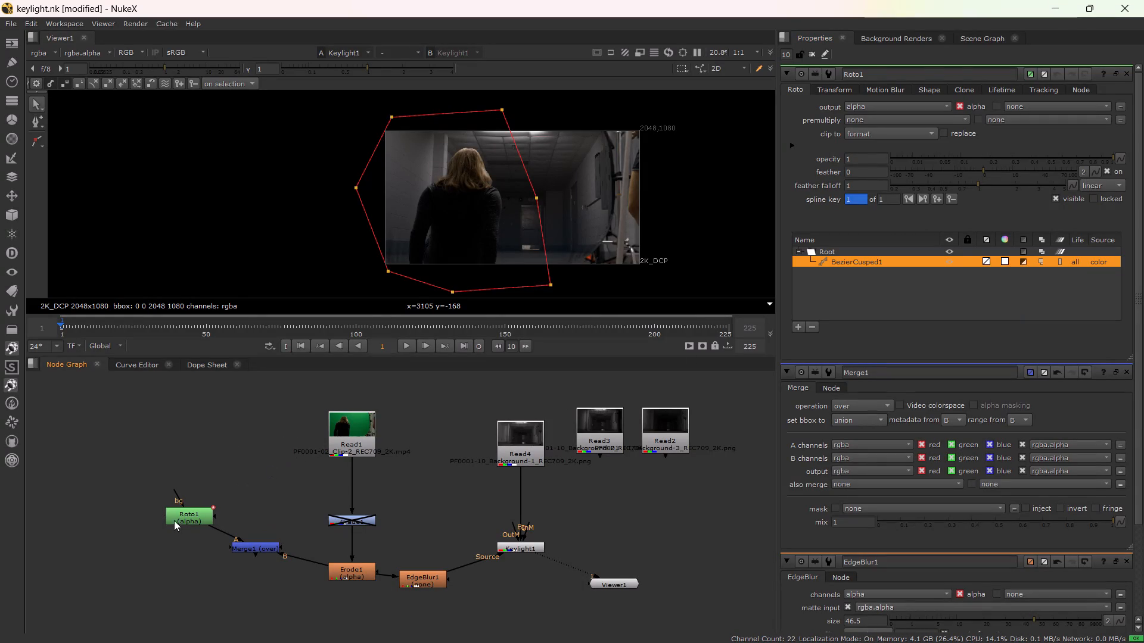
{"action": "left_click_drag", "start_coordinate": [214, 515], "coordinate": [362, 433]}
{"action": "left_click", "coordinate": [362, 433]}
{"action": "left_click", "coordinate": [362, 433]}
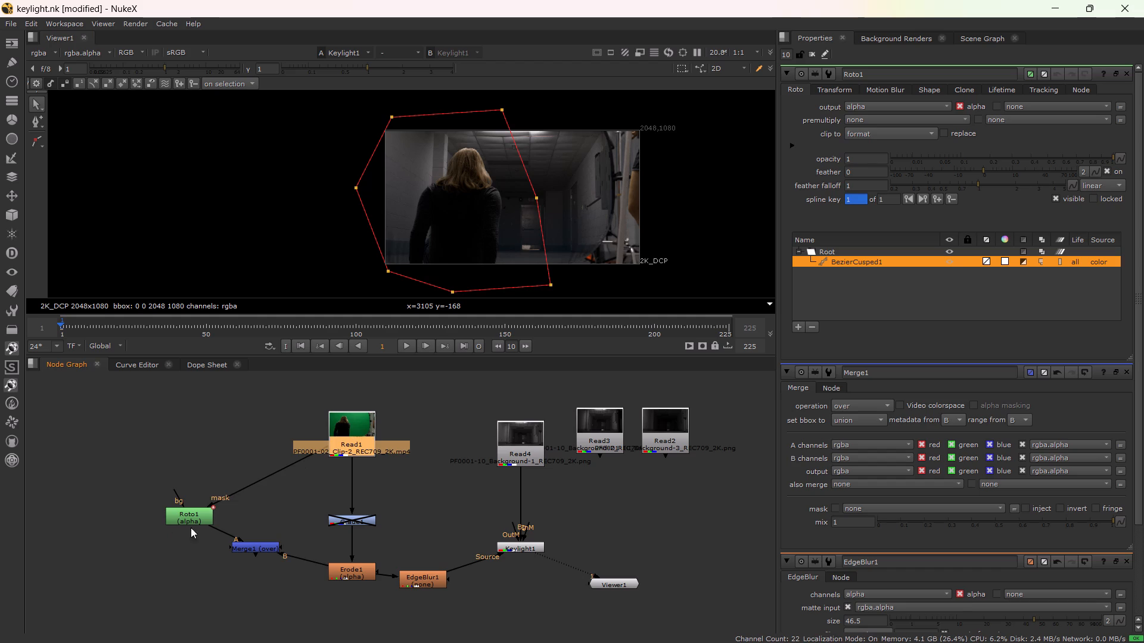
Shift the Keylight1 and Viewer1 nodes slightly in the node graph.
{"action": "left_click_drag", "start_coordinate": [515, 542], "coordinate": [503, 557]}
{"action": "left_click_drag", "start_coordinate": [616, 588], "coordinate": [623, 587]}
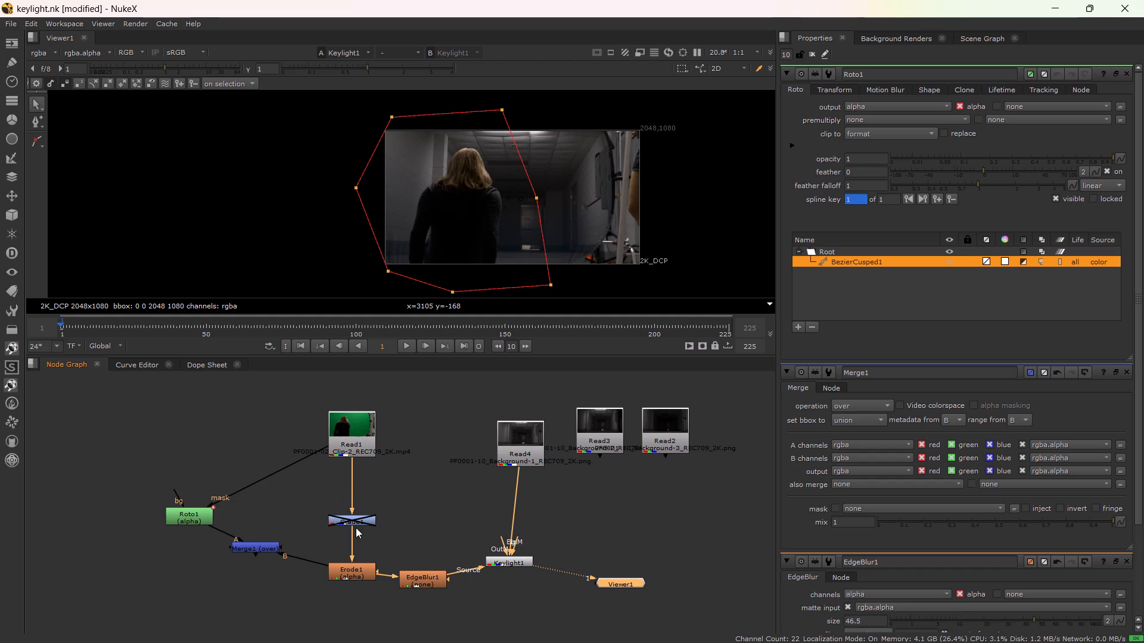
Move Roto1's mask input from Read1 to Grade1.
{"action": "left_click_drag", "start_coordinate": [216, 501], "coordinate": [243, 479]}
{"action": "left_click_drag", "start_coordinate": [214, 513], "coordinate": [344, 523]}
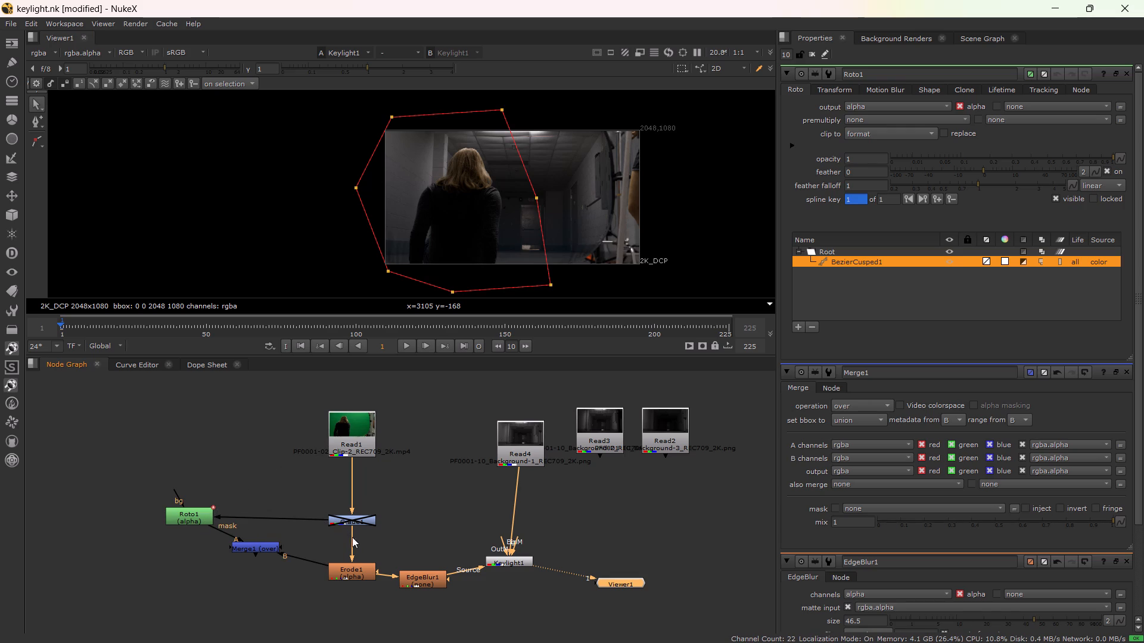
Re-enable Grade1, toggling it off and on to compare its effect on the woman's hair.
{"action": "left_click", "coordinate": [356, 522]}
{"action": "key", "text": "d"}
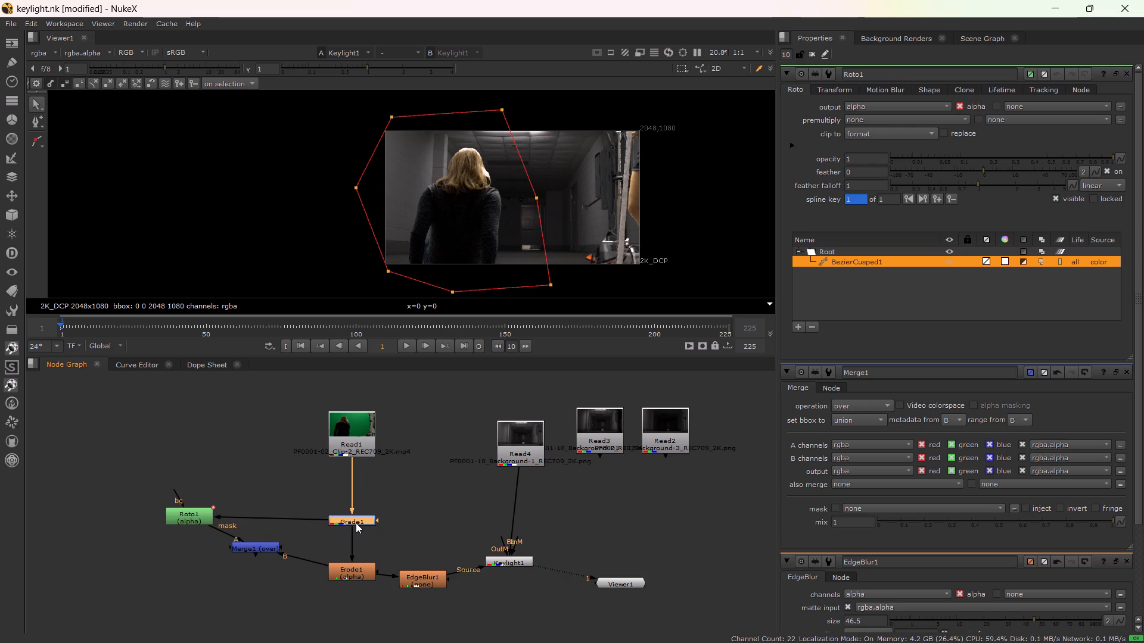
{"action": "type", "text": "dd"}
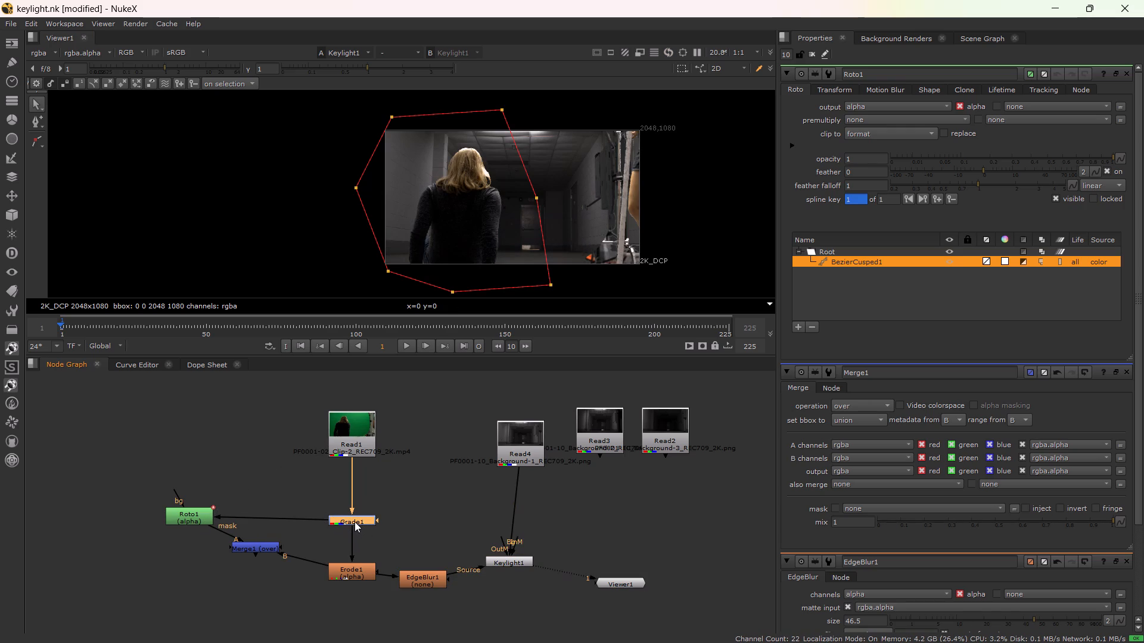
{"action": "scroll", "coordinate": [487, 184], "scroll_direction": "up", "scroll_amount": 6}
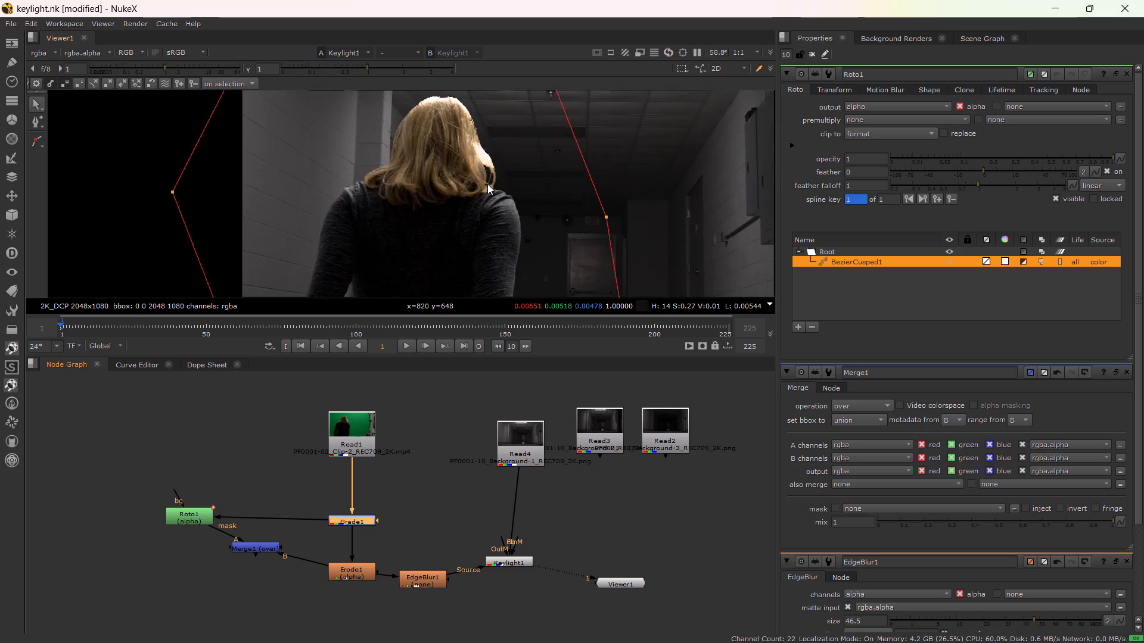
{"action": "left_click_drag", "start_coordinate": [495, 183], "coordinate": [478, 255], "text": "alt"}
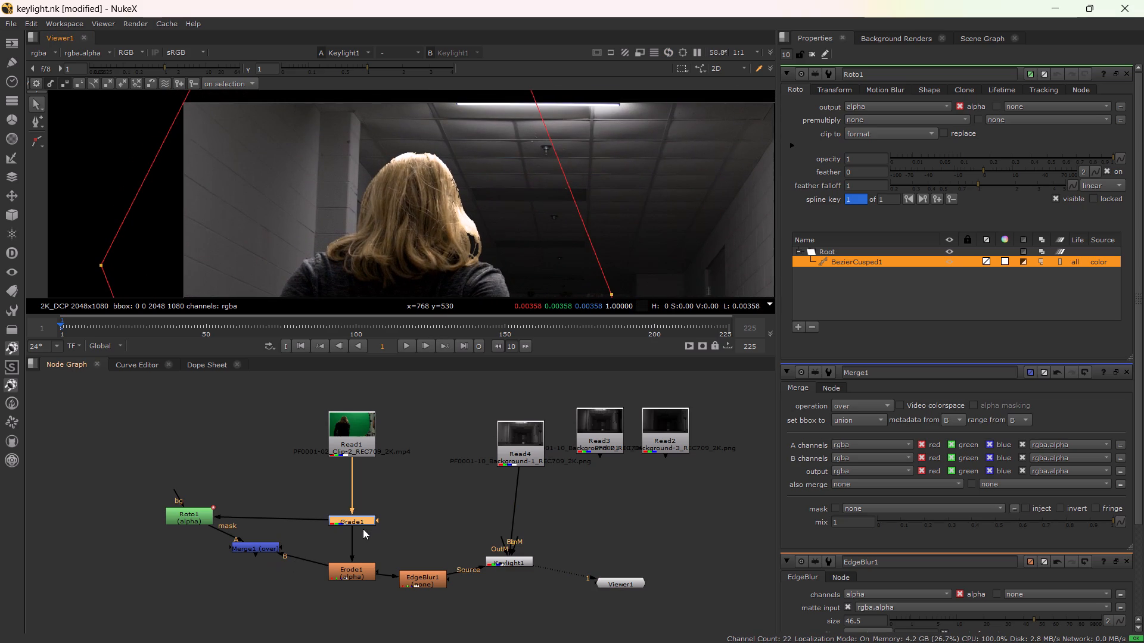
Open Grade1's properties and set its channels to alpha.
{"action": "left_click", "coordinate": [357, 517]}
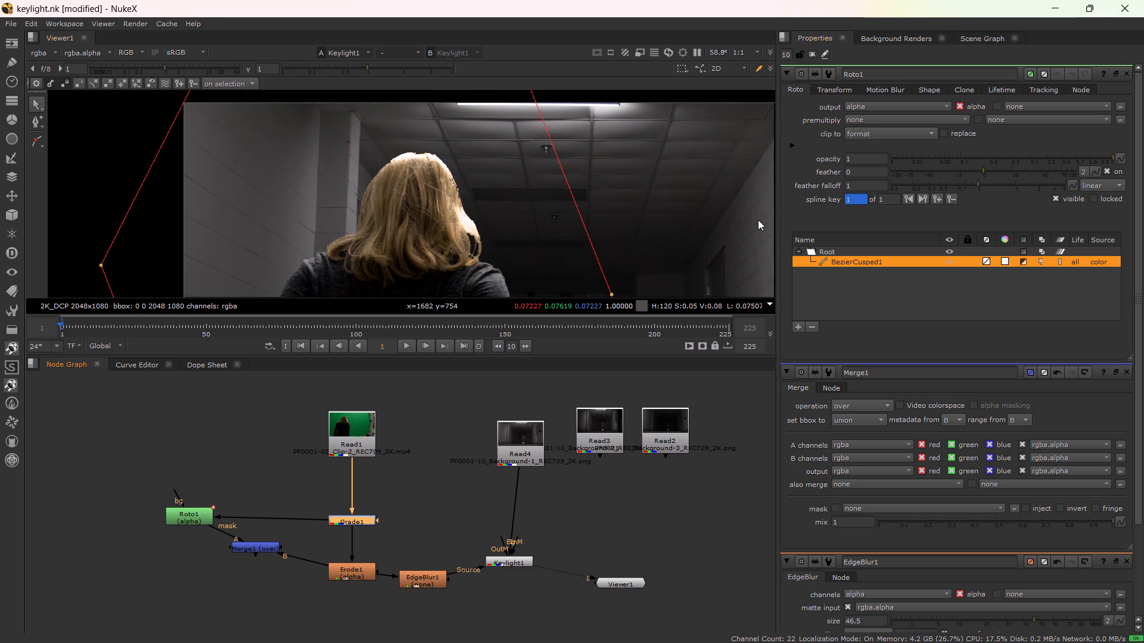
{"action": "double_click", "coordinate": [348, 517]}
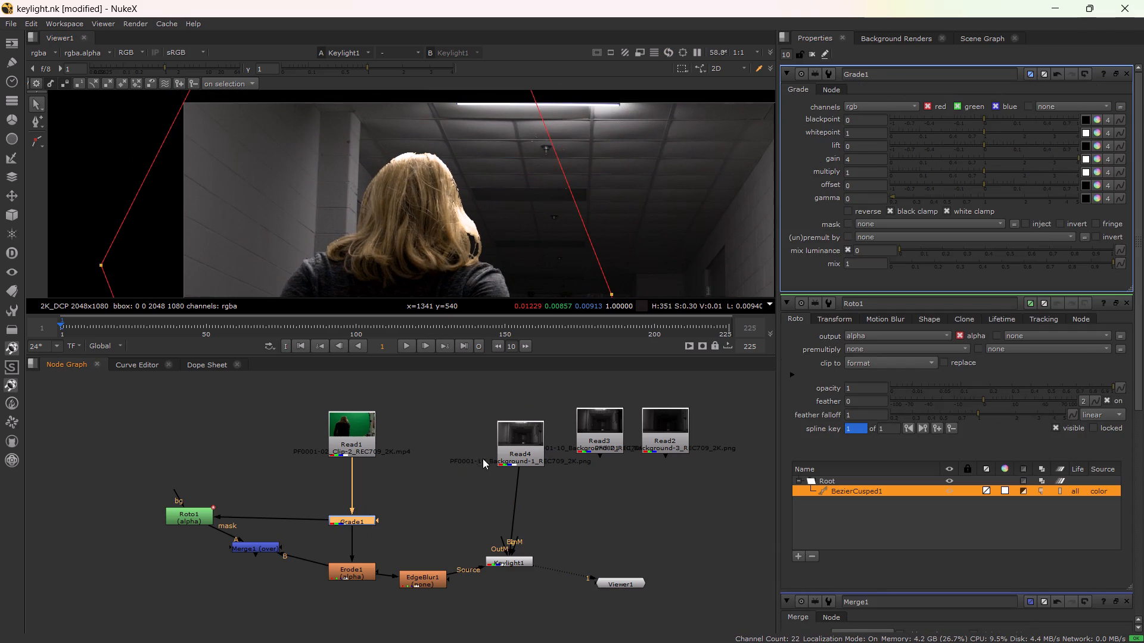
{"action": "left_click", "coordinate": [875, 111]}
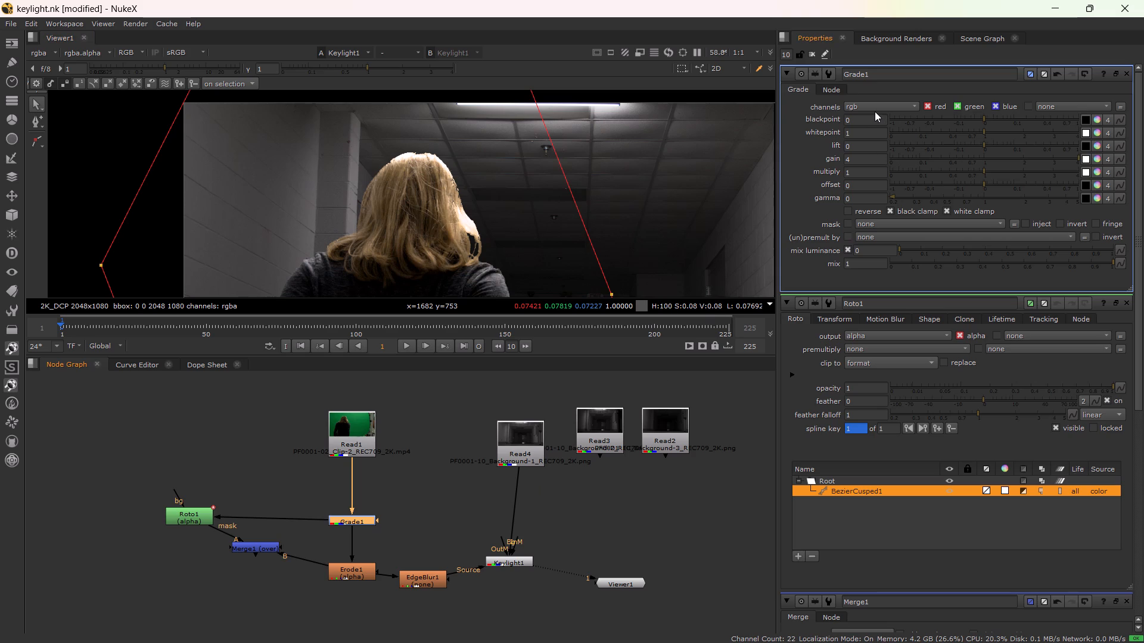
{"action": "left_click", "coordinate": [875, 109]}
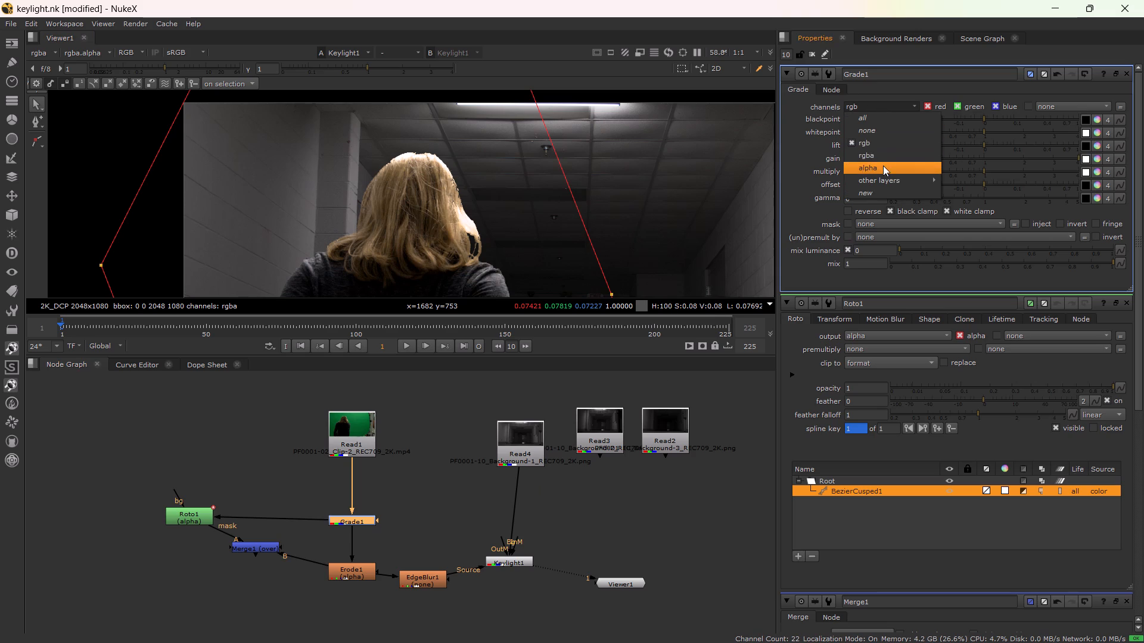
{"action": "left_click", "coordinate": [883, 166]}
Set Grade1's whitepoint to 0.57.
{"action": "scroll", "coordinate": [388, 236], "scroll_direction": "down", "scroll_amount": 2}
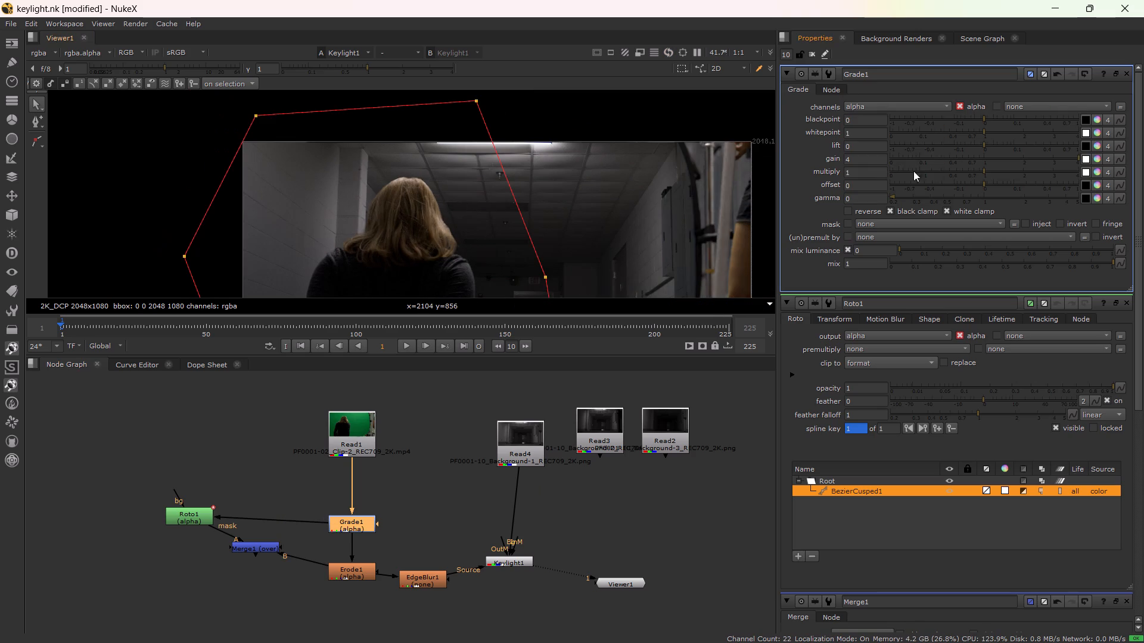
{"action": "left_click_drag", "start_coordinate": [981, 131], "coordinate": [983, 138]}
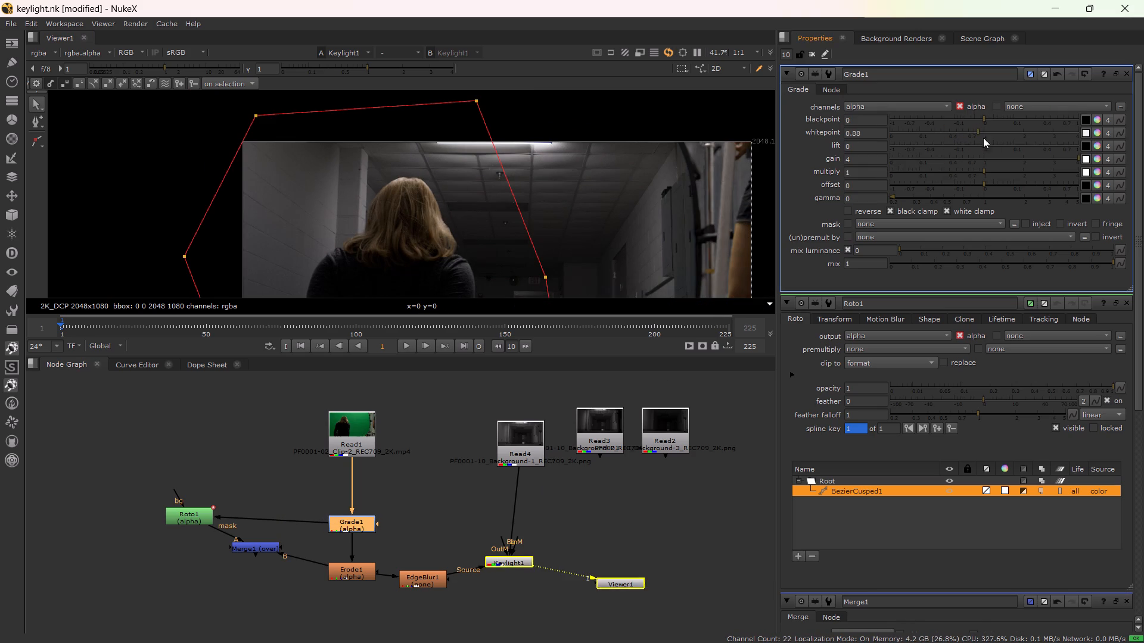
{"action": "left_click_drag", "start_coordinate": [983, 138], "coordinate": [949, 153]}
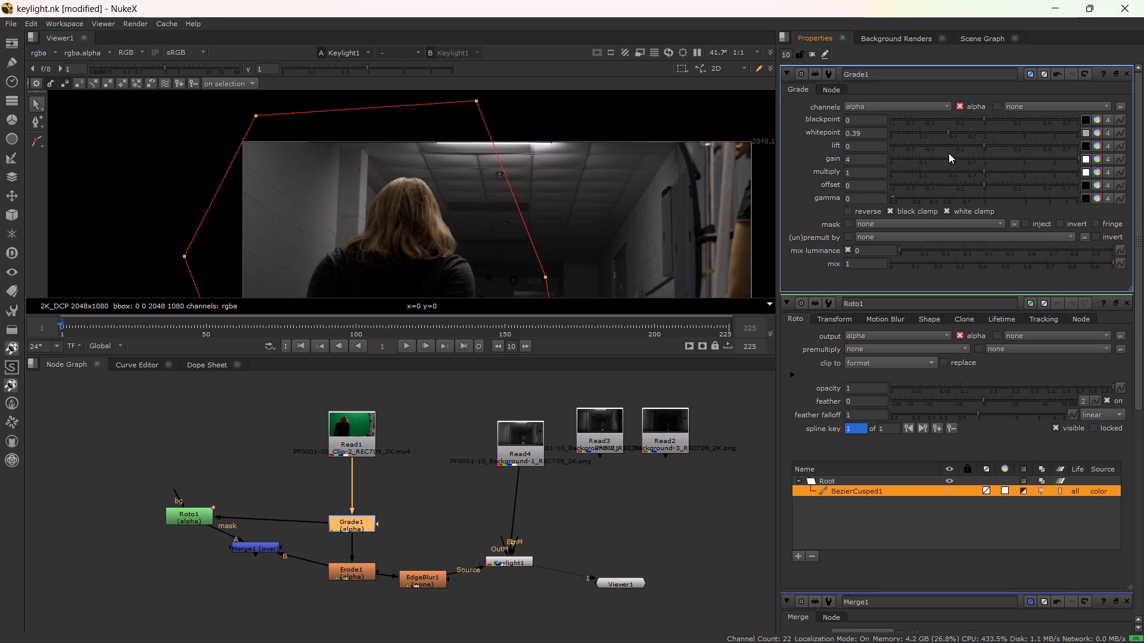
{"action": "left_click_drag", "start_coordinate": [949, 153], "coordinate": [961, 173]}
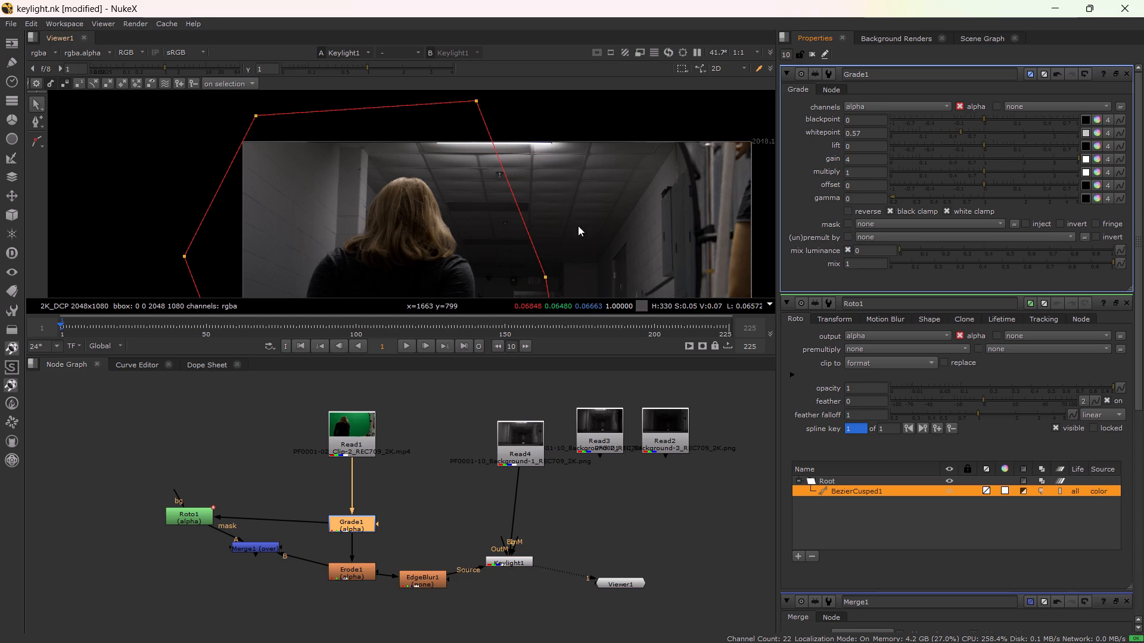
Adjust Grade1's levels to lift 0.04, multiply 0.36, gain 0.96 and gamma 0.64.
{"action": "left_click_drag", "start_coordinate": [399, 250], "coordinate": [483, 154], "text": "alt"}
{"action": "scroll", "coordinate": [484, 156], "scroll_direction": "down", "scroll_amount": 2}
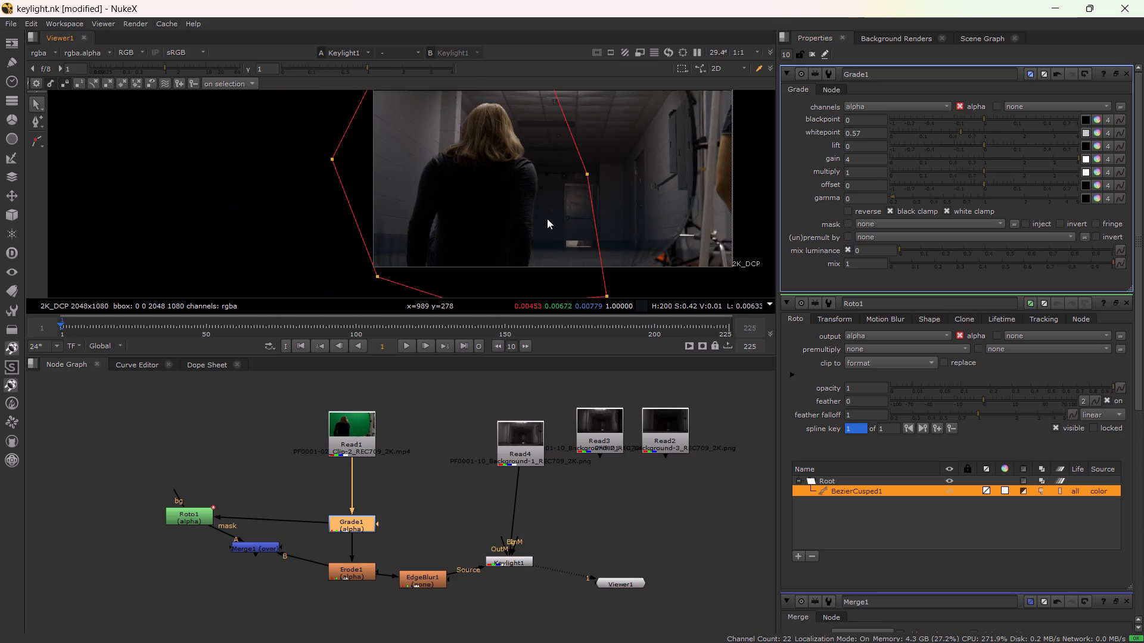
{"action": "left_click_drag", "start_coordinate": [546, 217], "coordinate": [540, 217], "text": "alt"}
{"action": "left_click_drag", "start_coordinate": [982, 142], "coordinate": [956, 141]}
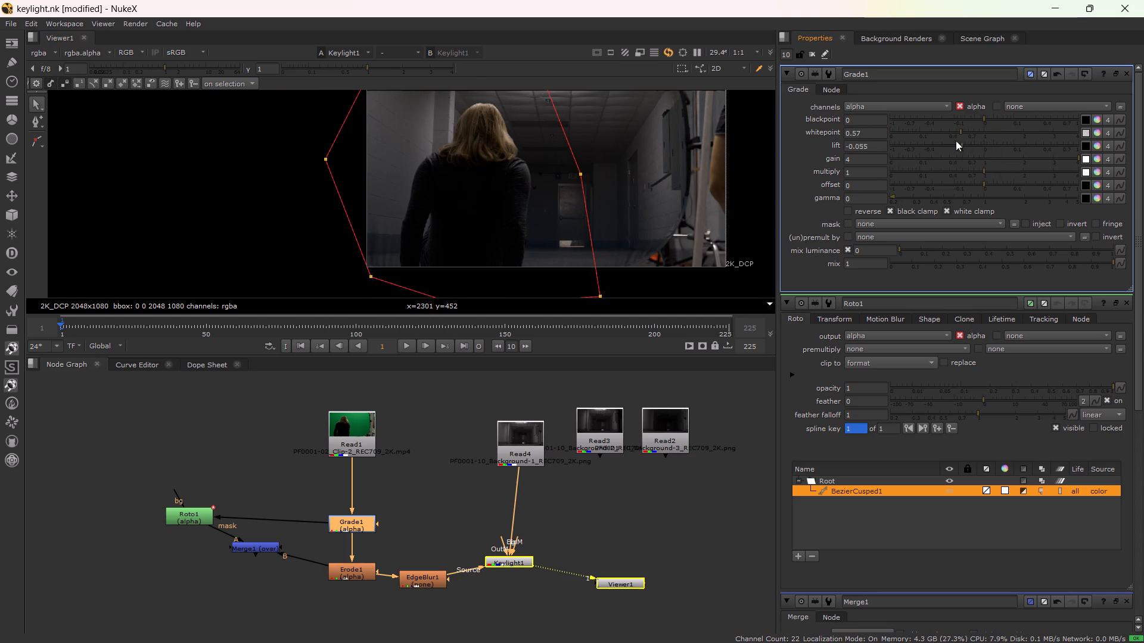
{"action": "left_click_drag", "start_coordinate": [956, 141], "coordinate": [1003, 164]}
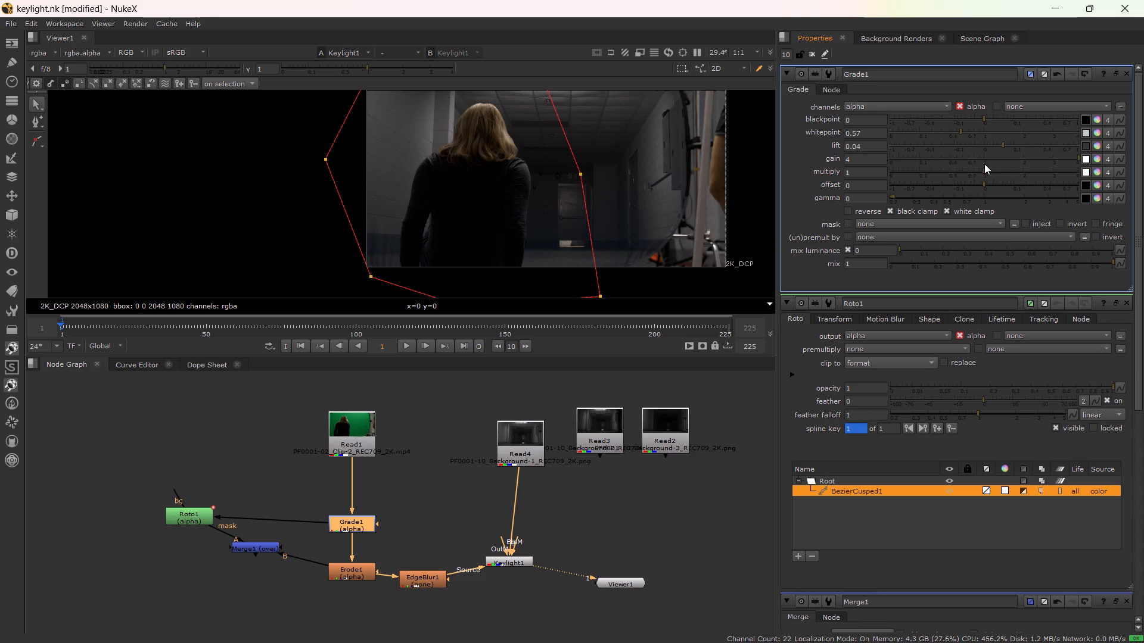
{"action": "left_click_drag", "start_coordinate": [981, 171], "coordinate": [946, 180]}
{"action": "left_click_drag", "start_coordinate": [1007, 156], "coordinate": [910, 170]}
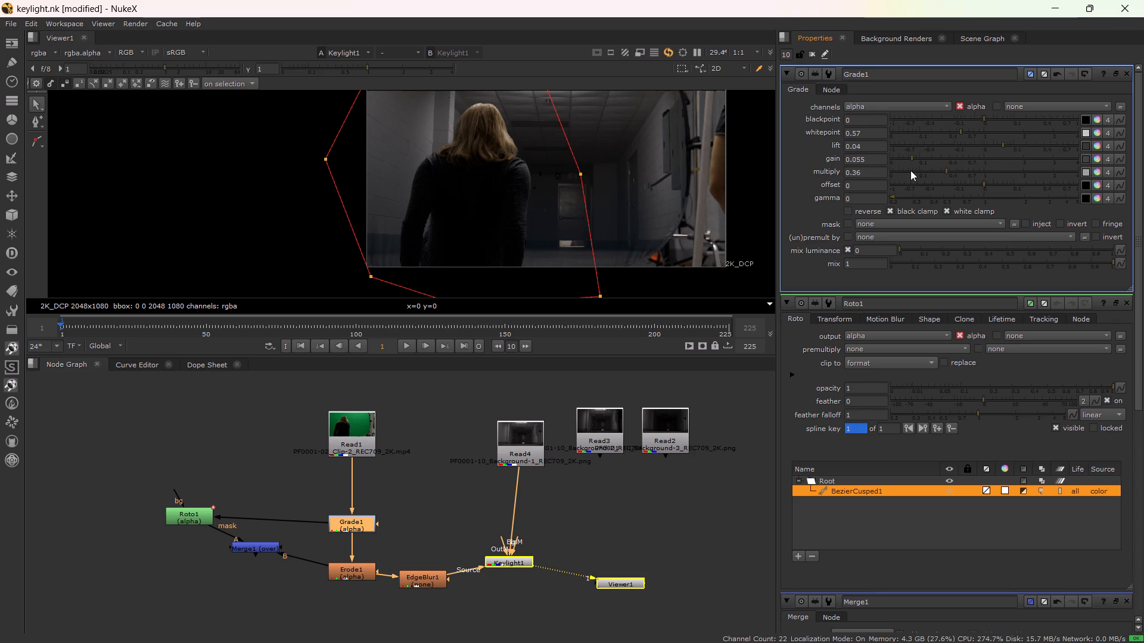
{"action": "left_click_drag", "start_coordinate": [910, 170], "coordinate": [983, 179]}
{"action": "left_click_drag", "start_coordinate": [969, 196], "coordinate": [958, 205]}
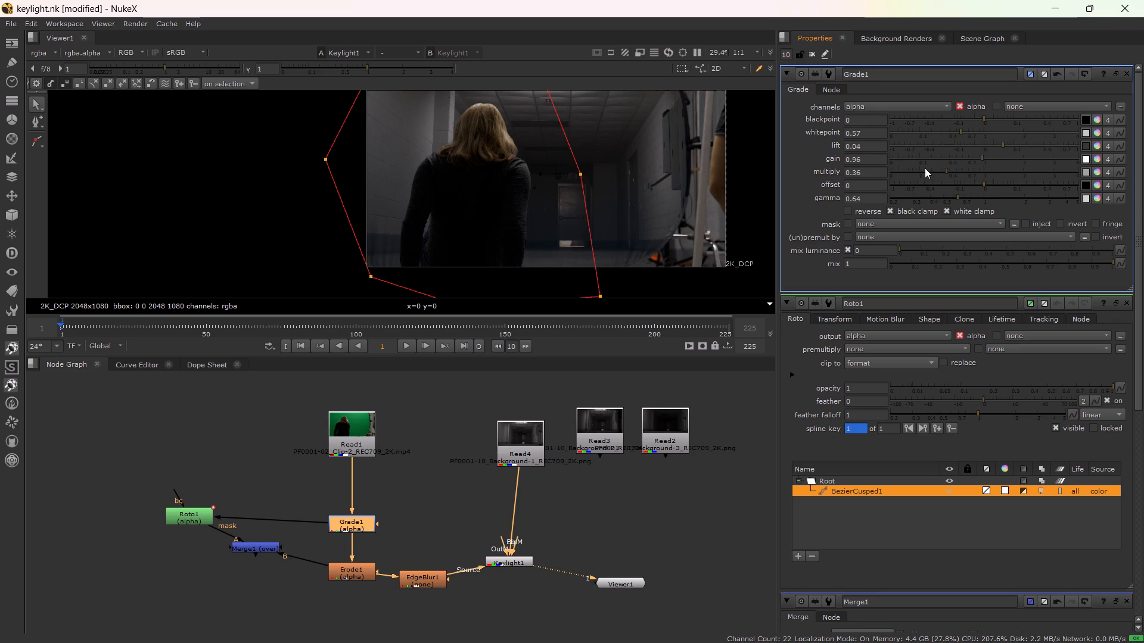
Set Grade1's channels to rgba.
{"action": "left_click", "coordinate": [894, 105]}
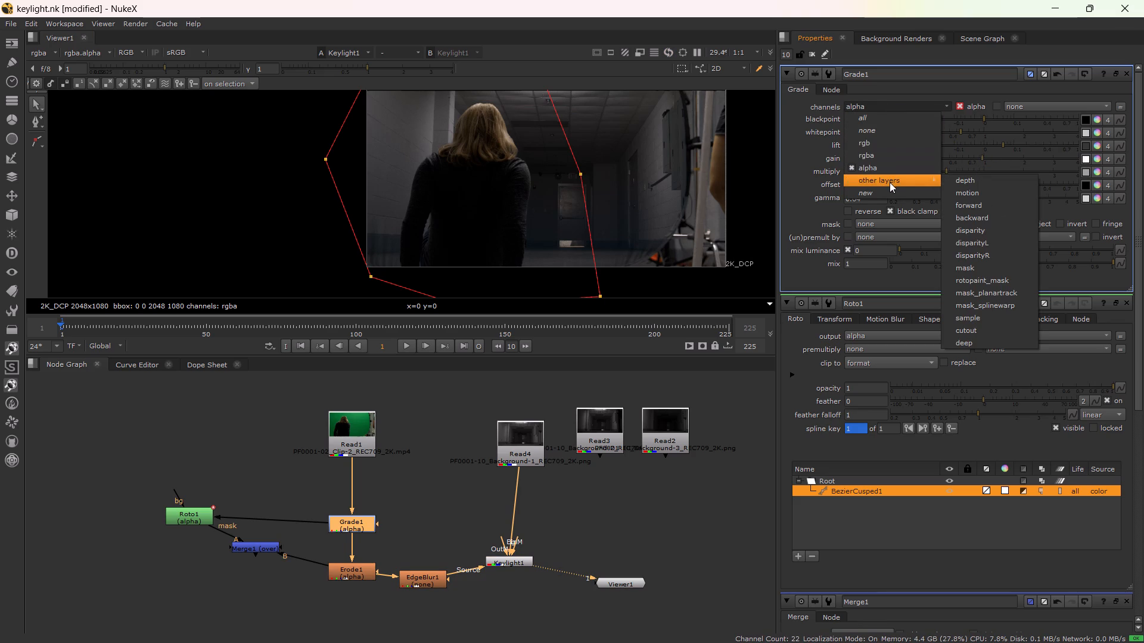
{"action": "left_click", "coordinate": [884, 159]}
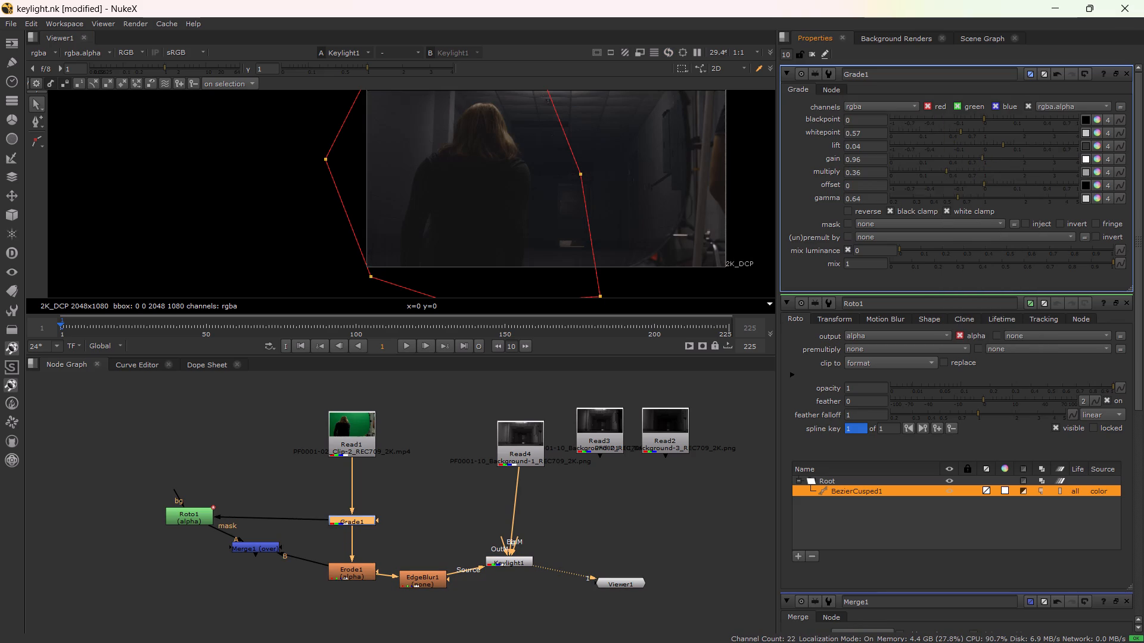
Lower Grade1's whitepoint to 0.06 to brighten the woman.
{"action": "left_click_drag", "start_coordinate": [960, 130], "coordinate": [984, 135]}
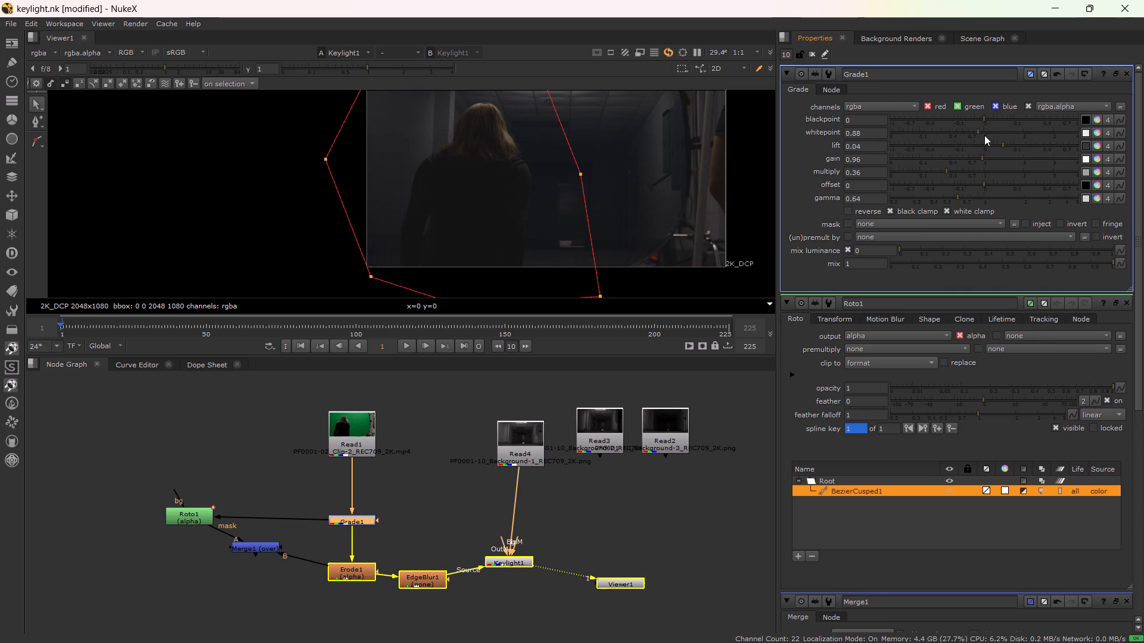
{"action": "left_click_drag", "start_coordinate": [984, 135], "coordinate": [925, 135]}
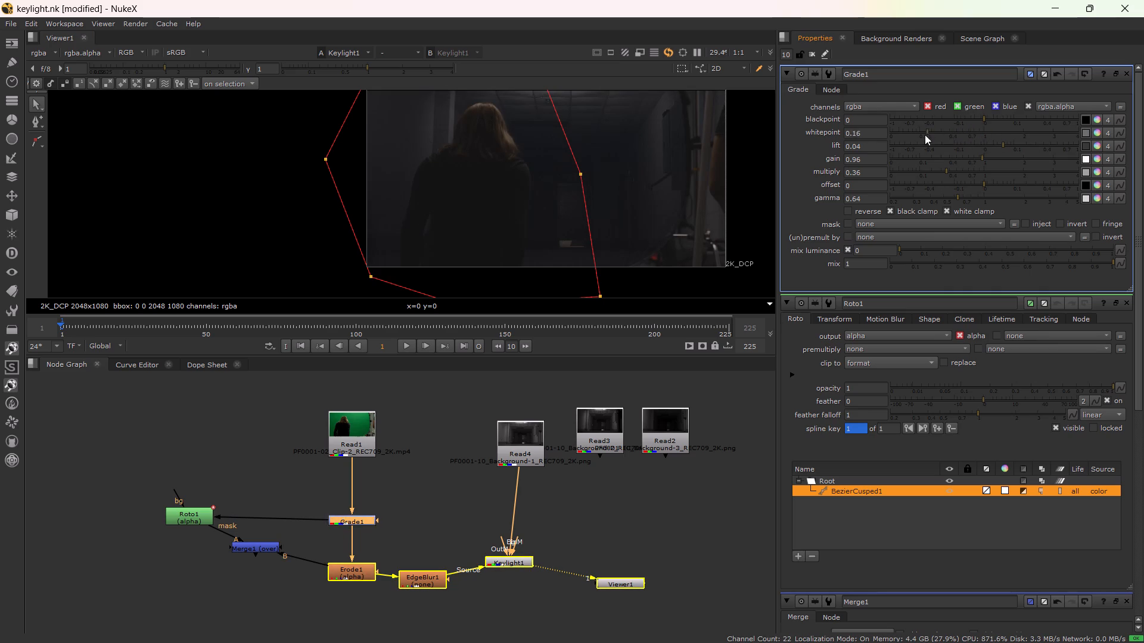
{"action": "left_click_drag", "start_coordinate": [925, 135], "coordinate": [910, 142]}
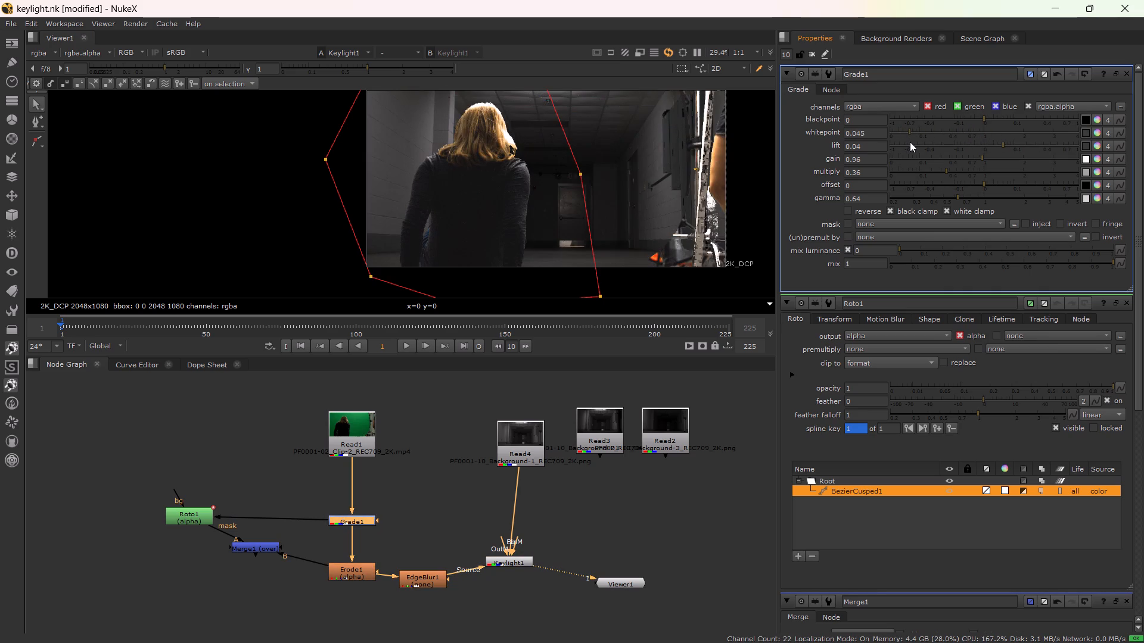
{"action": "left_click_drag", "start_coordinate": [910, 142], "coordinate": [913, 142]}
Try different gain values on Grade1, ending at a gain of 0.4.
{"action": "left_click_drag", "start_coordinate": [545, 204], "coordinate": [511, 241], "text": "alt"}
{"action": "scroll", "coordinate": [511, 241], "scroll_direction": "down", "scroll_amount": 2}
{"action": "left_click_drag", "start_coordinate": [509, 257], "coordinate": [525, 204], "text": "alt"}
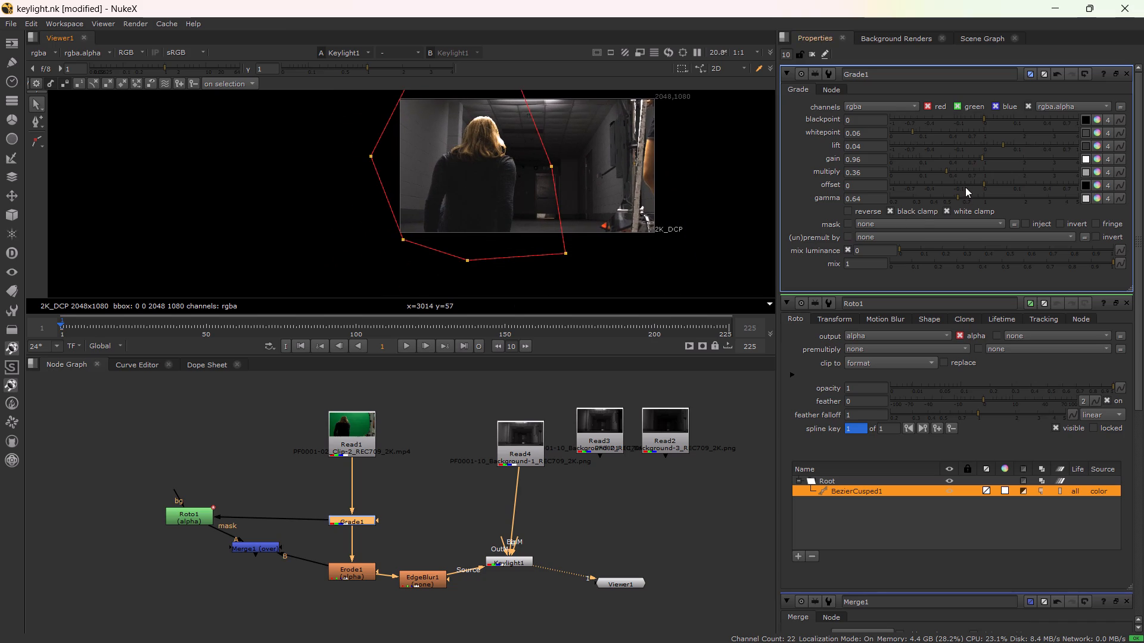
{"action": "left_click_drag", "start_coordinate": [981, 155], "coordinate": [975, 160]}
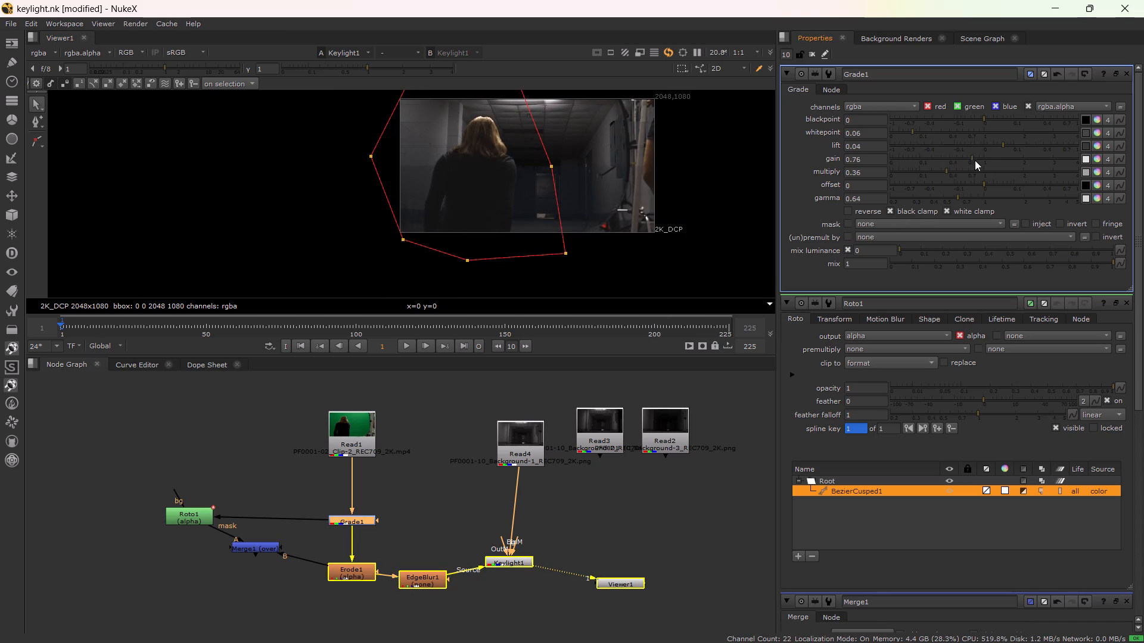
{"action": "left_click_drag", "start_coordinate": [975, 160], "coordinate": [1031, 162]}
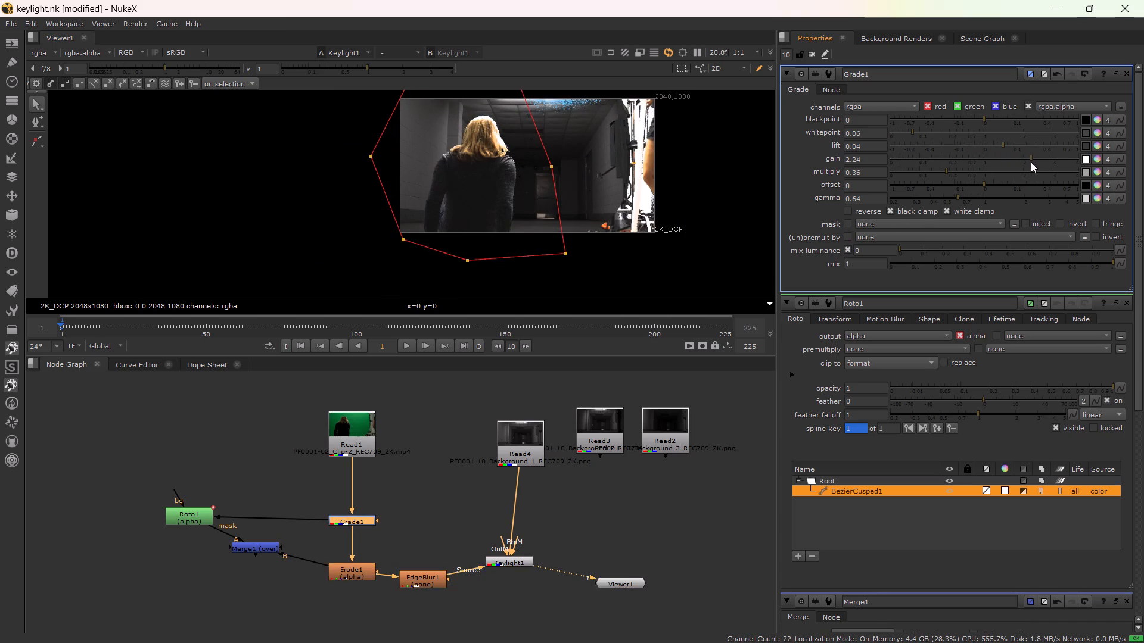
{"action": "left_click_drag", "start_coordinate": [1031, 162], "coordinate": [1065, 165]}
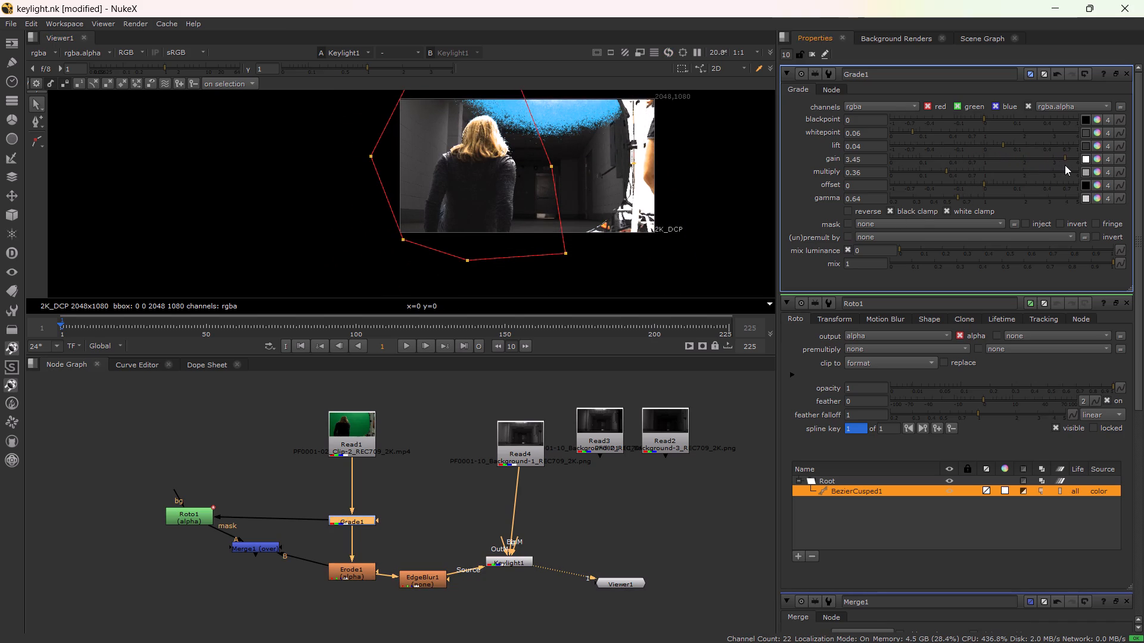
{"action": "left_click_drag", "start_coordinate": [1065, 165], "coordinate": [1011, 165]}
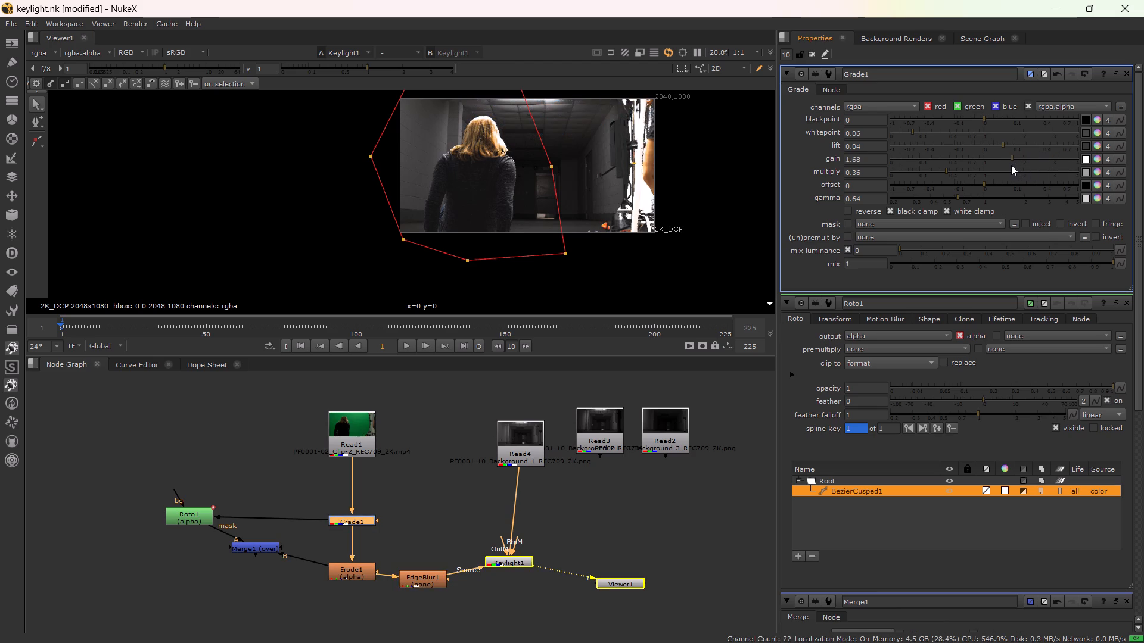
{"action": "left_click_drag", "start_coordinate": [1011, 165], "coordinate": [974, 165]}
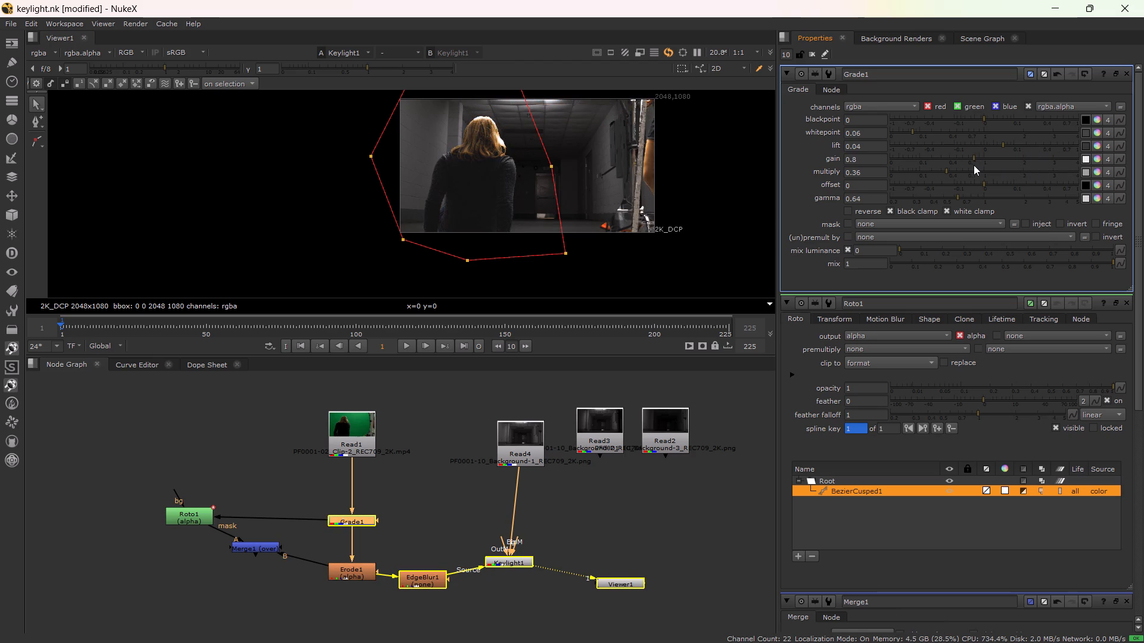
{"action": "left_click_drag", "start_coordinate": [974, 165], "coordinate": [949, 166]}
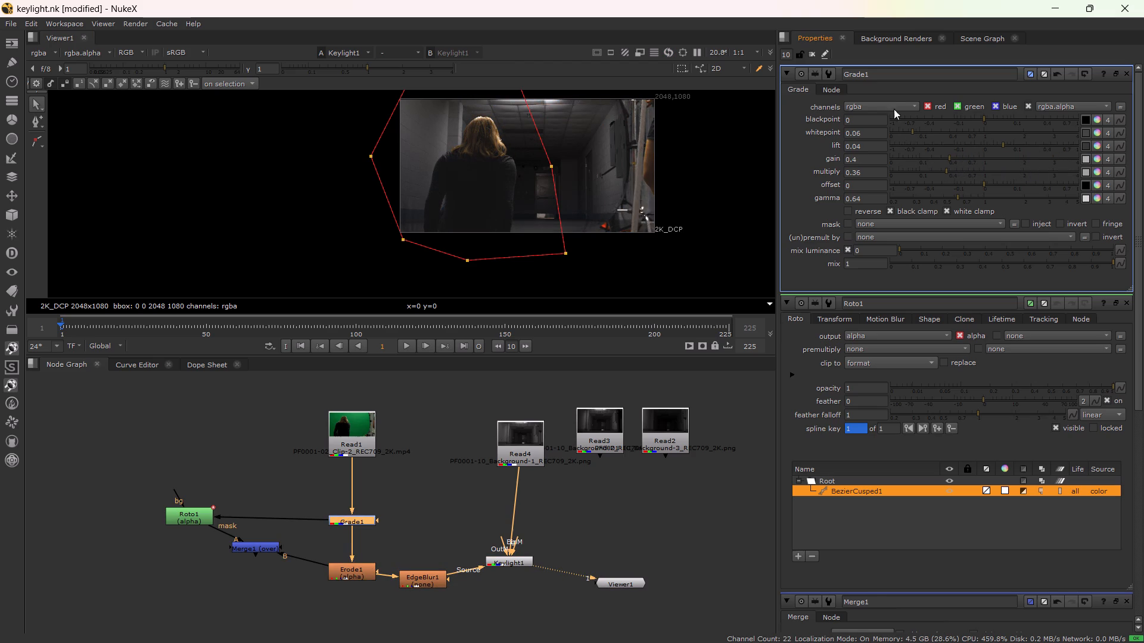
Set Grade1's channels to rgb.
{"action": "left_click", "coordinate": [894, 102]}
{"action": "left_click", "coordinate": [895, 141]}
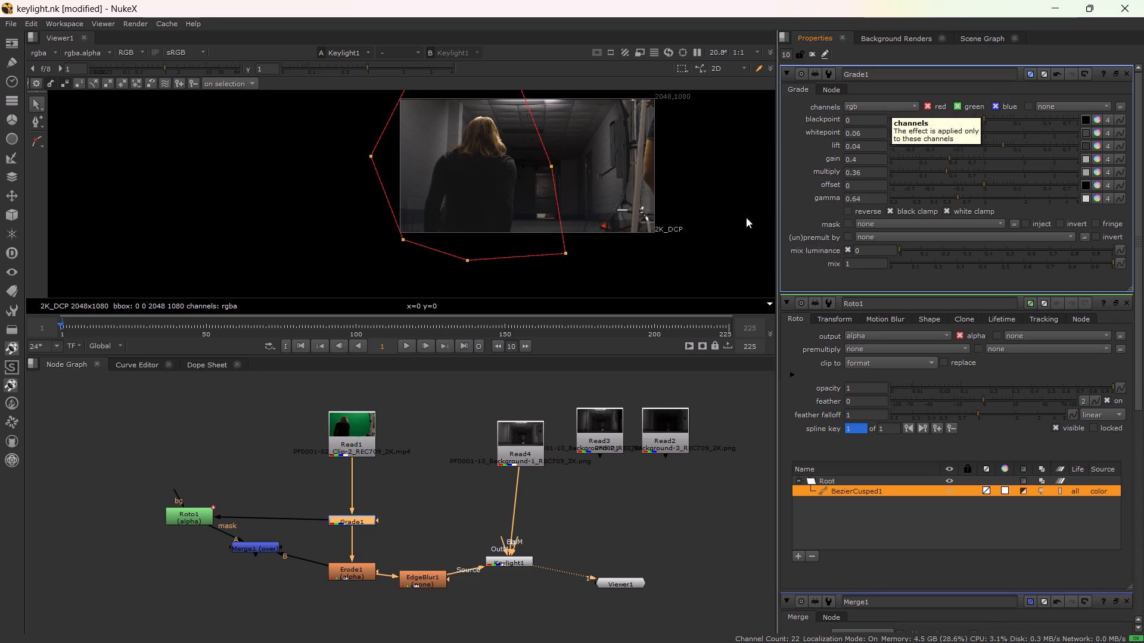
Delete the Grade1 node between Read1 and Erode1.
{"action": "left_click", "coordinate": [366, 519]}
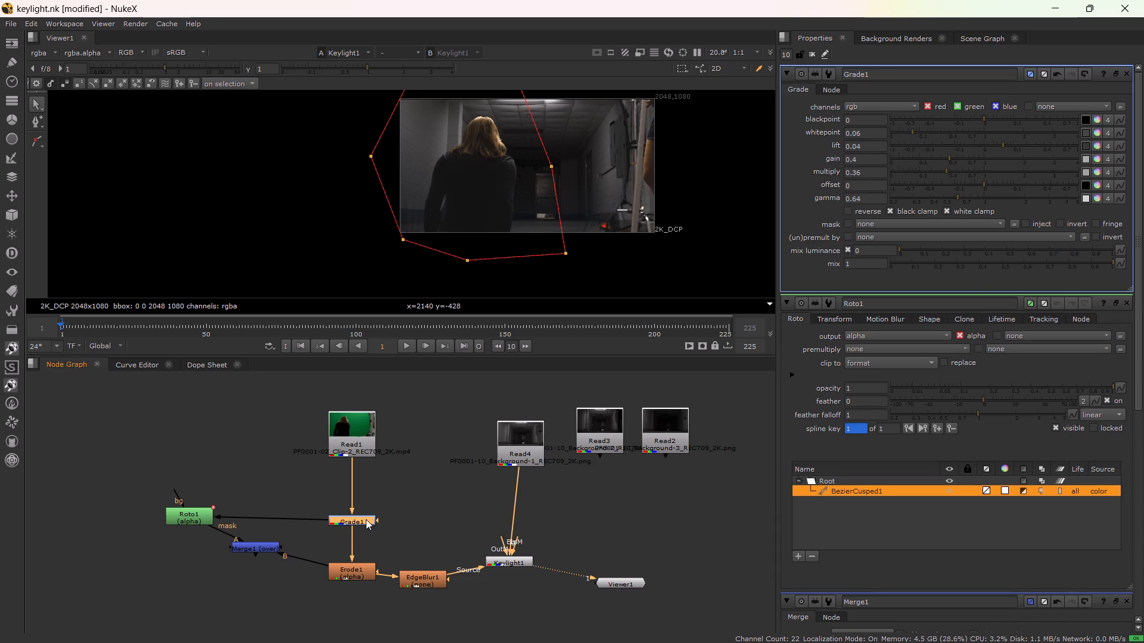
{"action": "key", "text": "Delete"}
Move the roto shape's lower-left point slightly outward, away from the image corner.
{"action": "left_click", "coordinate": [360, 439]}
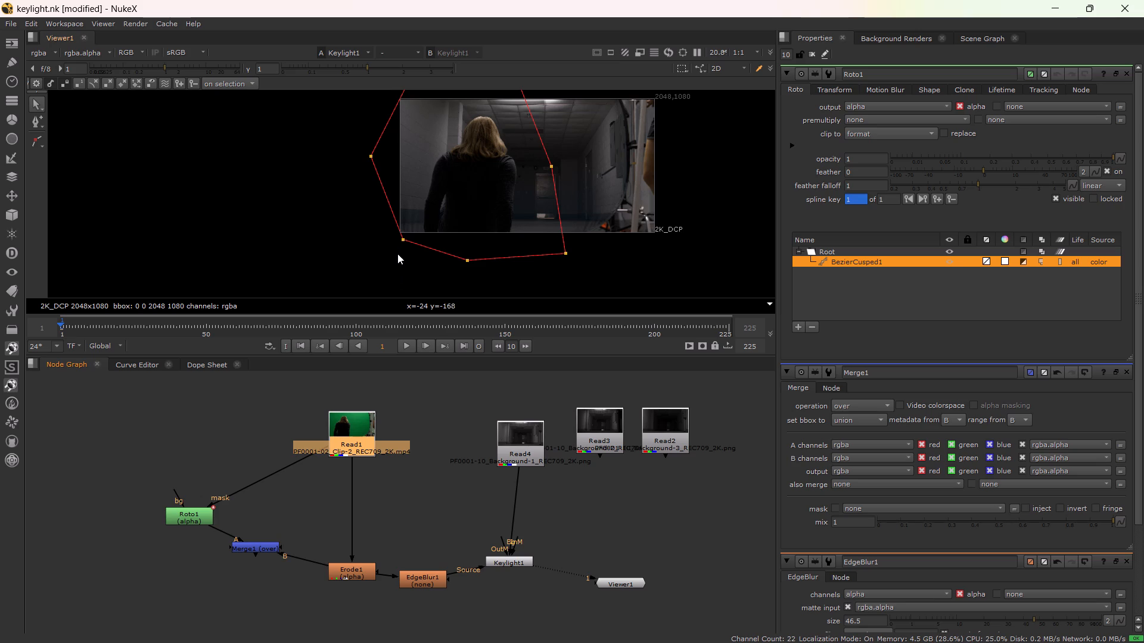
{"action": "left_click_drag", "start_coordinate": [402, 241], "coordinate": [387, 255]}
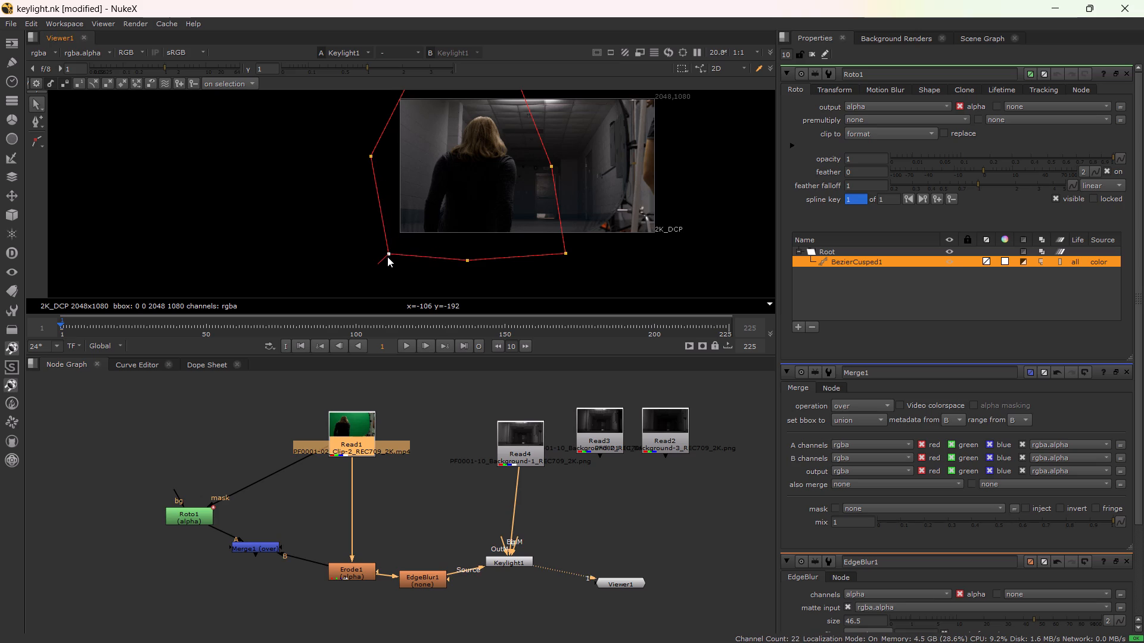
Play the composite briefly from the first frame, stop, and return to frame 1.
{"action": "left_click", "coordinate": [299, 345]}
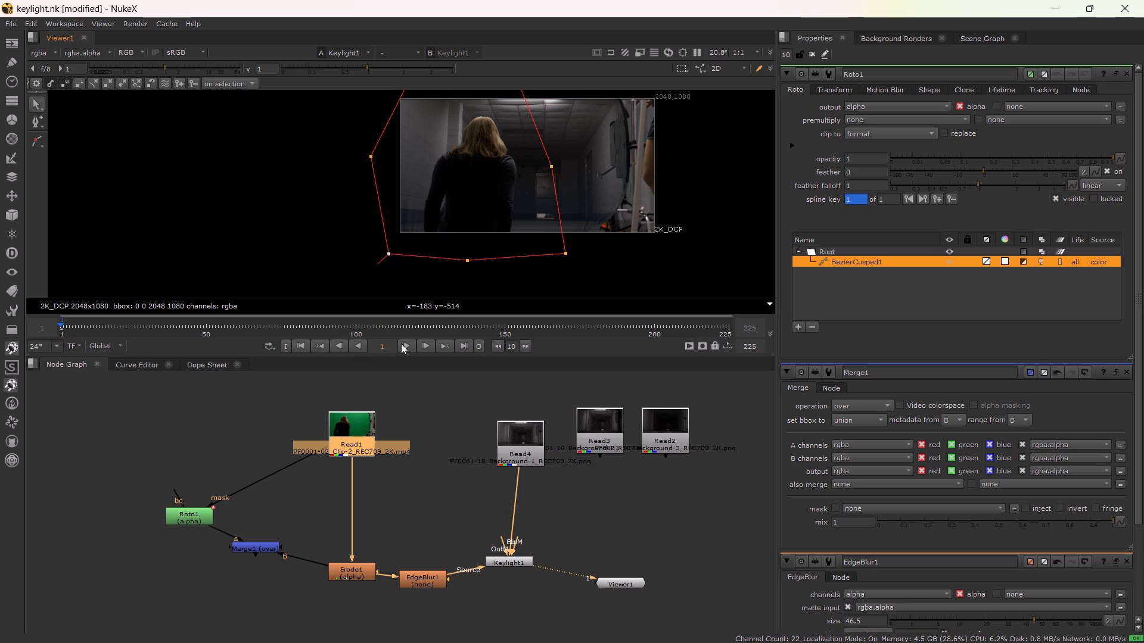
{"action": "left_click", "coordinate": [403, 345]}
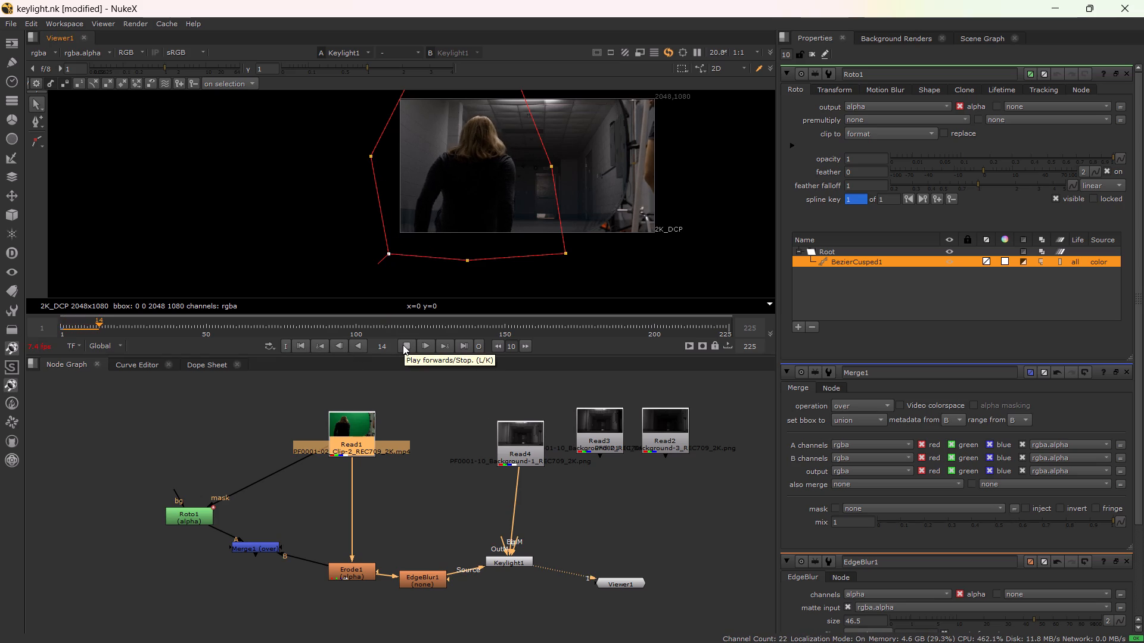
{"action": "left_click", "coordinate": [403, 345]}
{"action": "left_click", "coordinate": [299, 342]}
Add a new Grade node after Read1 and place it midway above Erode1.
{"action": "left_click", "coordinate": [338, 435]}
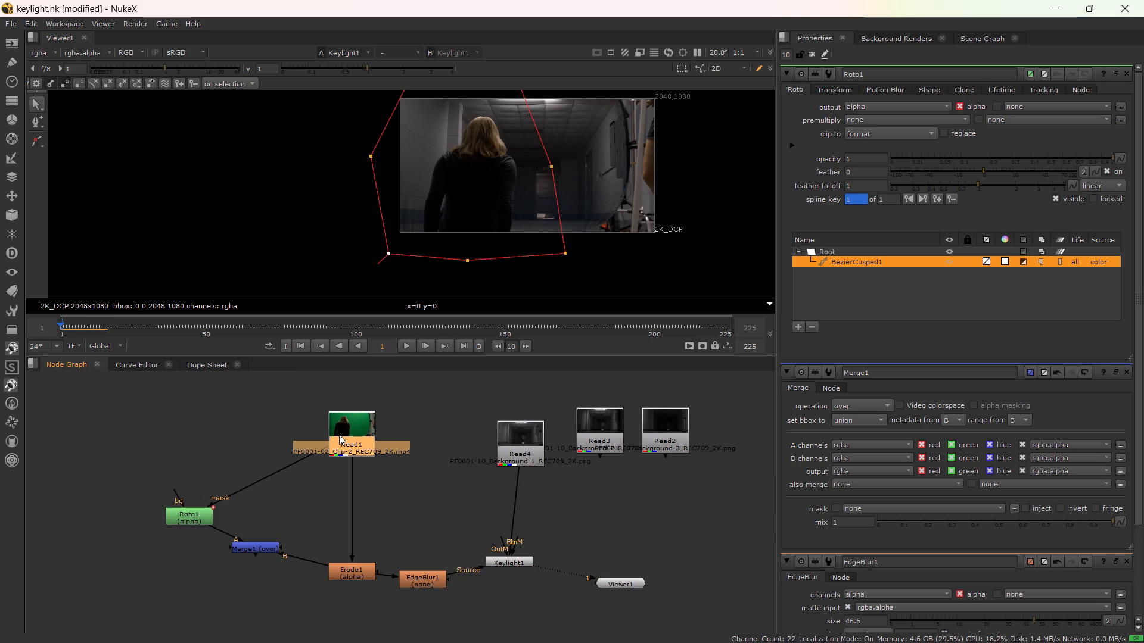
{"action": "key", "text": "g"}
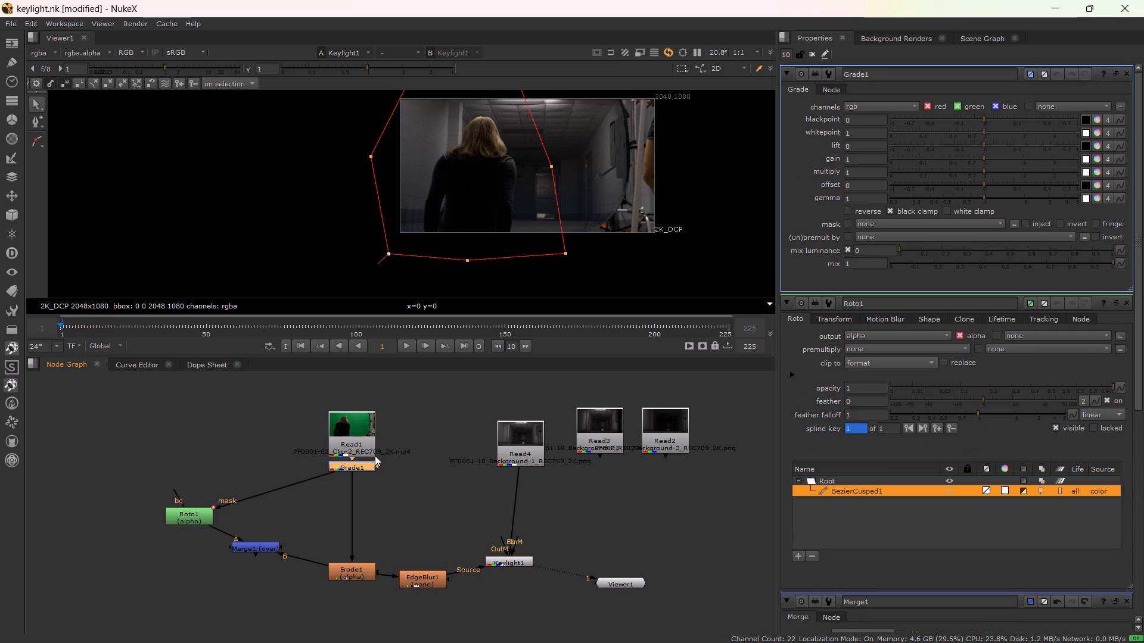
{"action": "left_click_drag", "start_coordinate": [360, 464], "coordinate": [362, 523]}
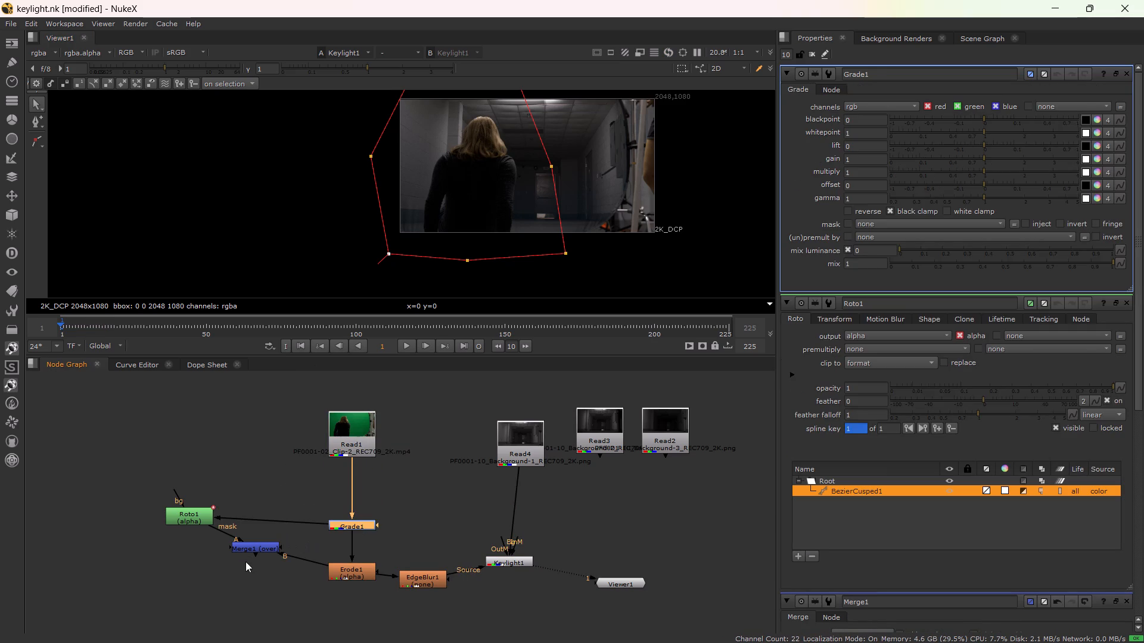
Detach Merge1 and Roto1 from the node tree and set both aside.
{"action": "left_click_drag", "start_coordinate": [269, 548], "coordinate": [105, 570]}
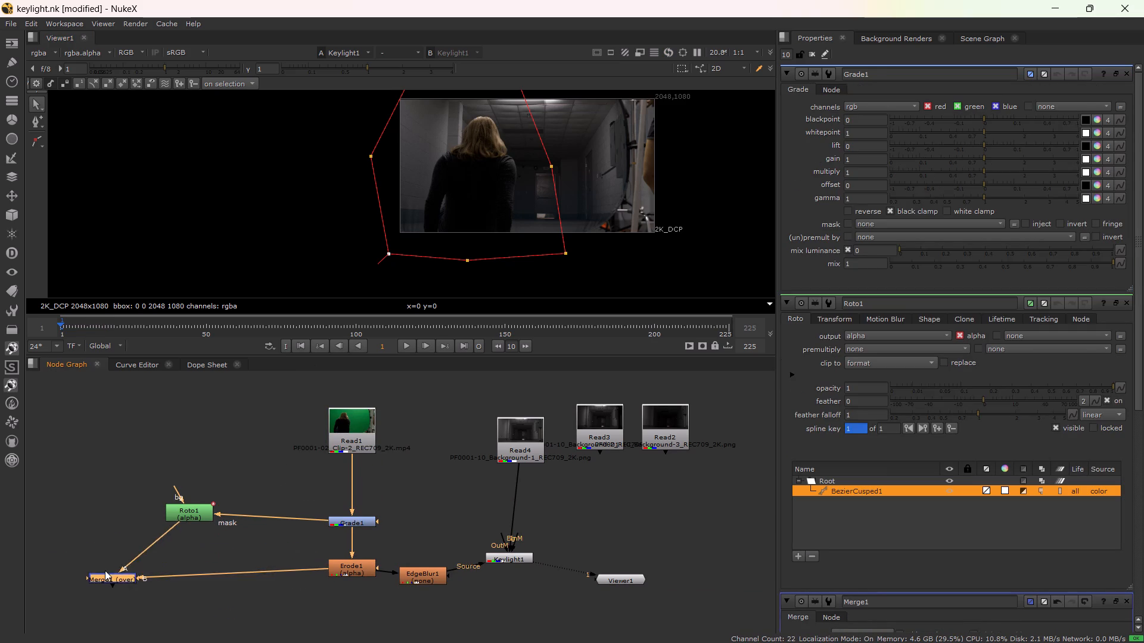
{"action": "left_click_drag", "start_coordinate": [105, 570], "coordinate": [157, 519]}
{"action": "left_click_drag", "start_coordinate": [213, 511], "coordinate": [226, 502]}
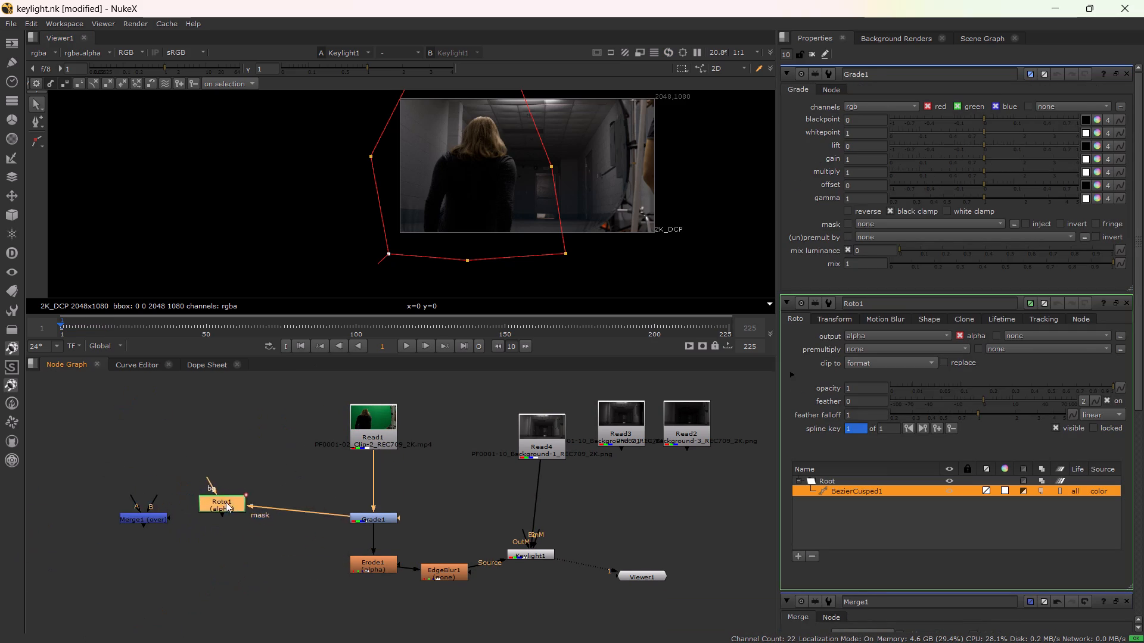
{"action": "left_click_drag", "start_coordinate": [226, 502], "coordinate": [224, 464]}
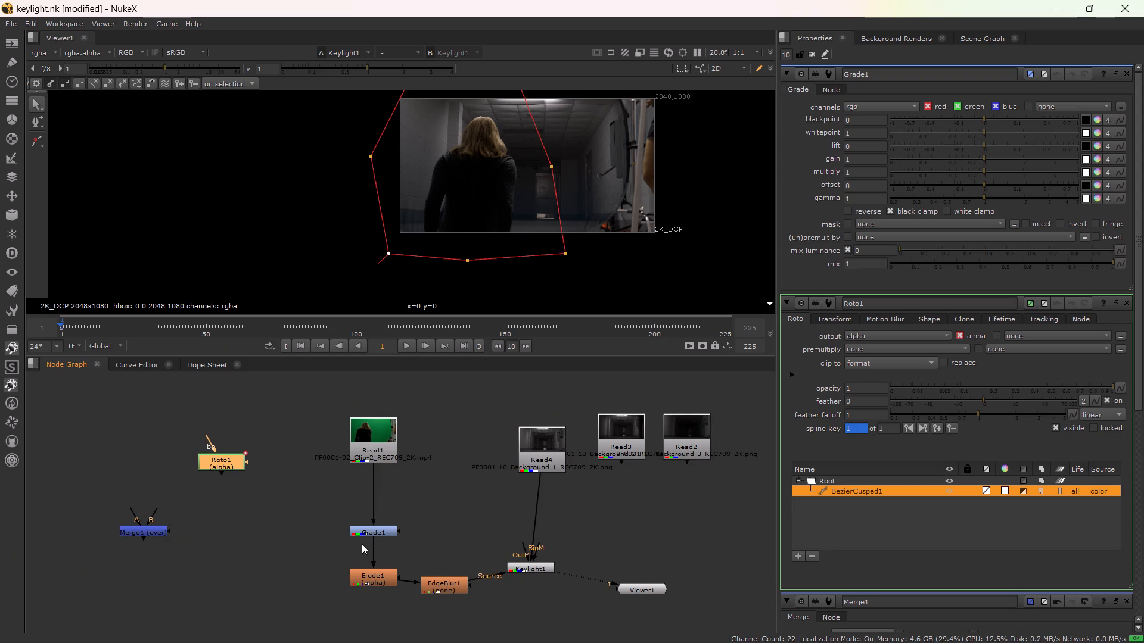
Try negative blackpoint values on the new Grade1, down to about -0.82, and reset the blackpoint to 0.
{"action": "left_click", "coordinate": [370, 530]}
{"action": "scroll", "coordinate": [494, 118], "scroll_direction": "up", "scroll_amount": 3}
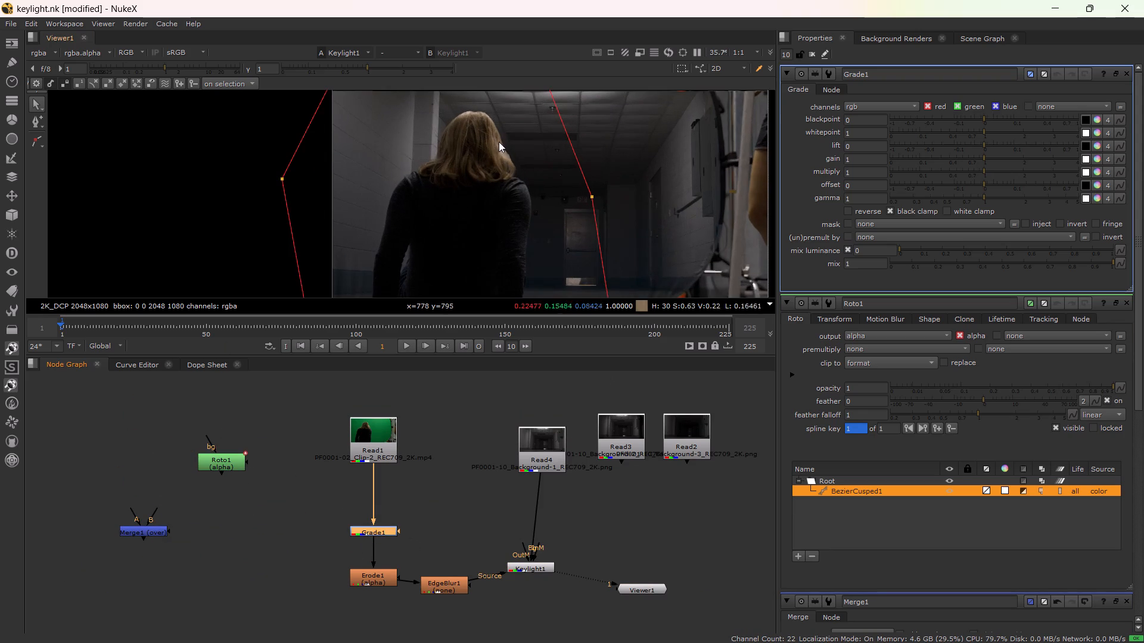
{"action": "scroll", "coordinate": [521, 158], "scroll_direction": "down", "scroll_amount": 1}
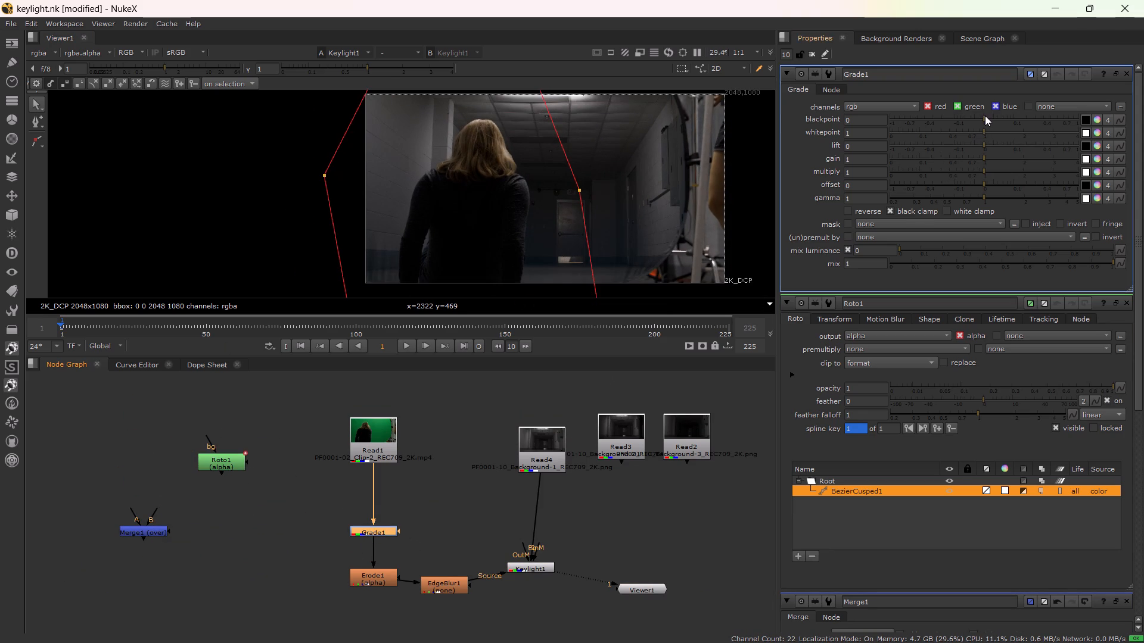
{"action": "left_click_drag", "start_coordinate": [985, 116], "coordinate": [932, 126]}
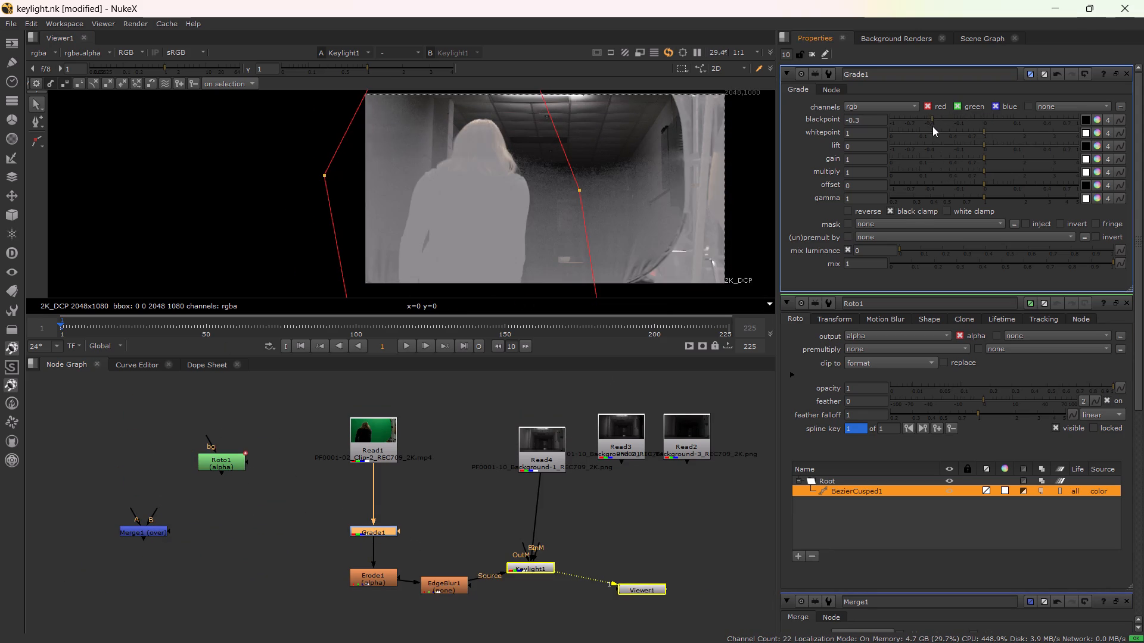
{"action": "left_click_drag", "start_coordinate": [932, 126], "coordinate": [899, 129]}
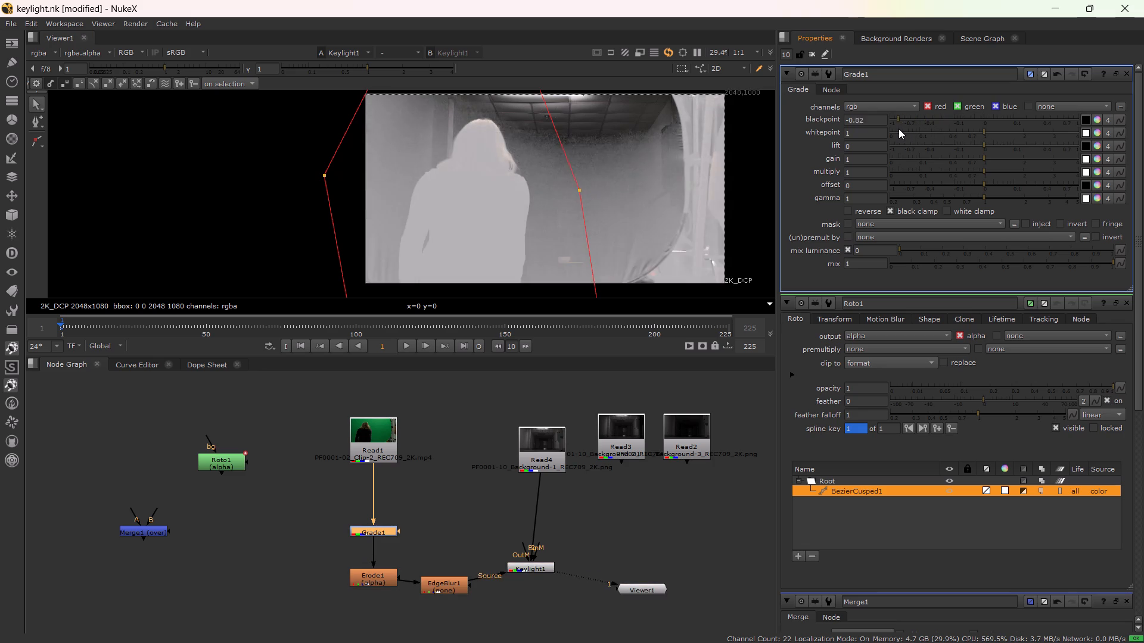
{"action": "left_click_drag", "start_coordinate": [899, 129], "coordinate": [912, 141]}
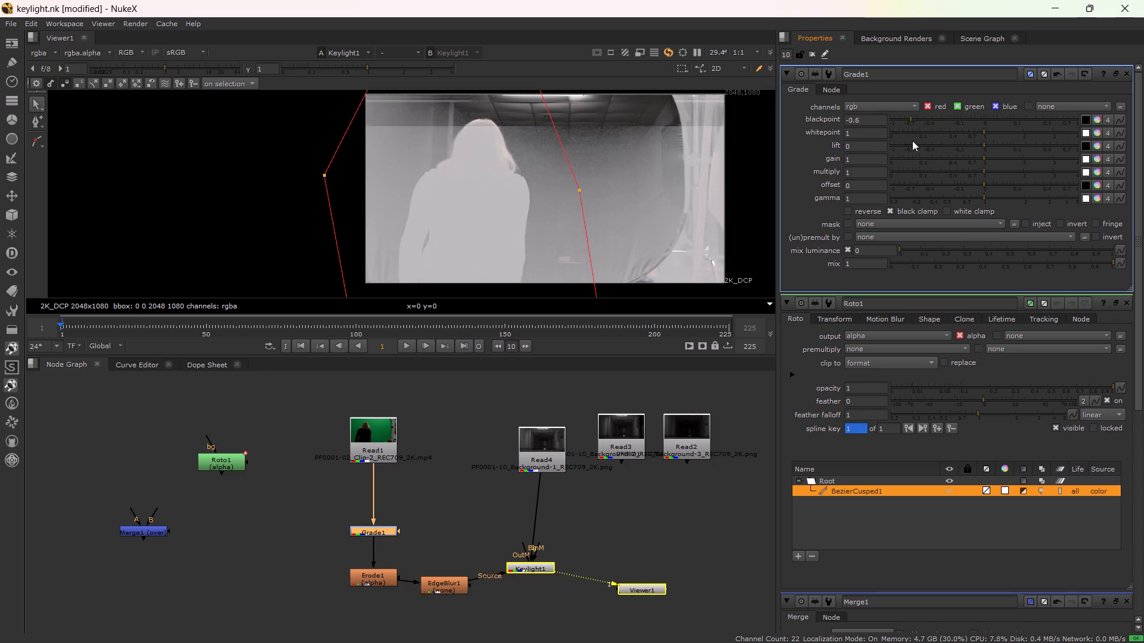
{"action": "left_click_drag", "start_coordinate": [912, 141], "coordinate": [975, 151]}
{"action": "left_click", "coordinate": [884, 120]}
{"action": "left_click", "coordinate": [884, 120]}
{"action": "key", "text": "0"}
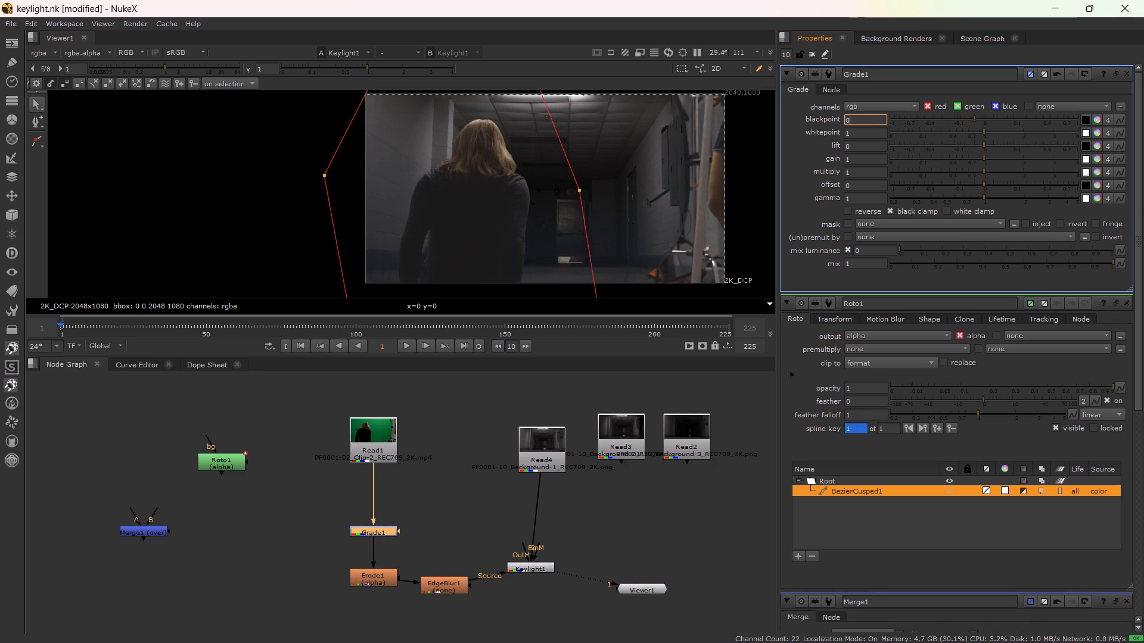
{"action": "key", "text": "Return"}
Compare Read1 and Grade1 in the viewer, toggling the alpha display to check the source's alpha.
{"action": "left_click", "coordinate": [390, 442]}
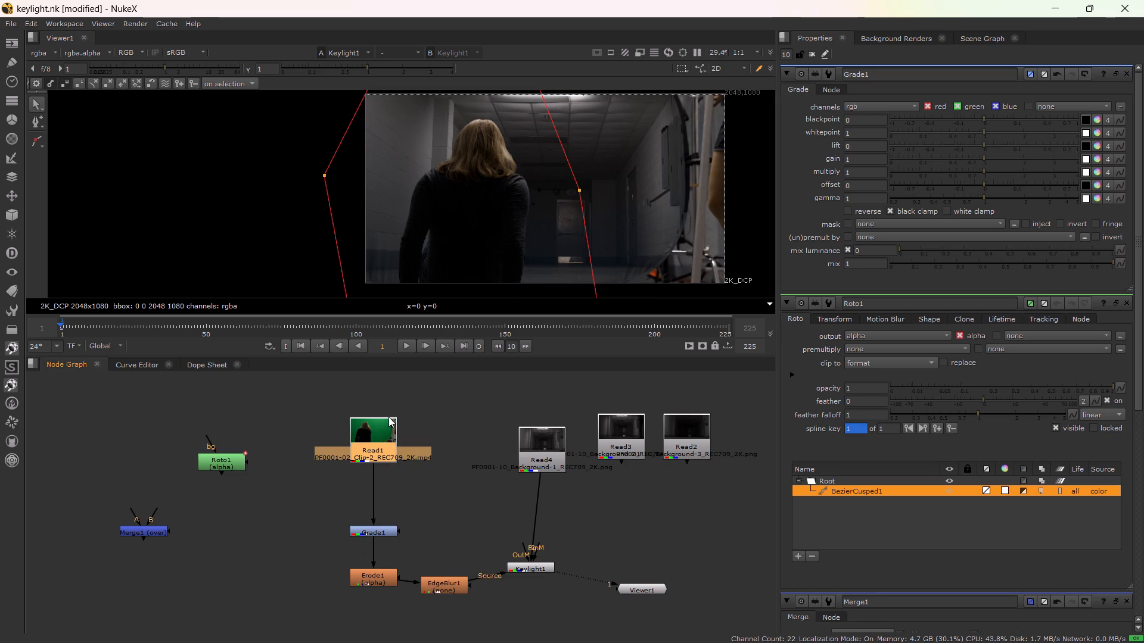
{"action": "key", "text": "1"}
{"action": "type", "text": "aaaa"}
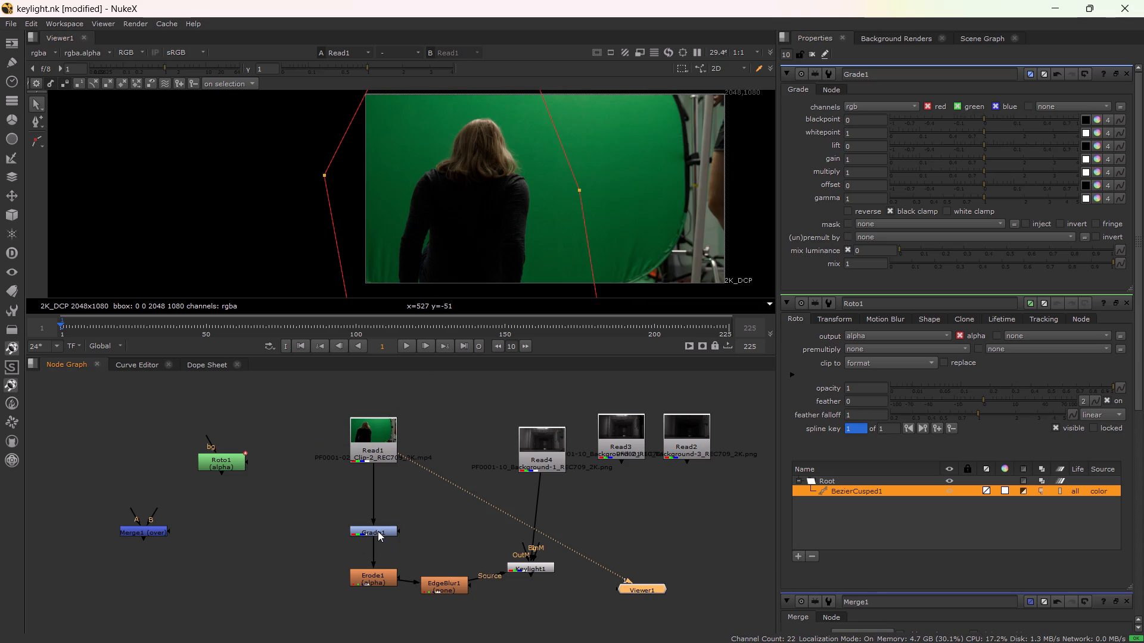
{"action": "left_click", "coordinate": [377, 530]}
{"action": "key", "text": "a"}
{"action": "left_click", "coordinate": [377, 530]}
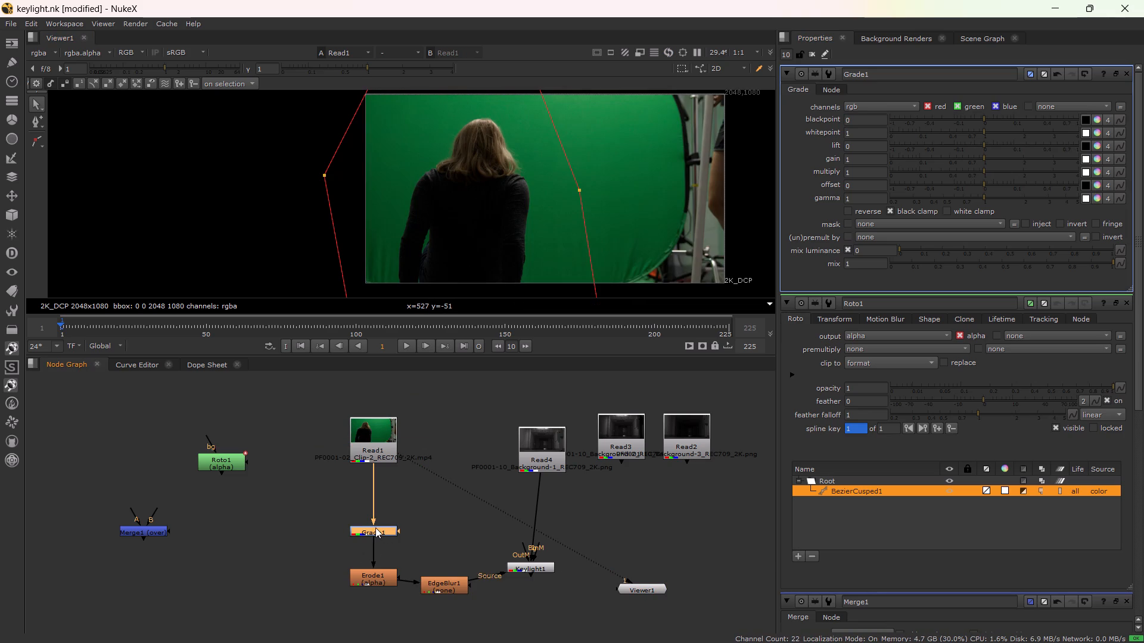
{"action": "key", "text": "1"}
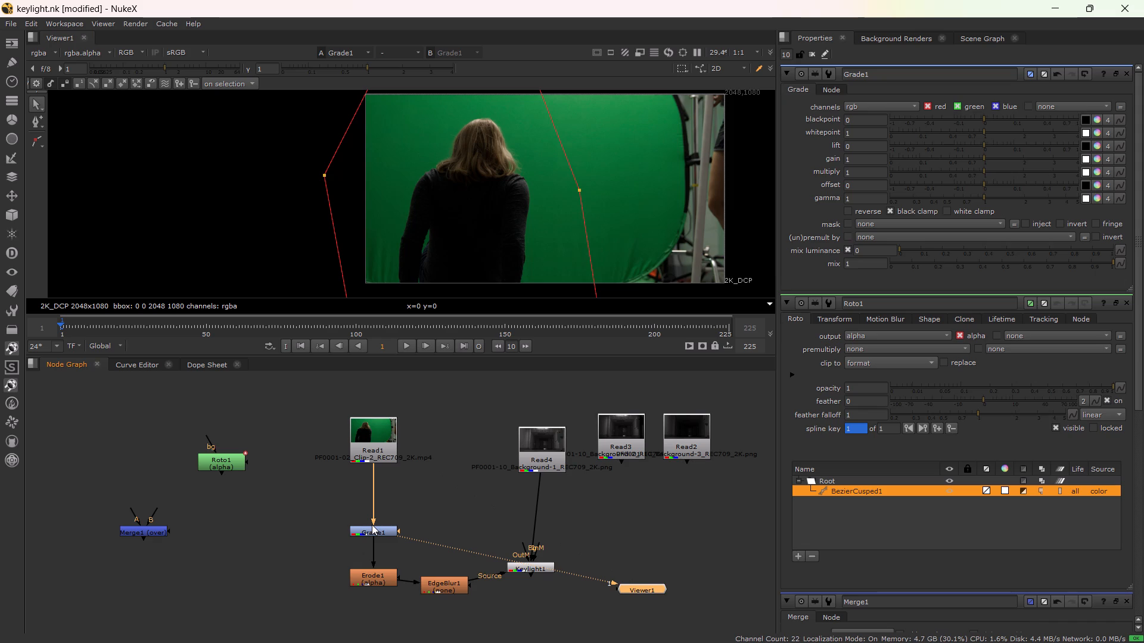
Set Grade1's channels to alpha.
{"action": "left_click", "coordinate": [372, 525]}
{"action": "left_click", "coordinate": [372, 531]}
{"action": "double_click", "coordinate": [372, 531]}
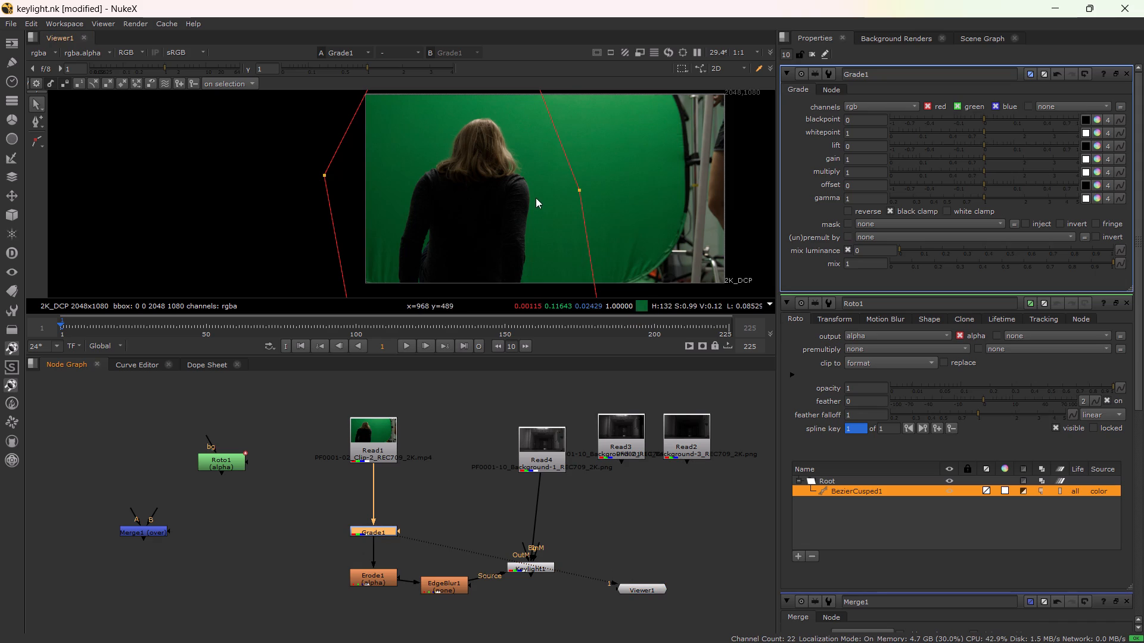
{"action": "left_click", "coordinate": [862, 108]}
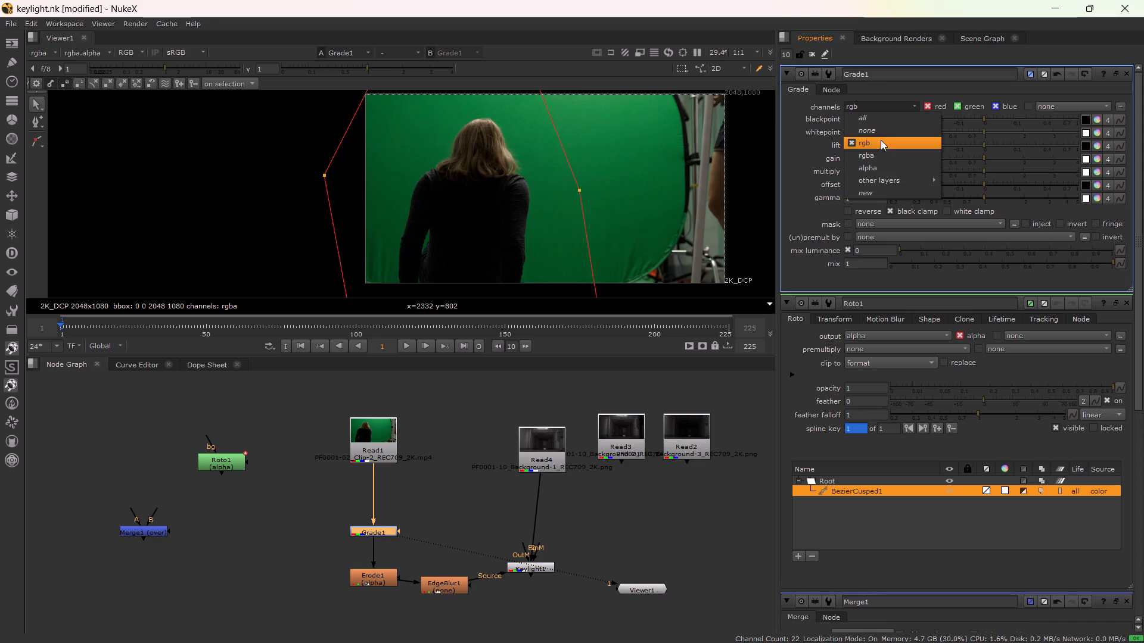
{"action": "left_click", "coordinate": [882, 168]}
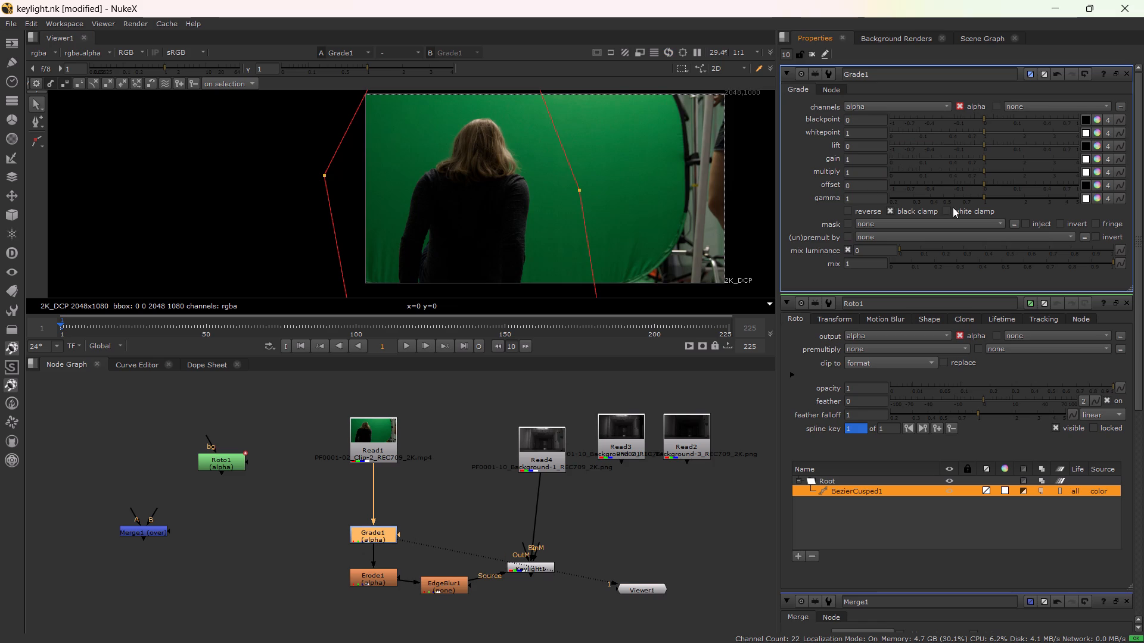
Inspect Grade1's output in the viewer, switching between its alpha channel and the RGB image.
{"action": "left_click", "coordinate": [524, 232]}
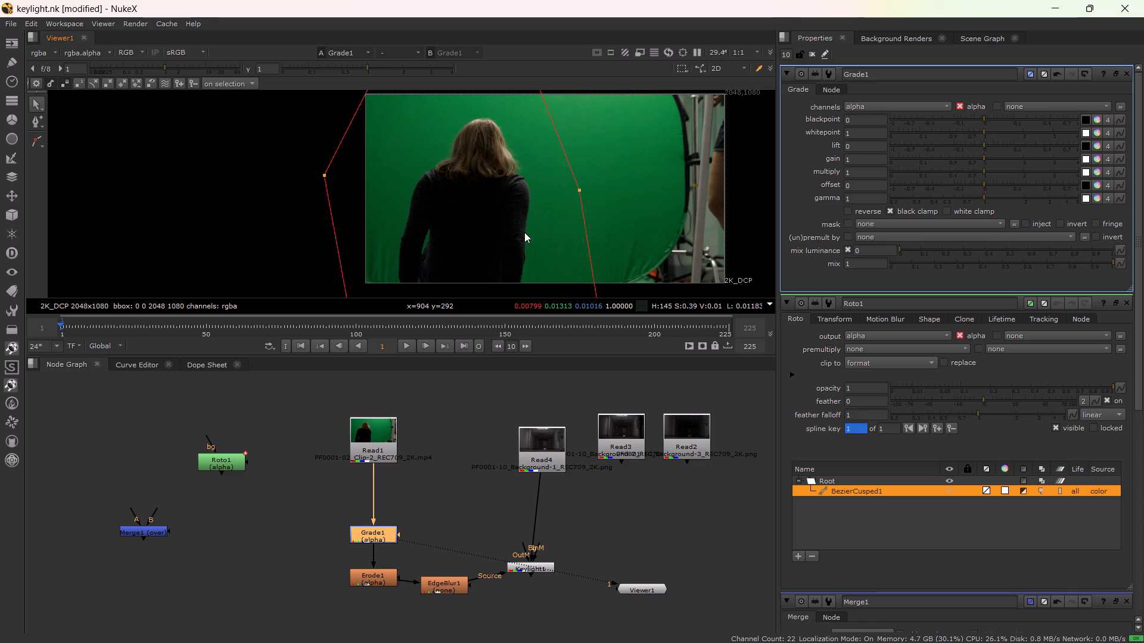
{"action": "left_click", "coordinate": [133, 49]}
{"action": "left_click", "coordinate": [136, 109]}
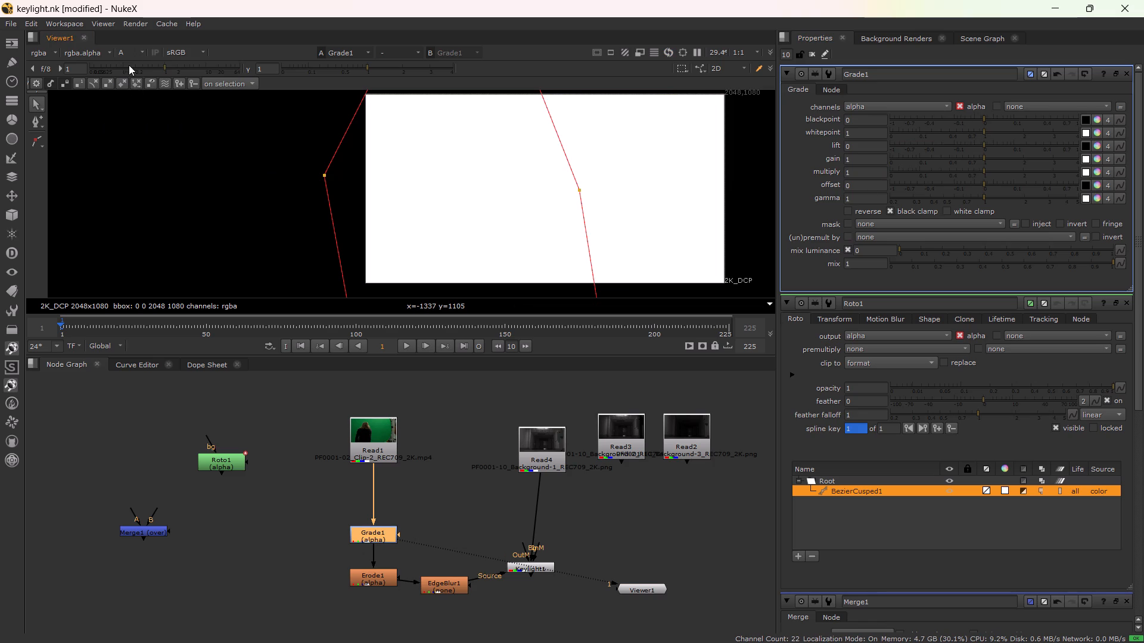
{"action": "left_click", "coordinate": [129, 47]}
{"action": "left_click", "coordinate": [140, 60]}
{"action": "type", "text": "aaaaaa"}
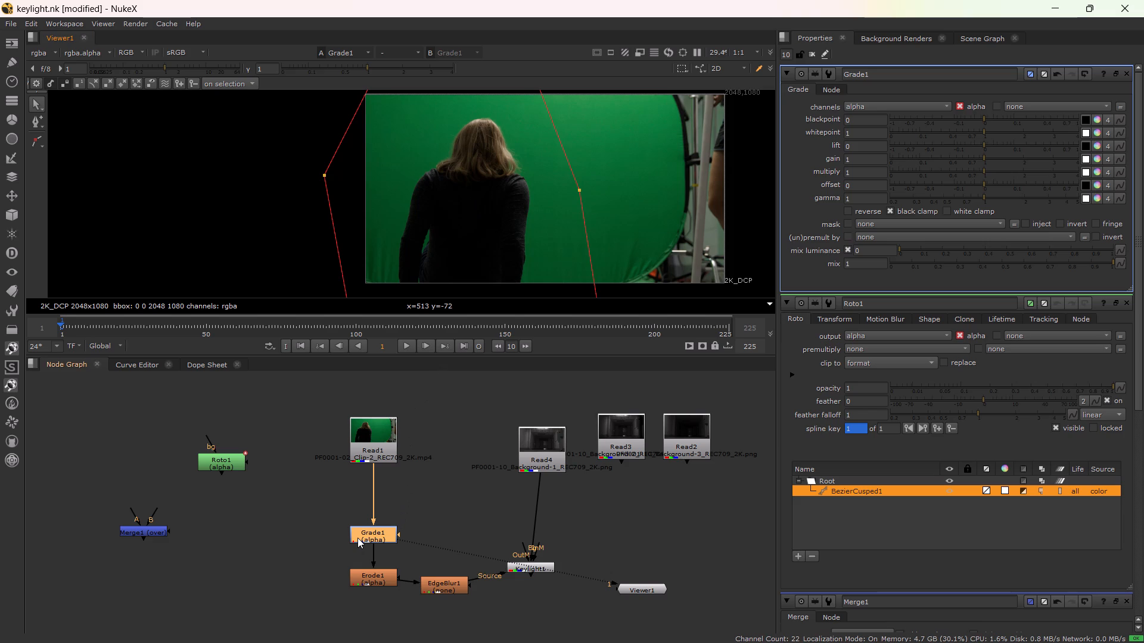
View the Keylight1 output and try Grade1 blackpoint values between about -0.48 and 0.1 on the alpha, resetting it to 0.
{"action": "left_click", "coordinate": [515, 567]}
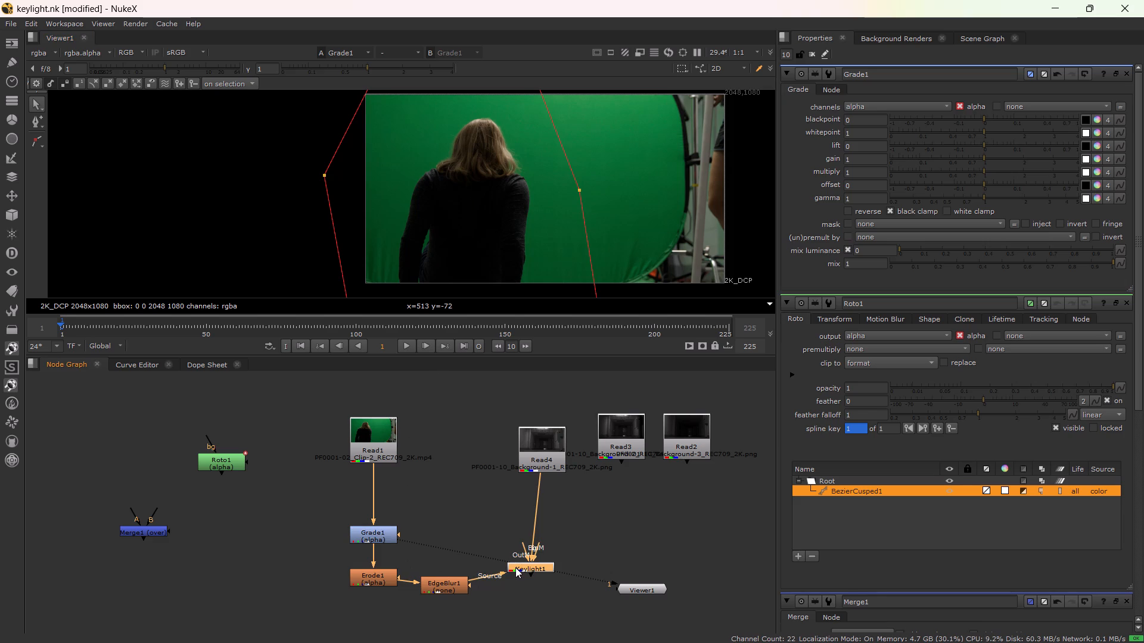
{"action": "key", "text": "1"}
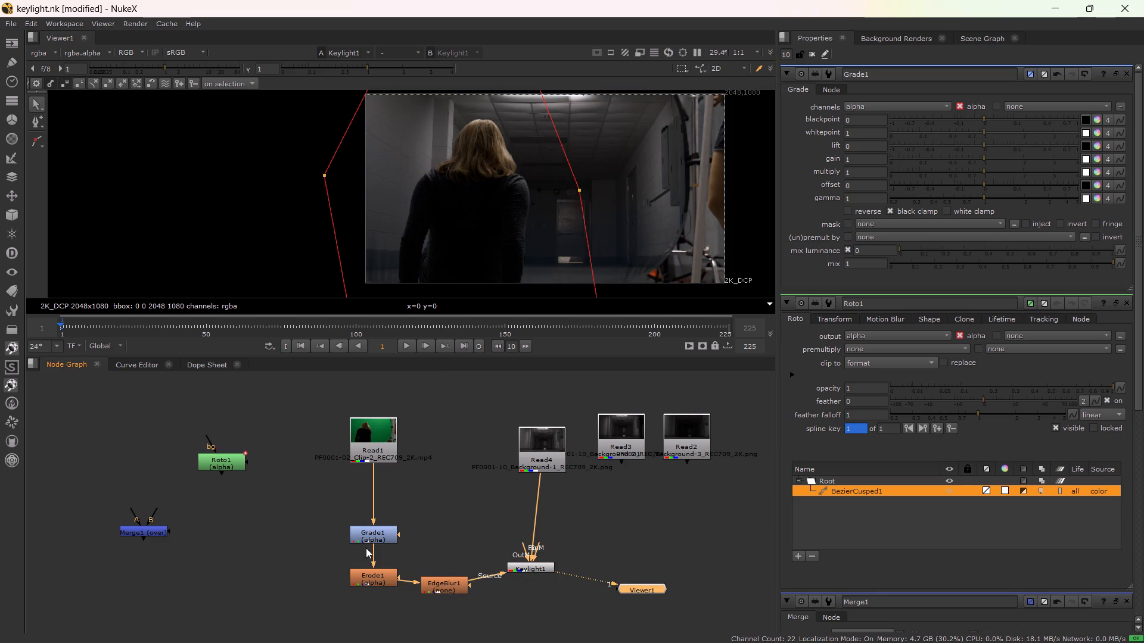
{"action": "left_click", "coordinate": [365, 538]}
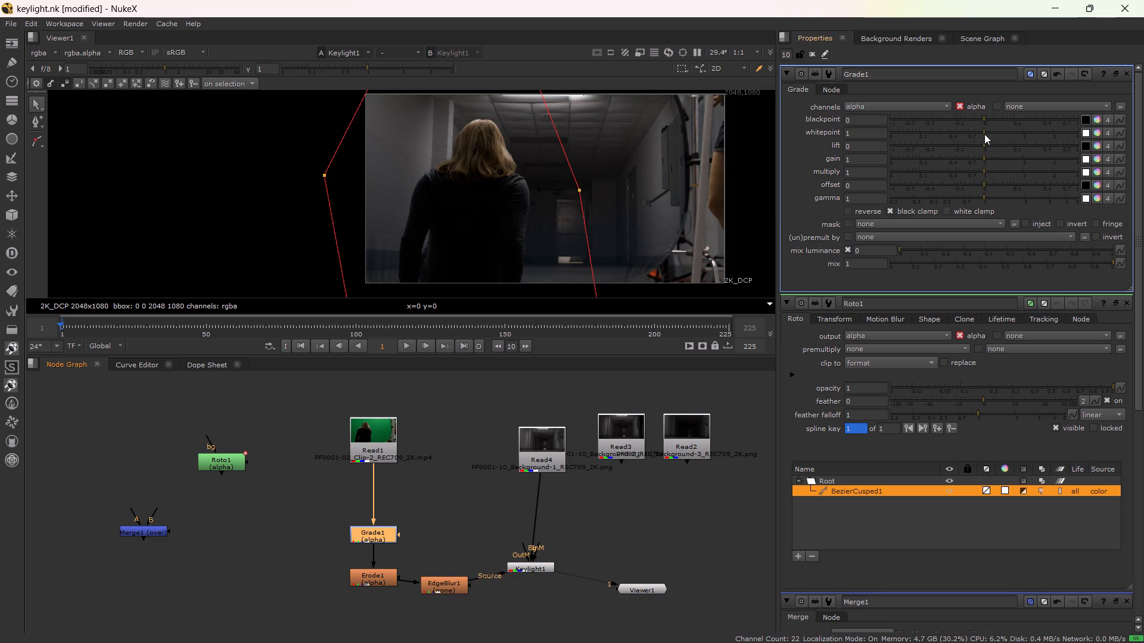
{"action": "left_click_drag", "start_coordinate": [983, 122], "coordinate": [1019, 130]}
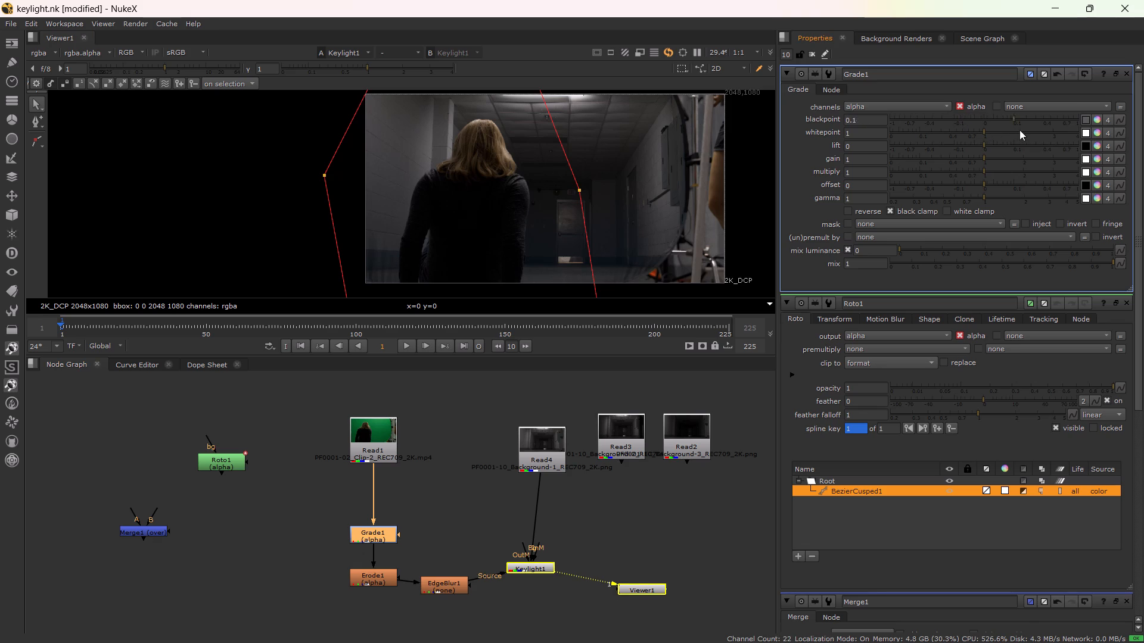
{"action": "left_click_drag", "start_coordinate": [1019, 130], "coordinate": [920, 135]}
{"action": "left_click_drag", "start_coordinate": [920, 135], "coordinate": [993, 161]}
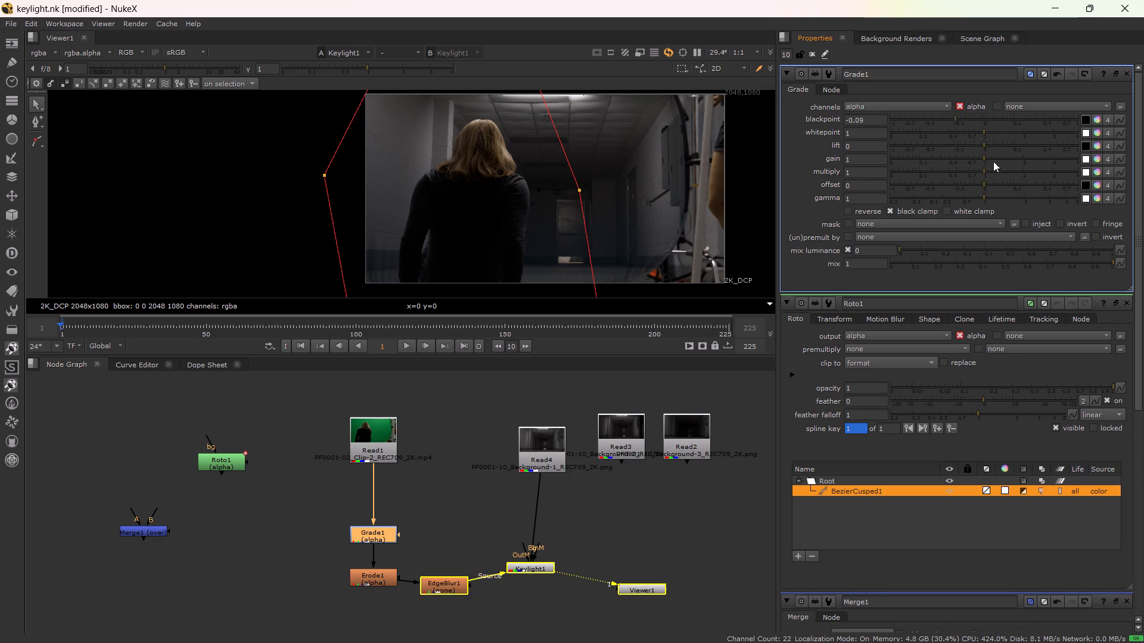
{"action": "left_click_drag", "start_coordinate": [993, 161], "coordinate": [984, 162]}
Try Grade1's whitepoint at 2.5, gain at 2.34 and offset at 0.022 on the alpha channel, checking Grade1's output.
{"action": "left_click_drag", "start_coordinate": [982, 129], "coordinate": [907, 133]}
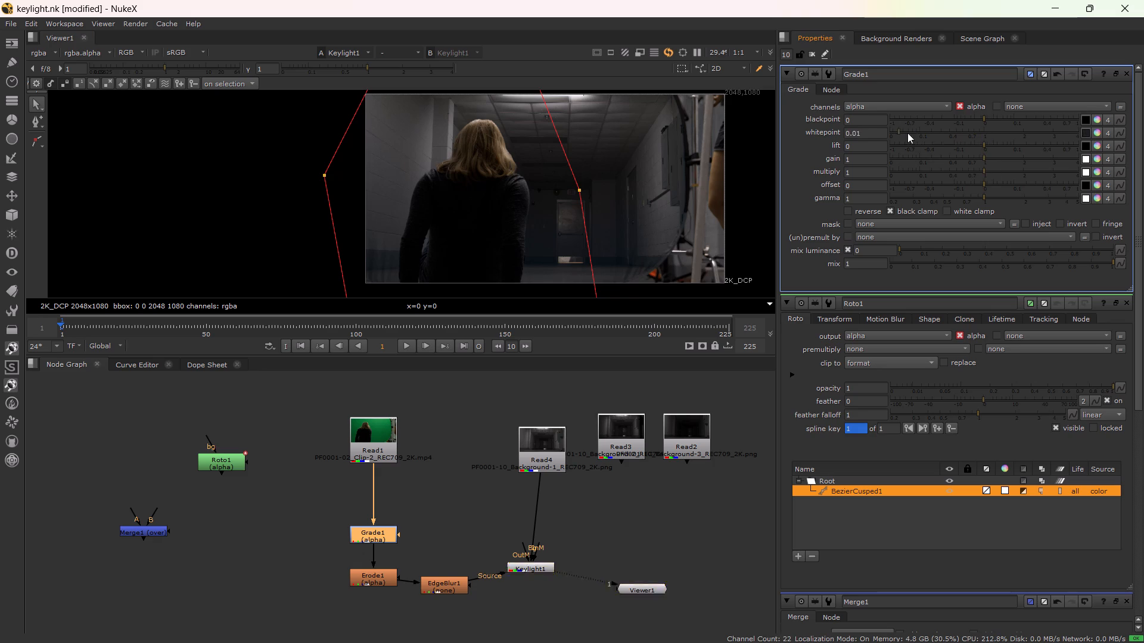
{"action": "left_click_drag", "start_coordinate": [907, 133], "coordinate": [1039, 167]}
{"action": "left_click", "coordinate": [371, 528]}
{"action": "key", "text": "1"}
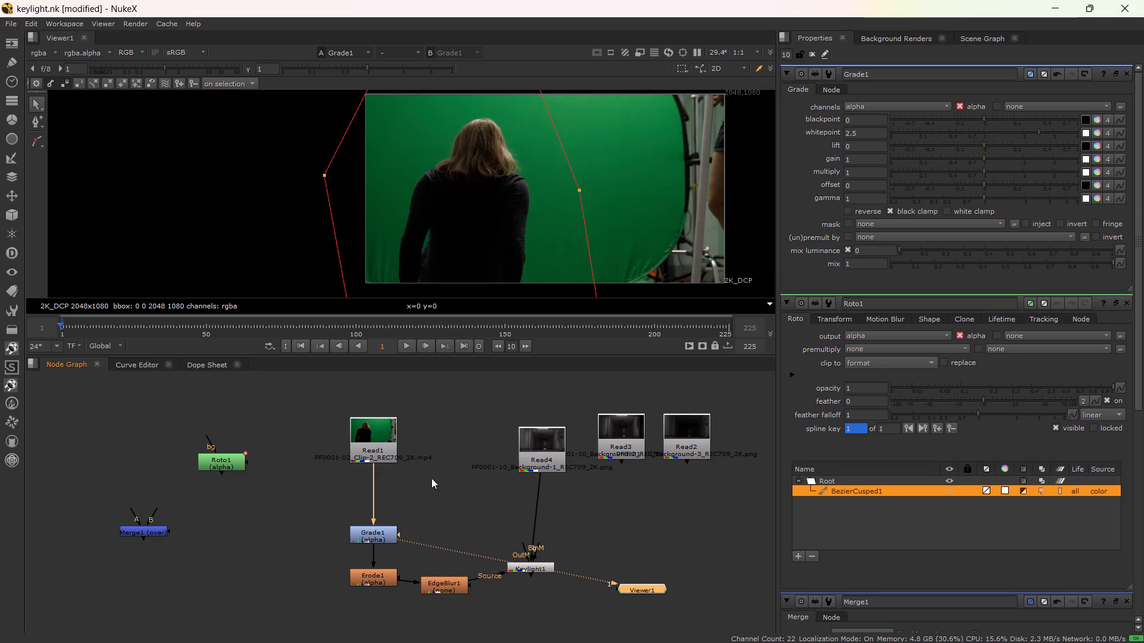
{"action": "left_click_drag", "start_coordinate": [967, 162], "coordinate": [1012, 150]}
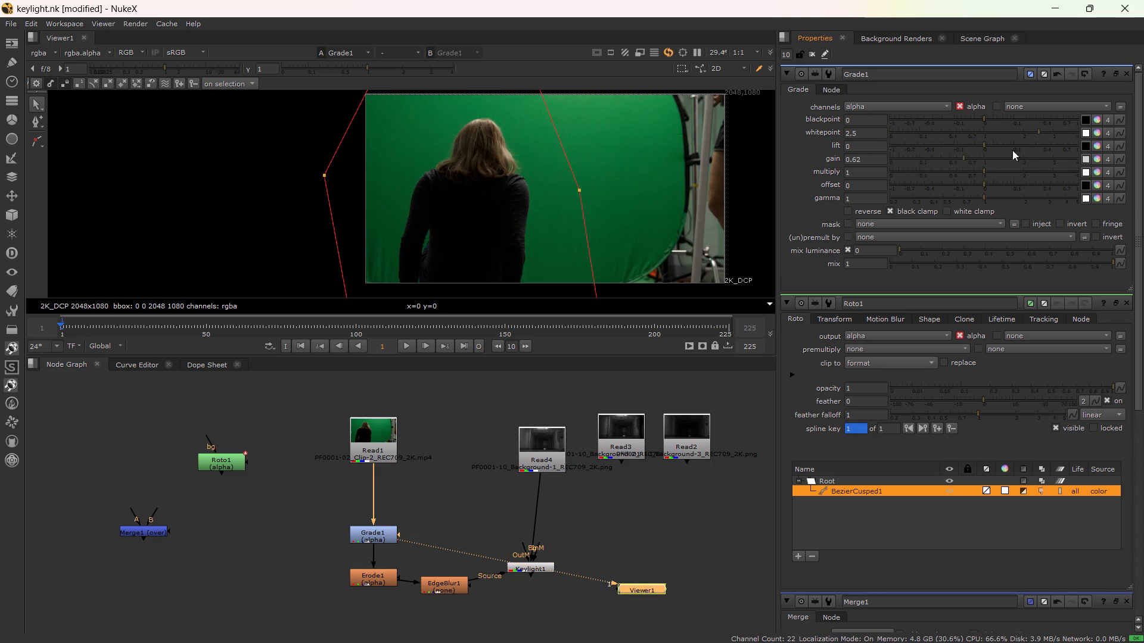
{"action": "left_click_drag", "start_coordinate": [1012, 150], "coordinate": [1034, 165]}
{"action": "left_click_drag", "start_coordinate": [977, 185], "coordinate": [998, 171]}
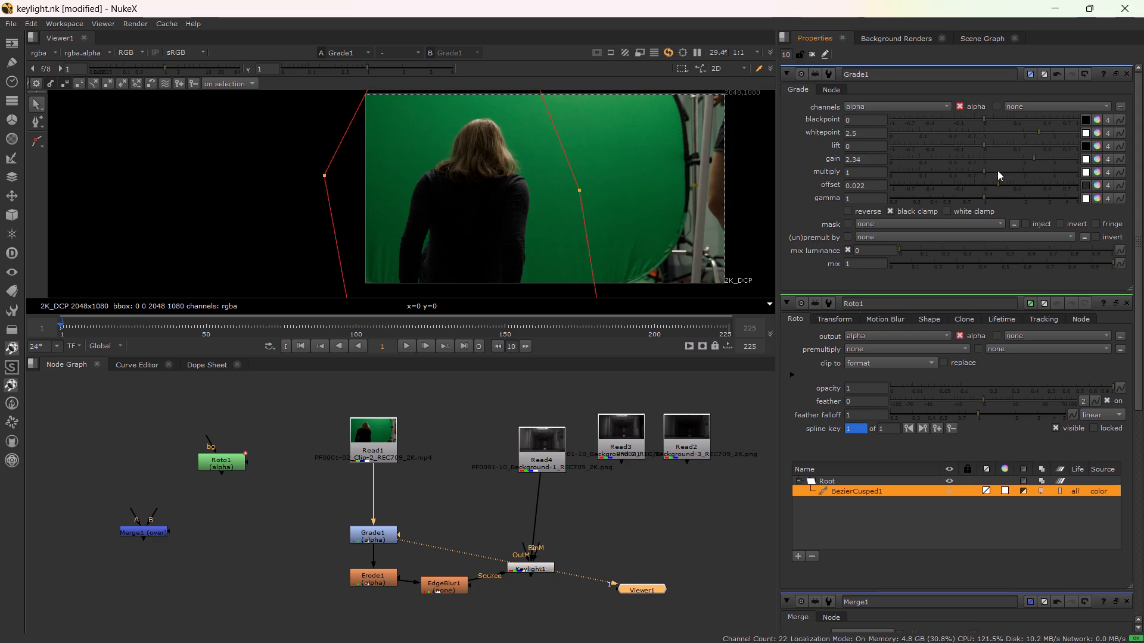
Reset all of Grade1's knobs to default, keeping its channels at rgb.
{"action": "right_click", "coordinate": [791, 132]}
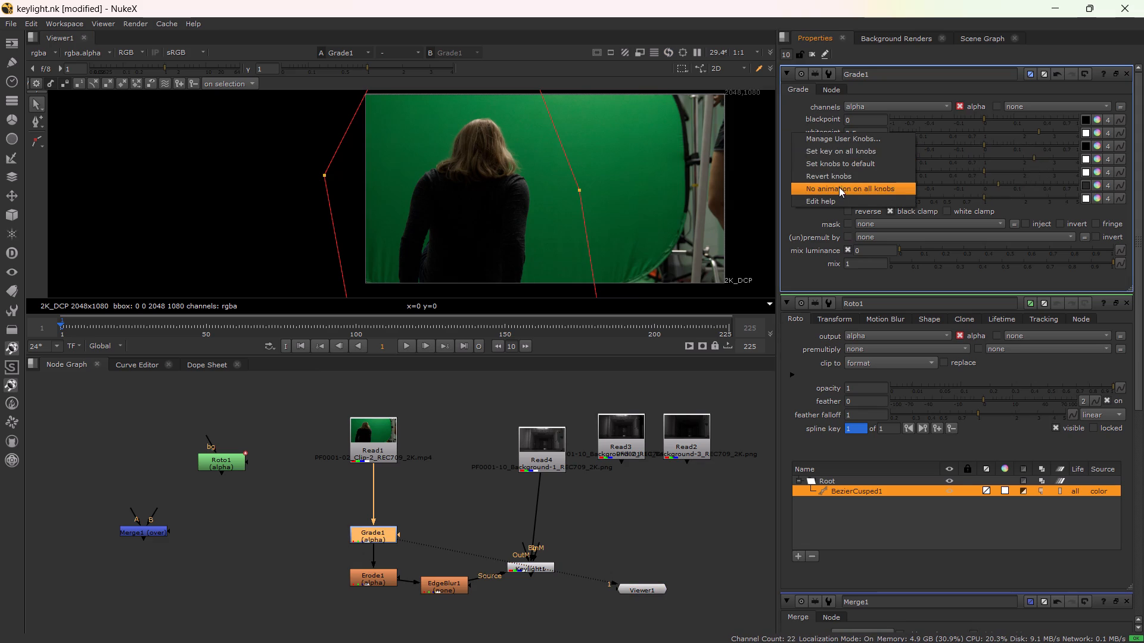
{"action": "left_click", "coordinate": [839, 161]}
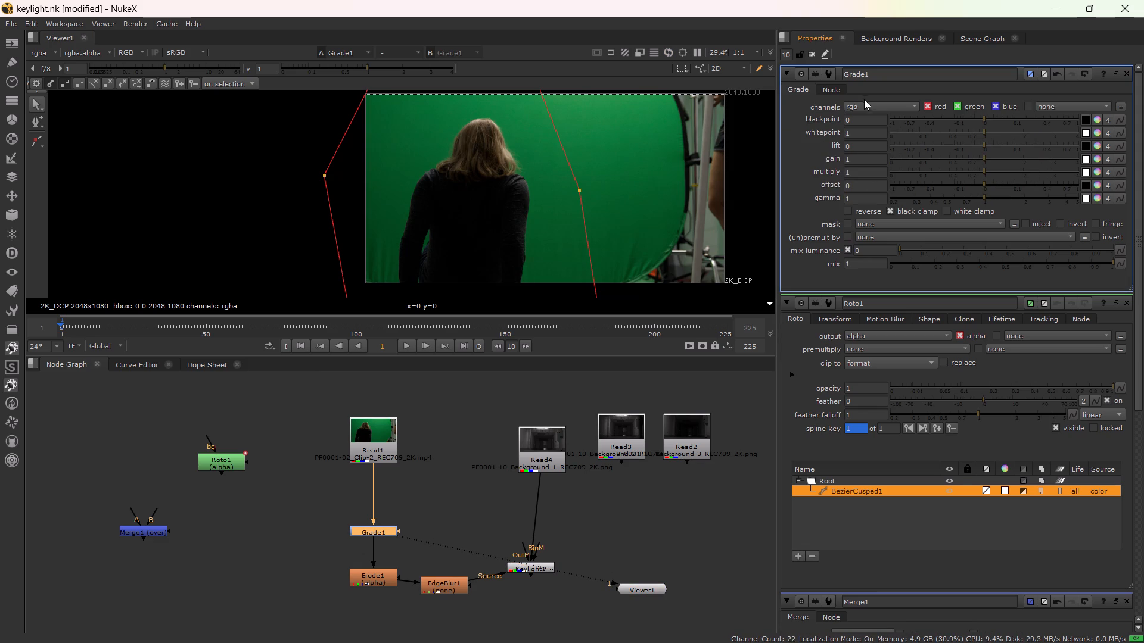
{"action": "left_click", "coordinate": [864, 103]}
{"action": "left_click", "coordinate": [873, 142]}
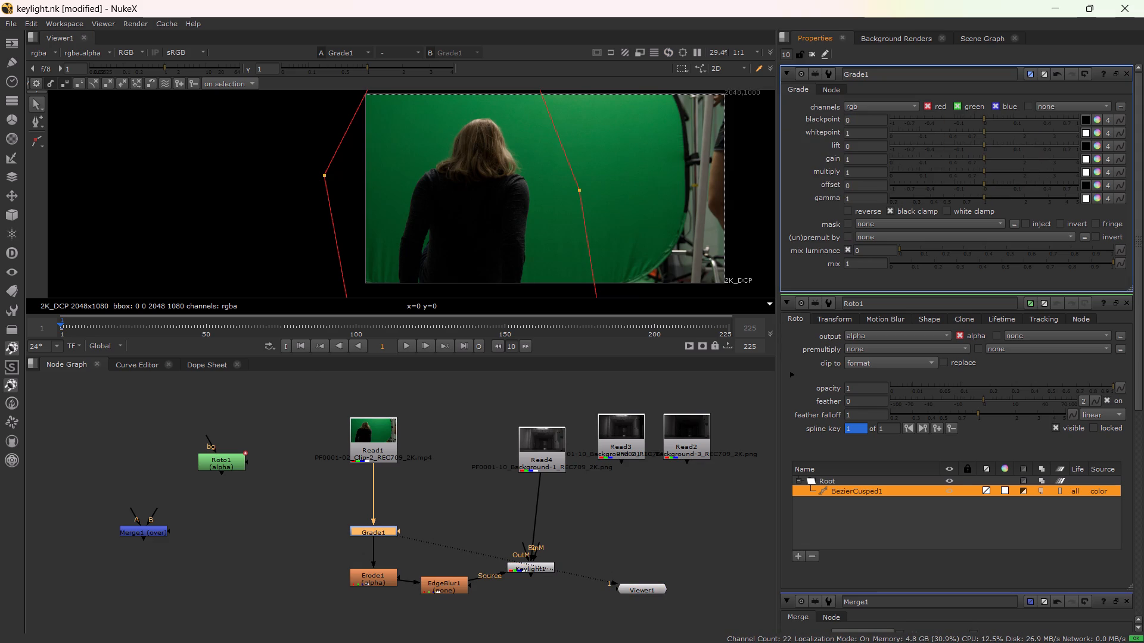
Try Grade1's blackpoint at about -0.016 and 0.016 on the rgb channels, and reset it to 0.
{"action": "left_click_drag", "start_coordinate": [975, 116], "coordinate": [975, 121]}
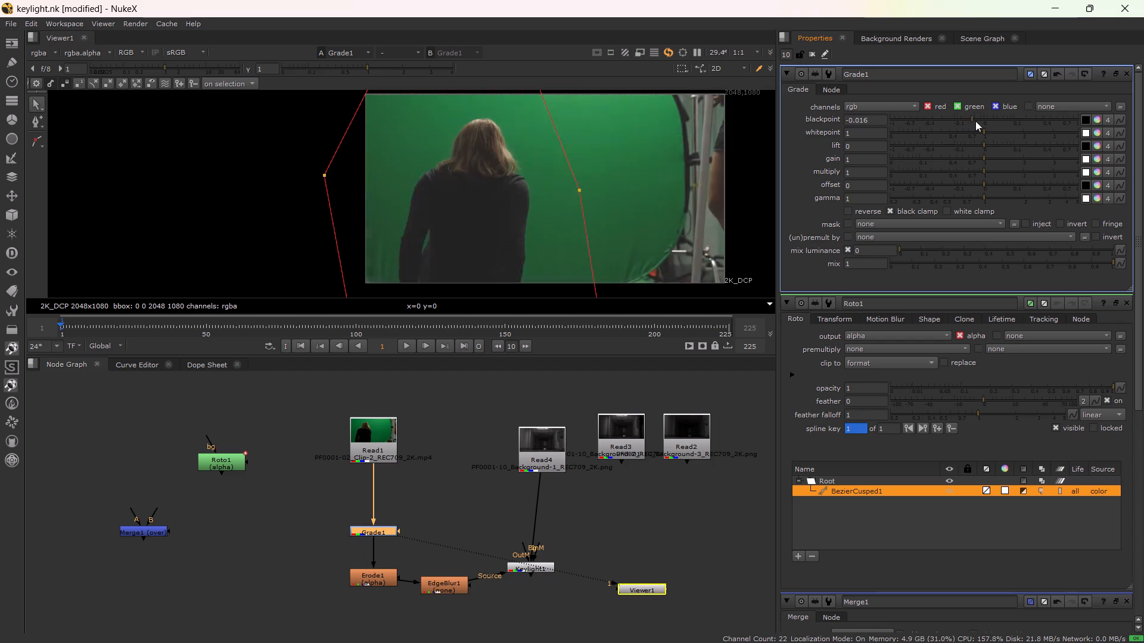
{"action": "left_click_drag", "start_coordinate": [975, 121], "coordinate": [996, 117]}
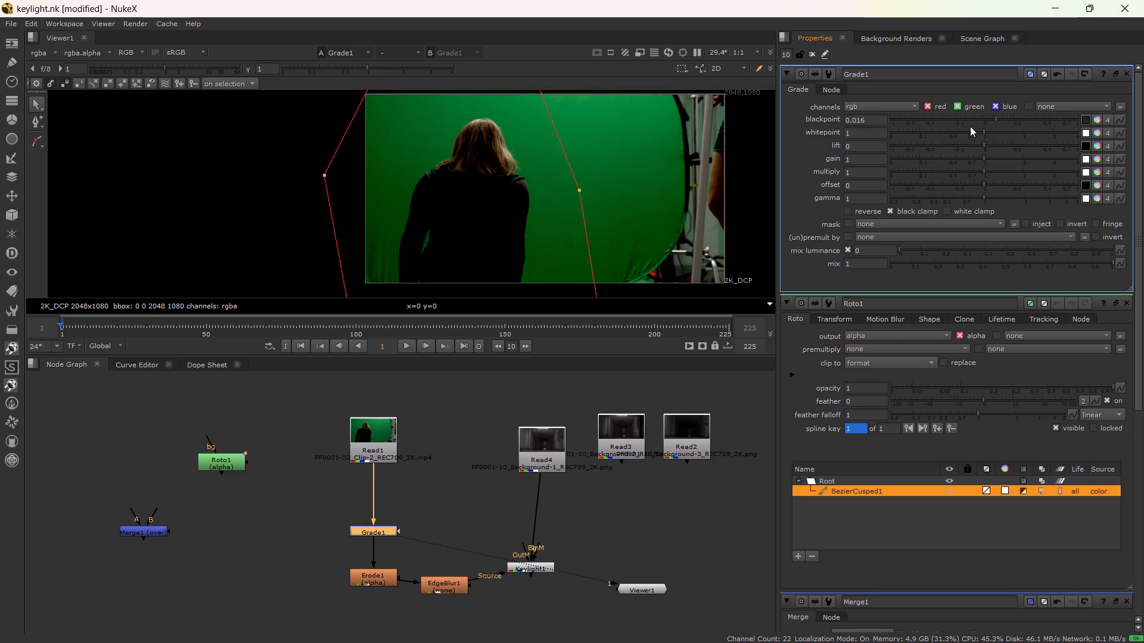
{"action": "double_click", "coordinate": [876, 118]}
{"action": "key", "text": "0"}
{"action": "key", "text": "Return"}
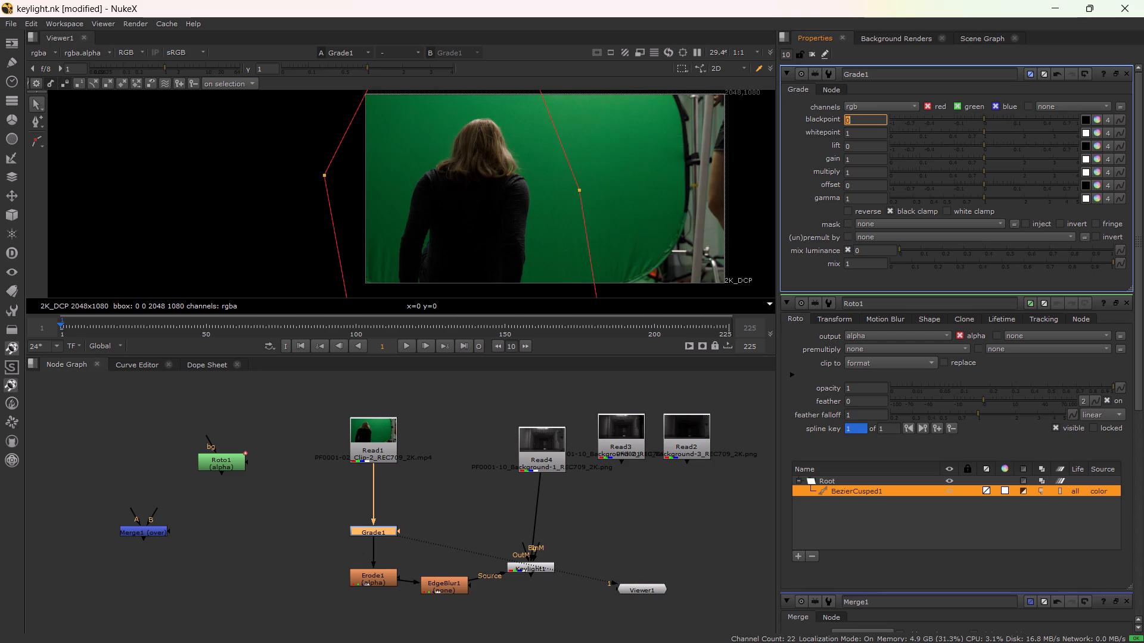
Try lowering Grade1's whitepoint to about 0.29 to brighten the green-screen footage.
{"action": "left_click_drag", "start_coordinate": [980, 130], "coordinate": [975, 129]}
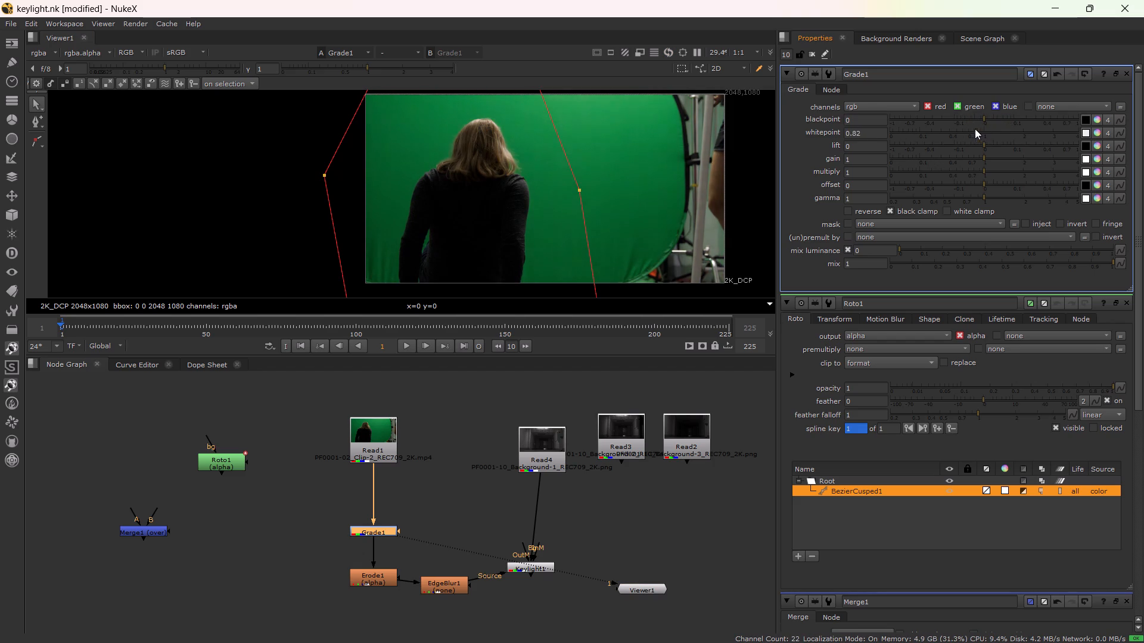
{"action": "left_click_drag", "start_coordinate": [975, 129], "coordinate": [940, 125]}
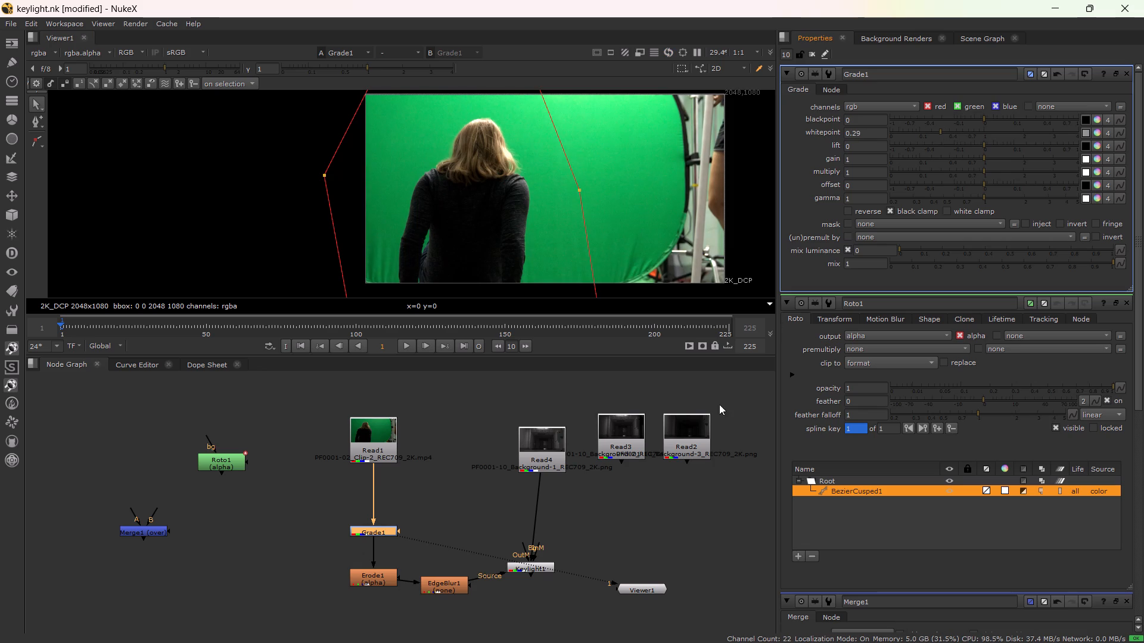
View the Keylight1 output, checking the woman's hair edges up close, and adjust Grade1's whitepoint to about 0.86.
{"action": "left_click", "coordinate": [523, 569]}
{"action": "key", "text": "1"}
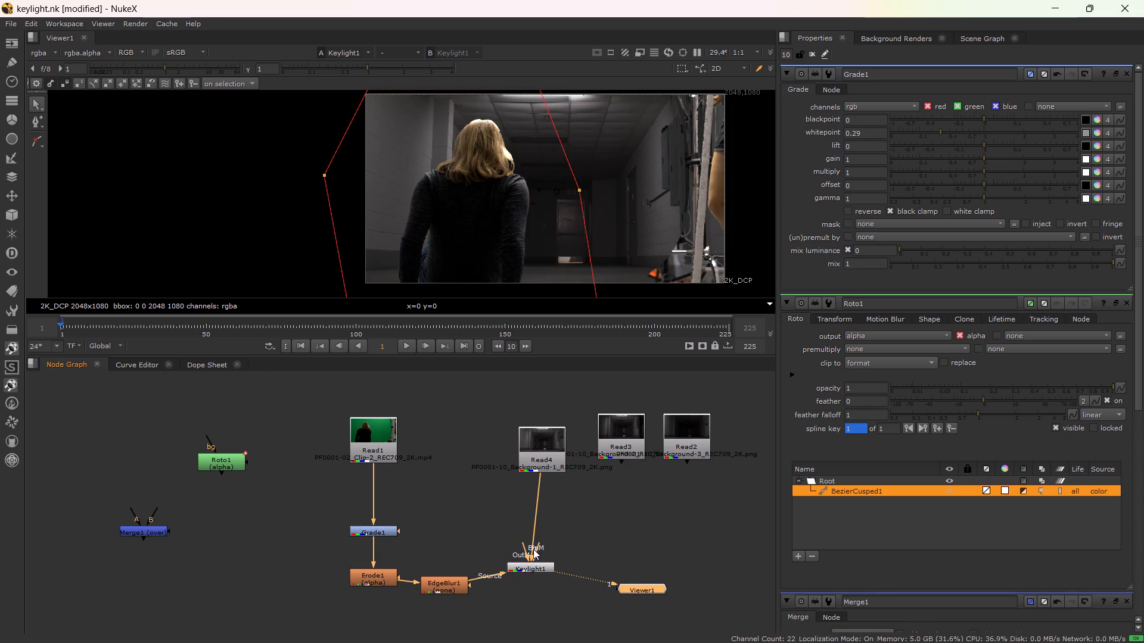
{"action": "left_click", "coordinate": [937, 132]}
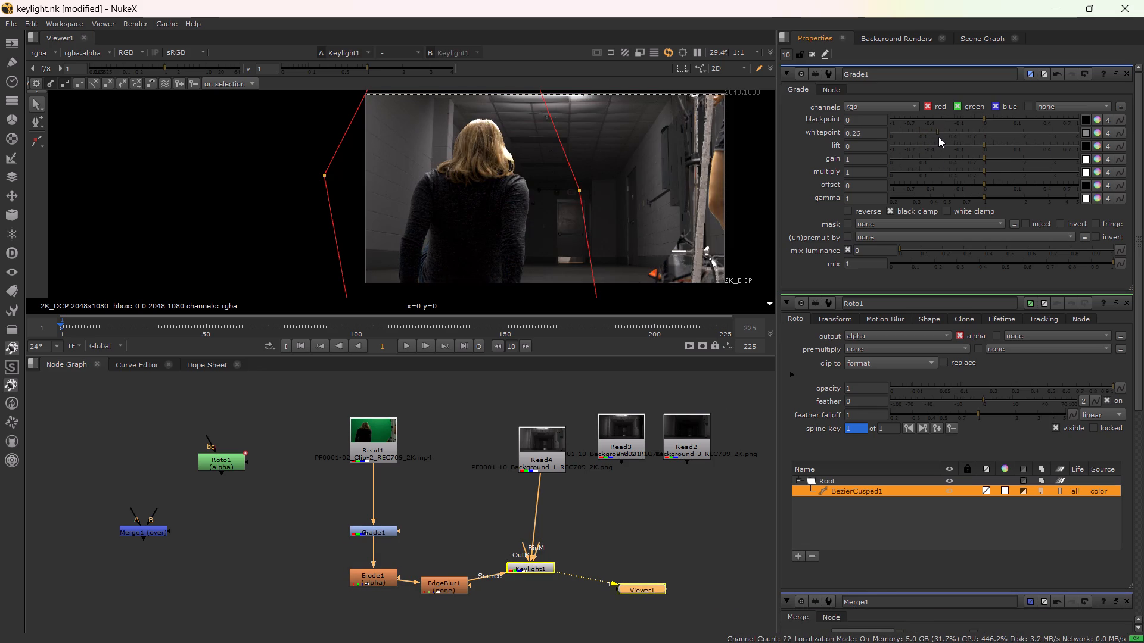
{"action": "scroll", "coordinate": [465, 110], "scroll_direction": "up", "scroll_amount": 8}
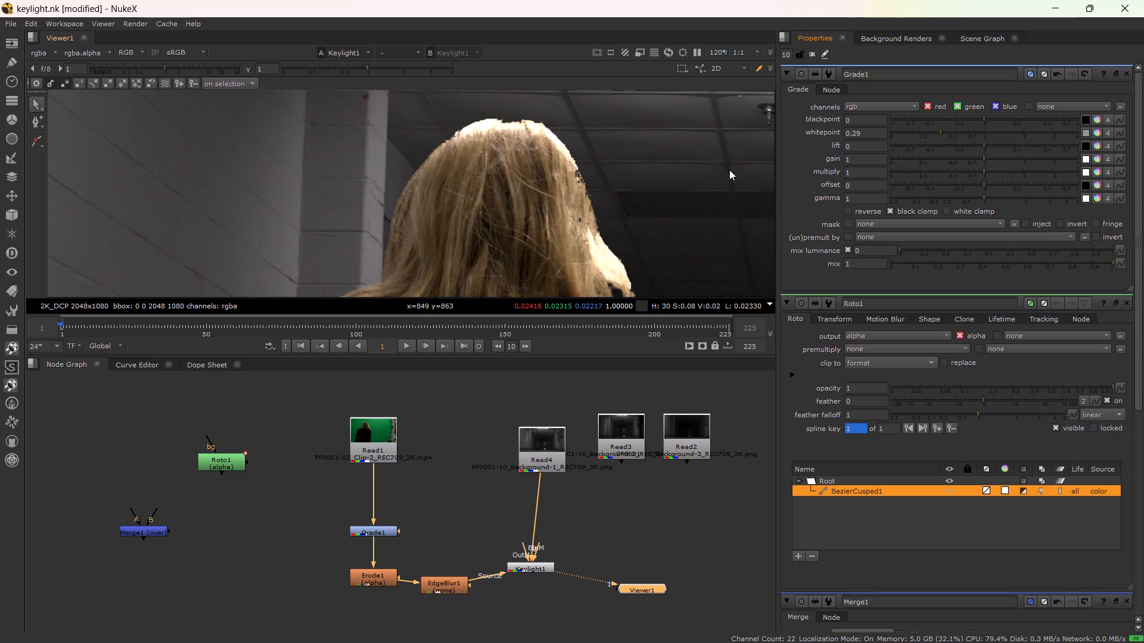
{"action": "left_click_drag", "start_coordinate": [941, 130], "coordinate": [952, 132]}
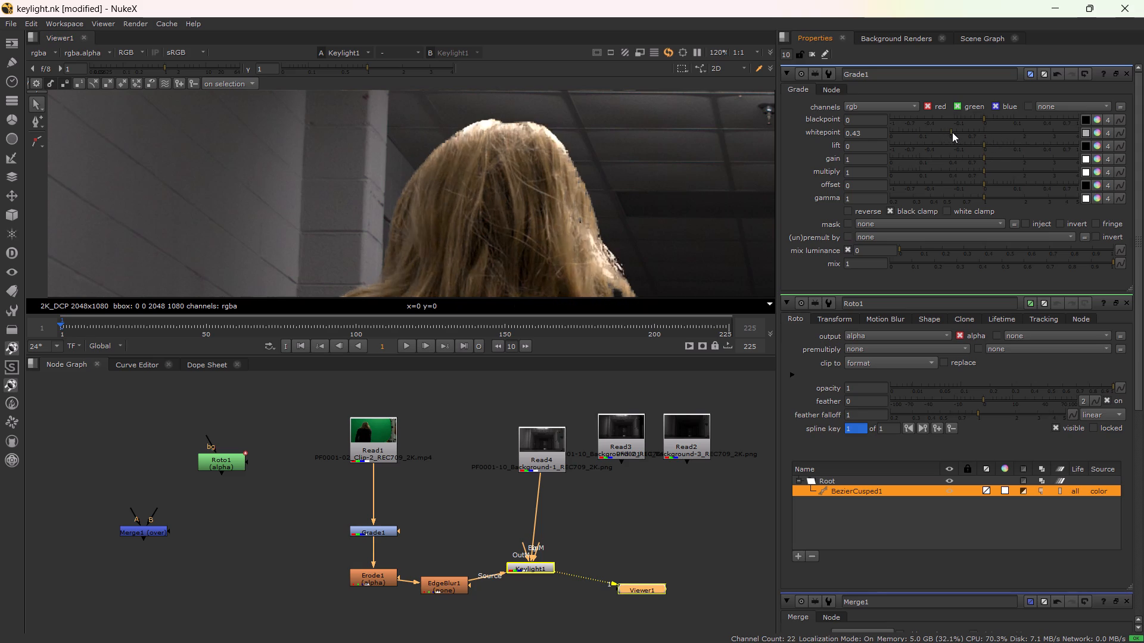
{"action": "left_click_drag", "start_coordinate": [952, 132], "coordinate": [977, 132]}
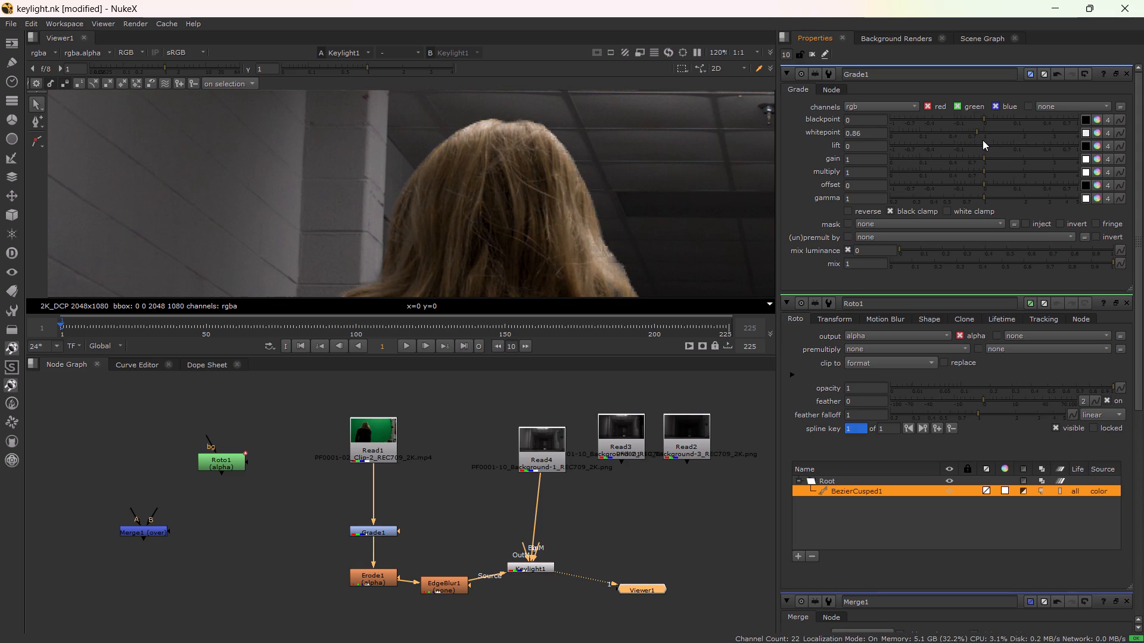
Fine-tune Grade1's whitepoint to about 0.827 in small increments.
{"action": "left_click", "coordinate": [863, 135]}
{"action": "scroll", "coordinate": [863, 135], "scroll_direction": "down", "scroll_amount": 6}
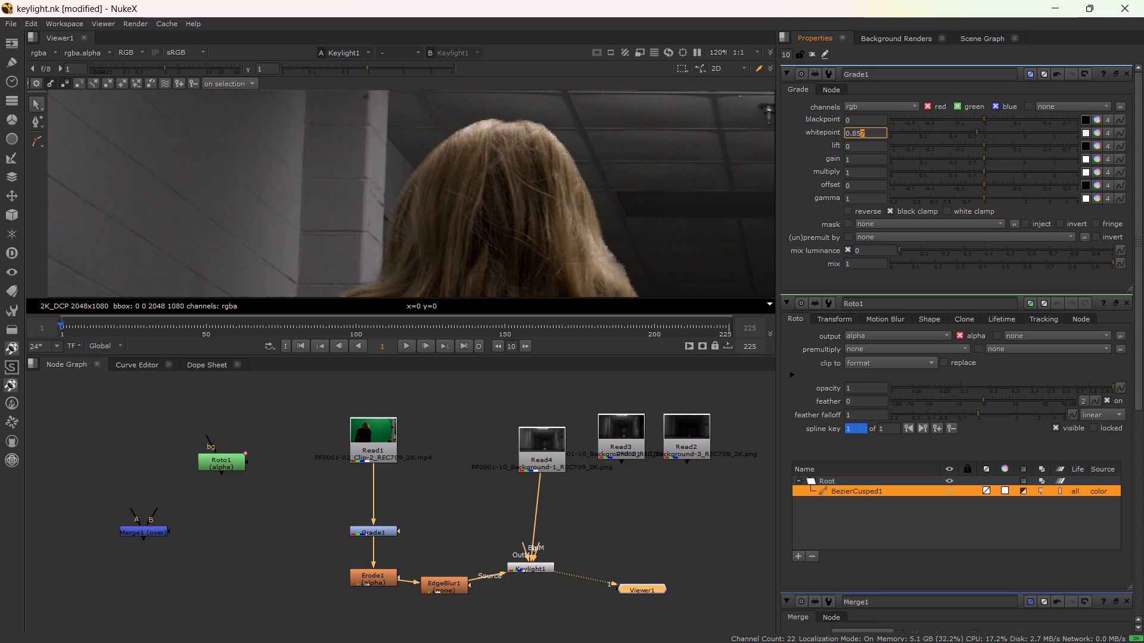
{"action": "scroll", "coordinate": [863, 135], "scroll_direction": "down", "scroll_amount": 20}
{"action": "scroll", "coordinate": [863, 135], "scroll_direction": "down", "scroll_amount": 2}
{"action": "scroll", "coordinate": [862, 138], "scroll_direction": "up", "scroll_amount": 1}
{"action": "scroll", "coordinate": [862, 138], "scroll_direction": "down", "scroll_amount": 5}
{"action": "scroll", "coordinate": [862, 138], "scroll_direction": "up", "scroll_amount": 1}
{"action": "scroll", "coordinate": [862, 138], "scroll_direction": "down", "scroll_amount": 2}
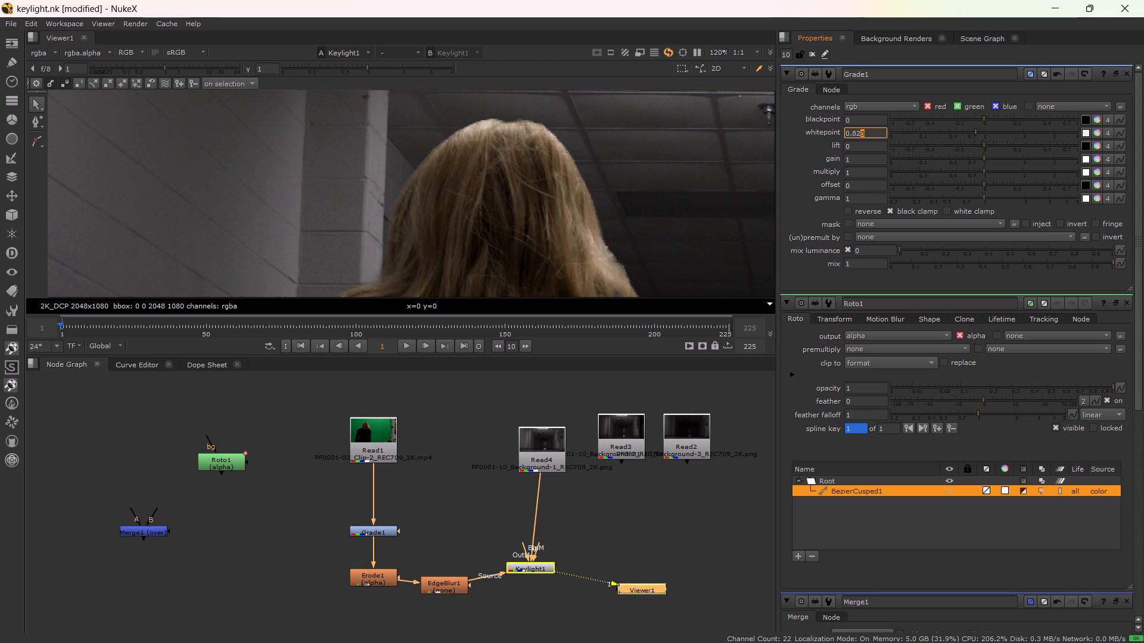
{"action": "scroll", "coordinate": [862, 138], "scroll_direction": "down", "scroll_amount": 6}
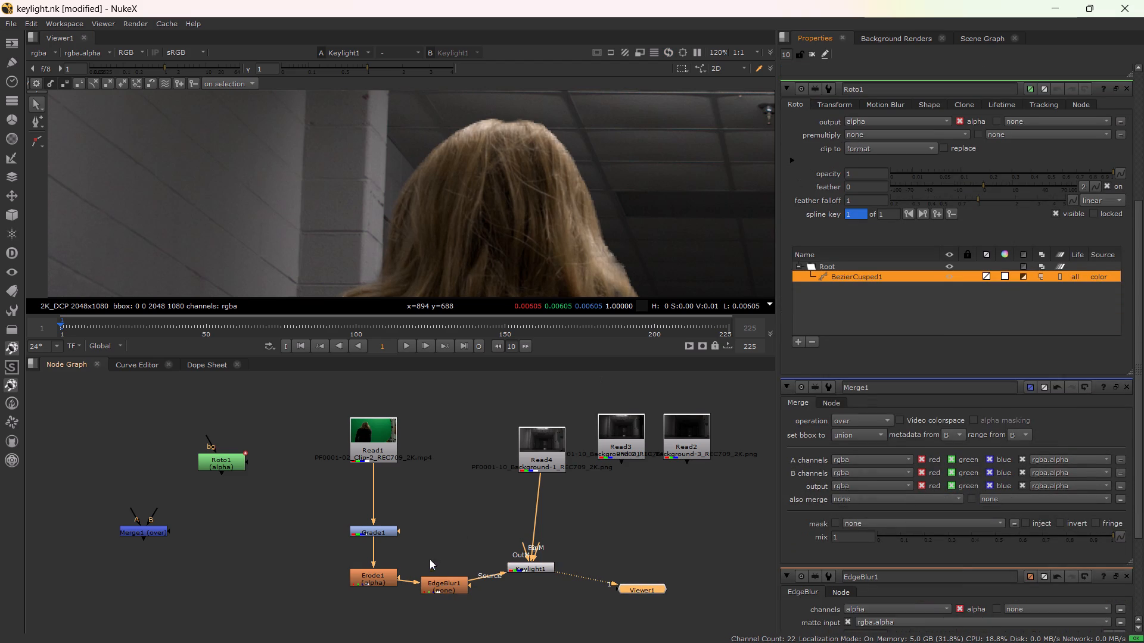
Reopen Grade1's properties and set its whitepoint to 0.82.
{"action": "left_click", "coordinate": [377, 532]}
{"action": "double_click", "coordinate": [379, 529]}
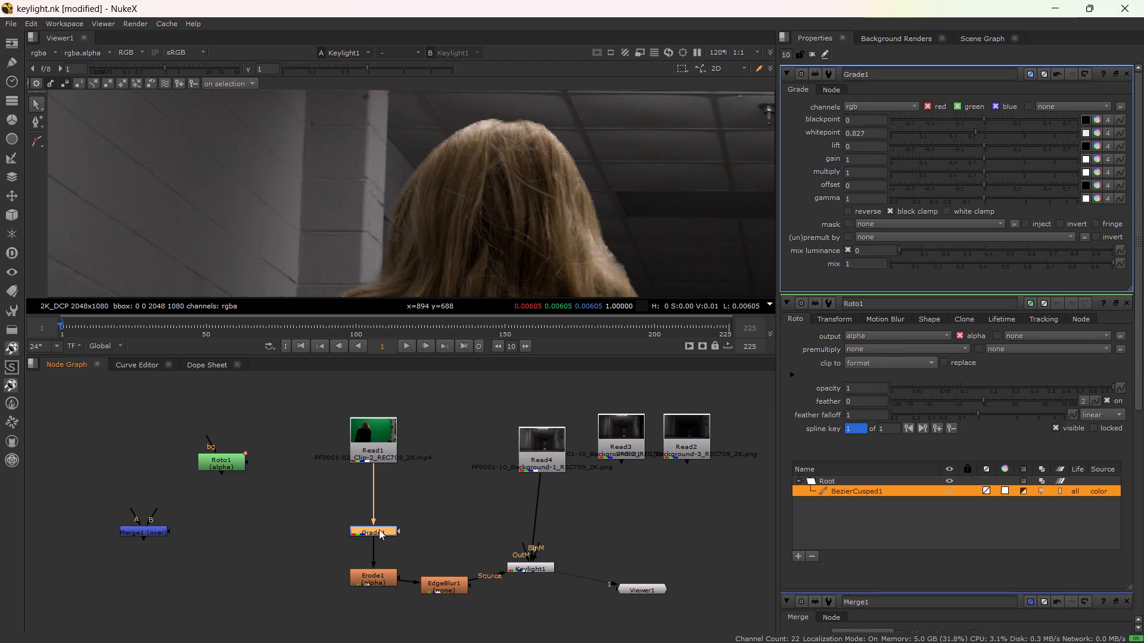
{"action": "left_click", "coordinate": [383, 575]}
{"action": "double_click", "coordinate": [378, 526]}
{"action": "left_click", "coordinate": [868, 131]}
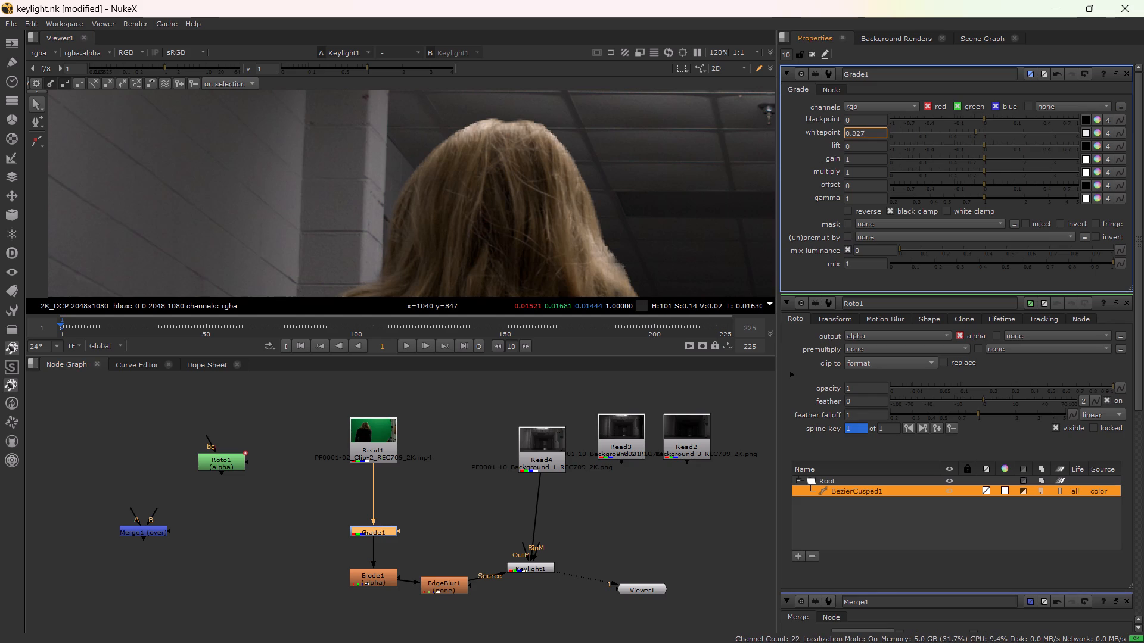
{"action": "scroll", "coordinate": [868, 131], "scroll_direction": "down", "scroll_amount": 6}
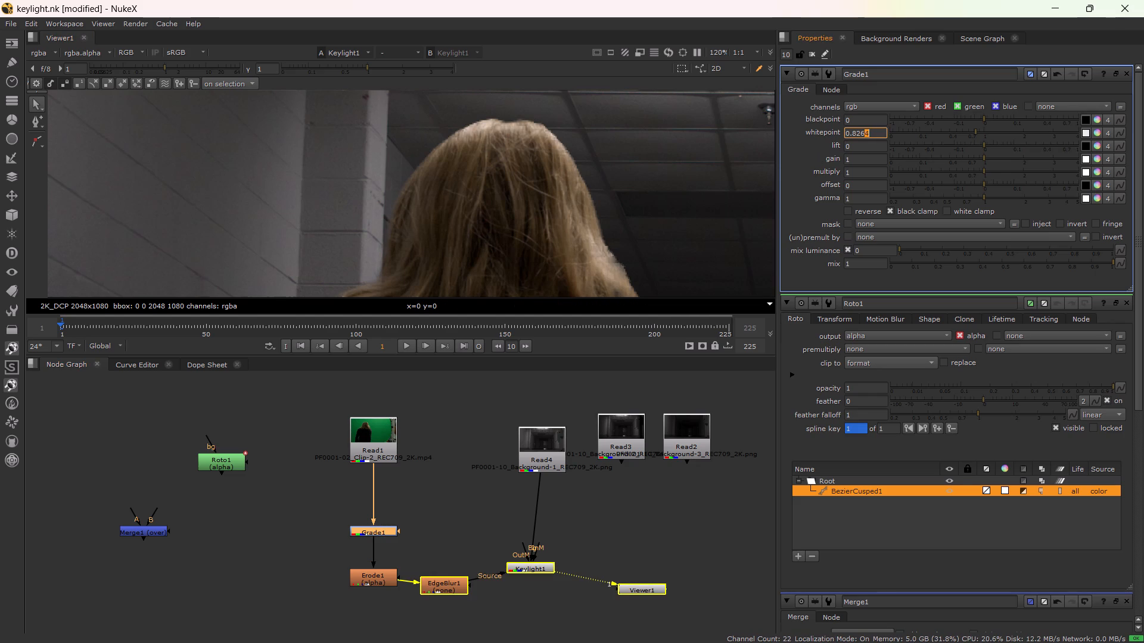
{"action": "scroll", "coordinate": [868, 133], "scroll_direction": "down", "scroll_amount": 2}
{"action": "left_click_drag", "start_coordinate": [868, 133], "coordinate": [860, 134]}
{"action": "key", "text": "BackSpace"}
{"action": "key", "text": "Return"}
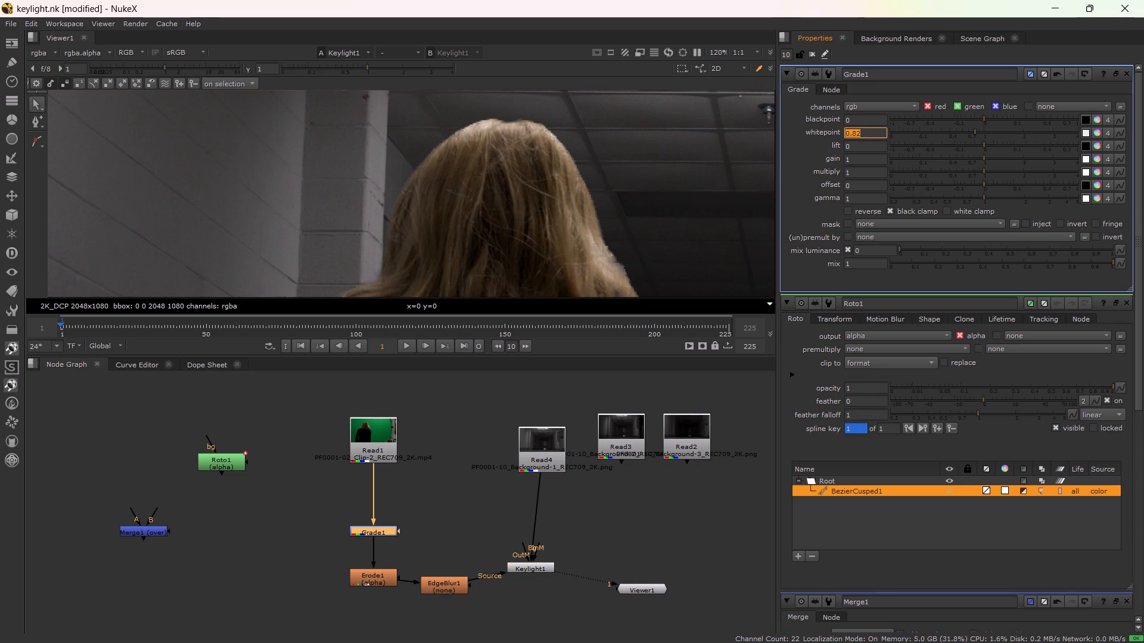
Try Grade1's whitepoint at about 0.52, and settle it at about 0.8.
{"action": "left_click", "coordinate": [865, 127]}
{"action": "left_click_drag", "start_coordinate": [974, 129], "coordinate": [958, 133]}
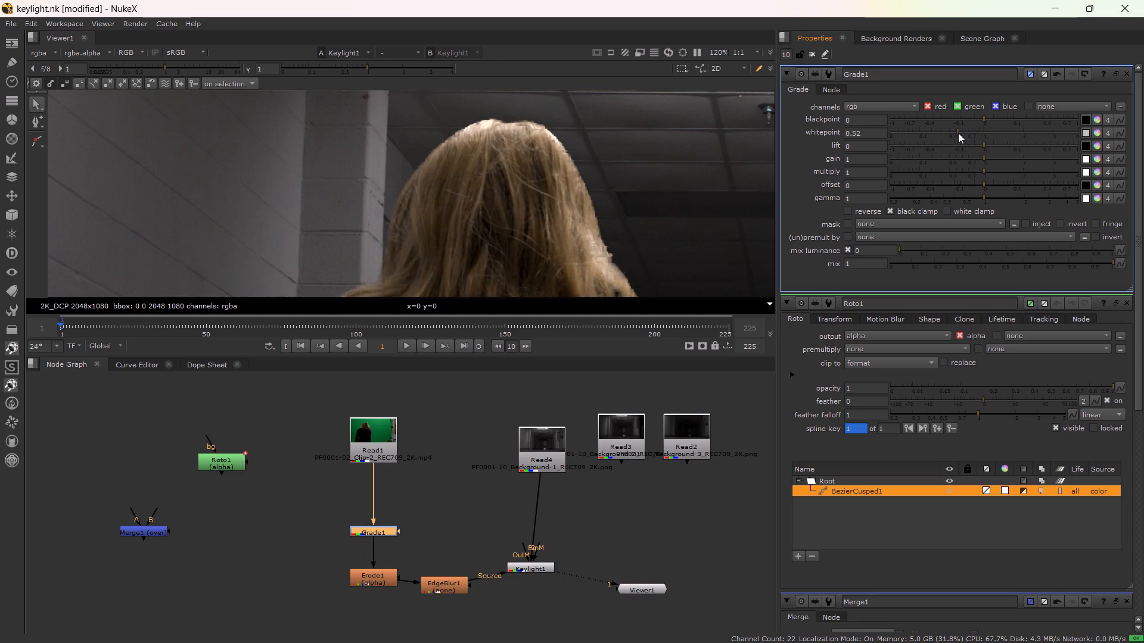
{"action": "left_click_drag", "start_coordinate": [958, 133], "coordinate": [975, 133]}
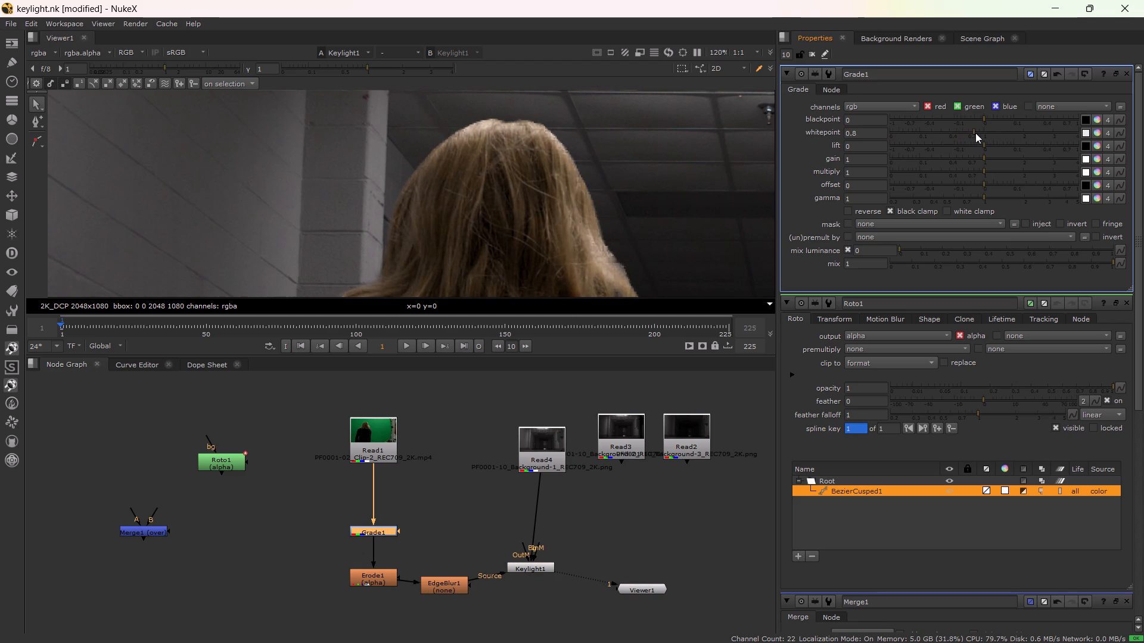
Raise Grade1's whitepoint to about 1.32 and check the woman against the corridor.
{"action": "left_click_drag", "start_coordinate": [975, 133], "coordinate": [998, 133]}
{"action": "scroll", "coordinate": [574, 246], "scroll_direction": "down", "scroll_amount": 7}
{"action": "left_click_drag", "start_coordinate": [562, 250], "coordinate": [546, 155], "text": "alt"}
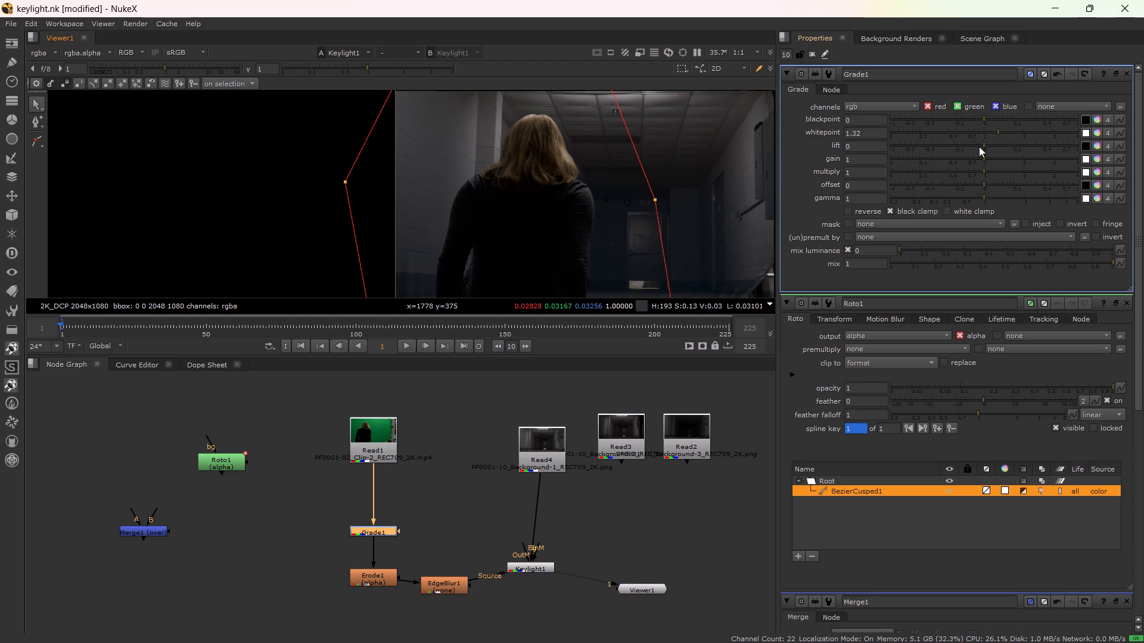
Raise Grade1's gain to about 1.88, checking the woman's hair and body in the composite.
{"action": "left_click_drag", "start_coordinate": [983, 154], "coordinate": [991, 165]}
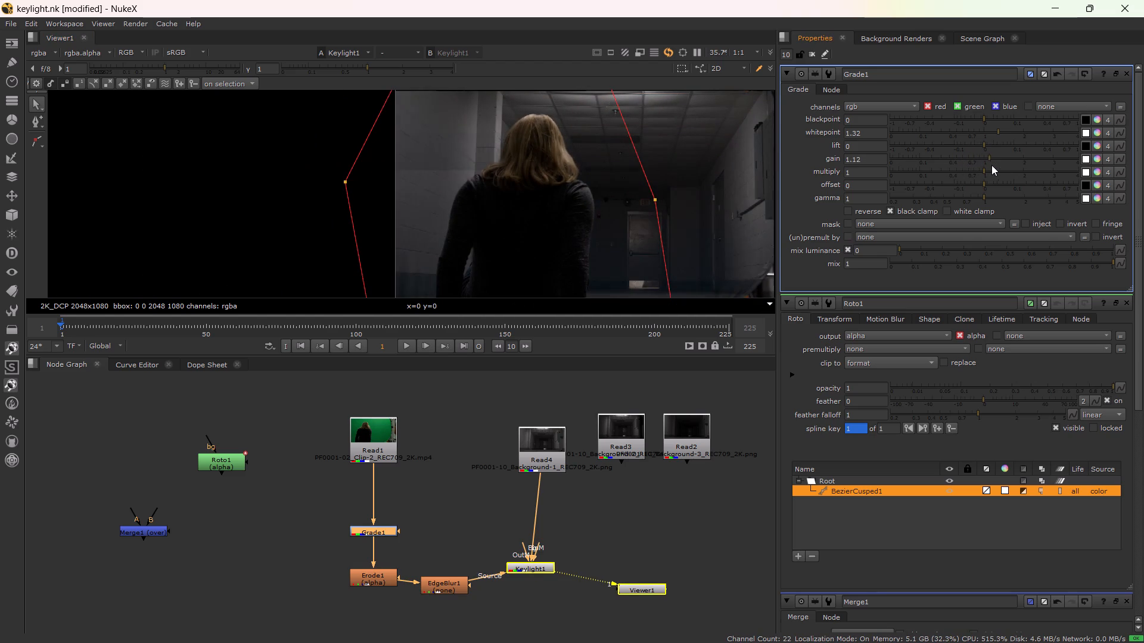
{"action": "left_click_drag", "start_coordinate": [991, 165], "coordinate": [1019, 166]}
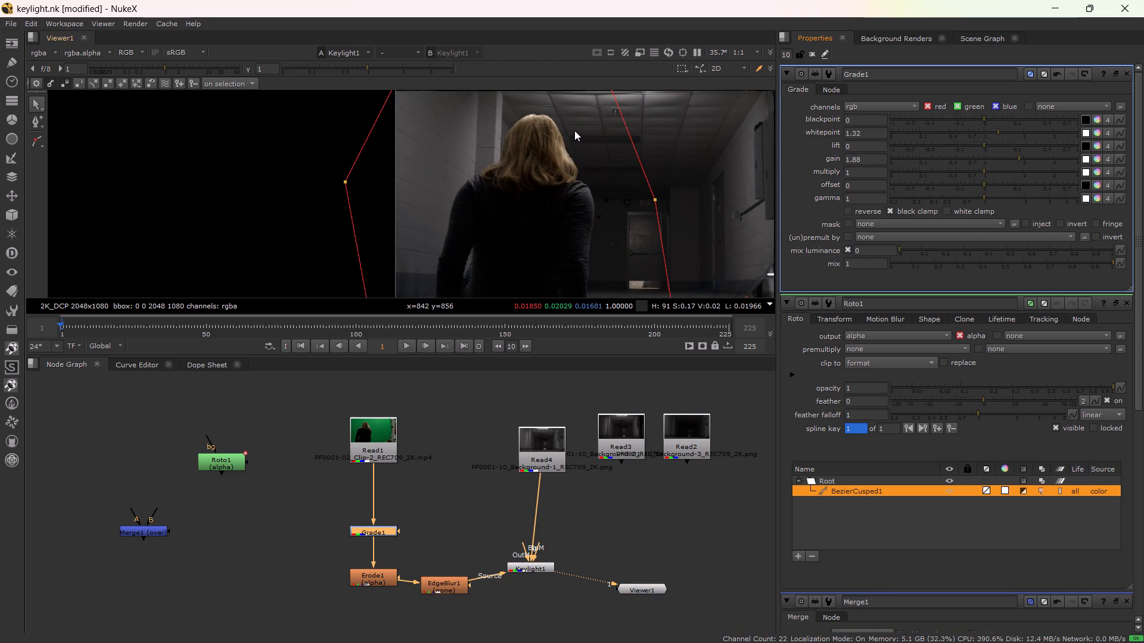
{"action": "scroll", "coordinate": [574, 130], "scroll_direction": "up", "scroll_amount": 10}
{"action": "scroll", "coordinate": [585, 171], "scroll_direction": "down", "scroll_amount": 8}
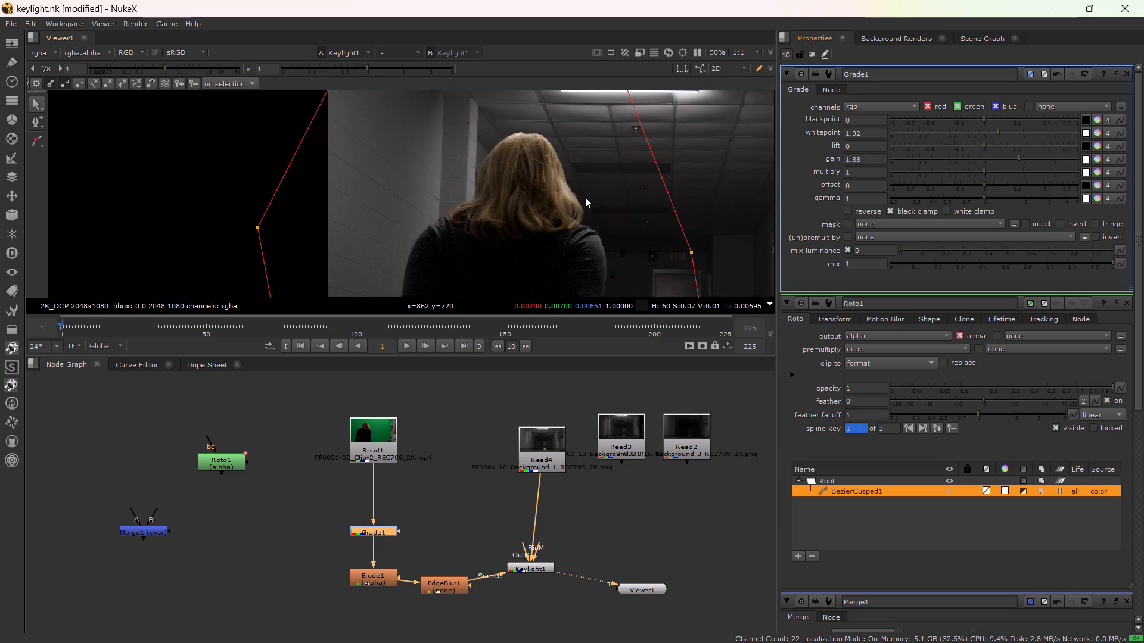
{"action": "scroll", "coordinate": [595, 246], "scroll_direction": "down", "scroll_amount": 2}
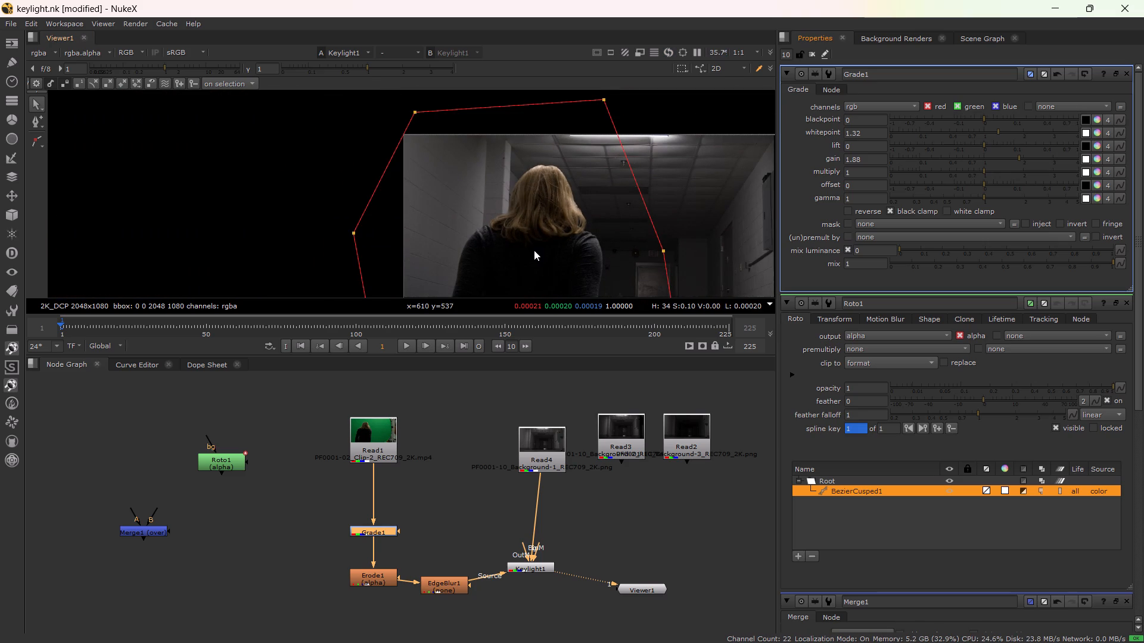
{"action": "left_click_drag", "start_coordinate": [534, 250], "coordinate": [530, 162], "text": "alt"}
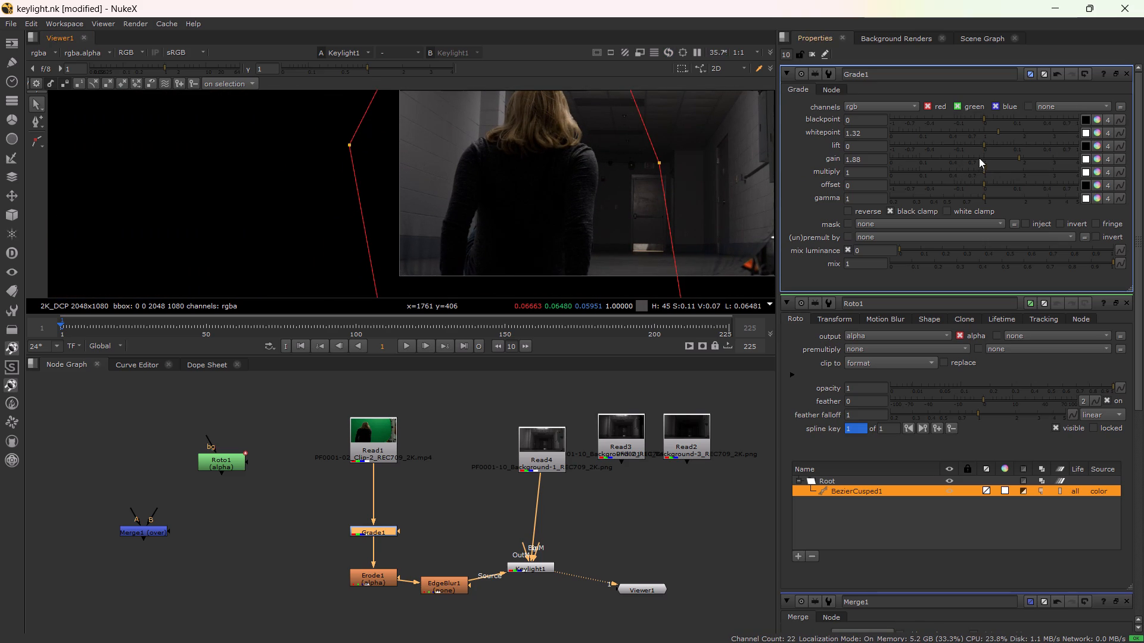
Lower Grade1's multiply, trying about 0.38 and settling at about 0.66.
{"action": "left_click_drag", "start_coordinate": [978, 168], "coordinate": [944, 170]}
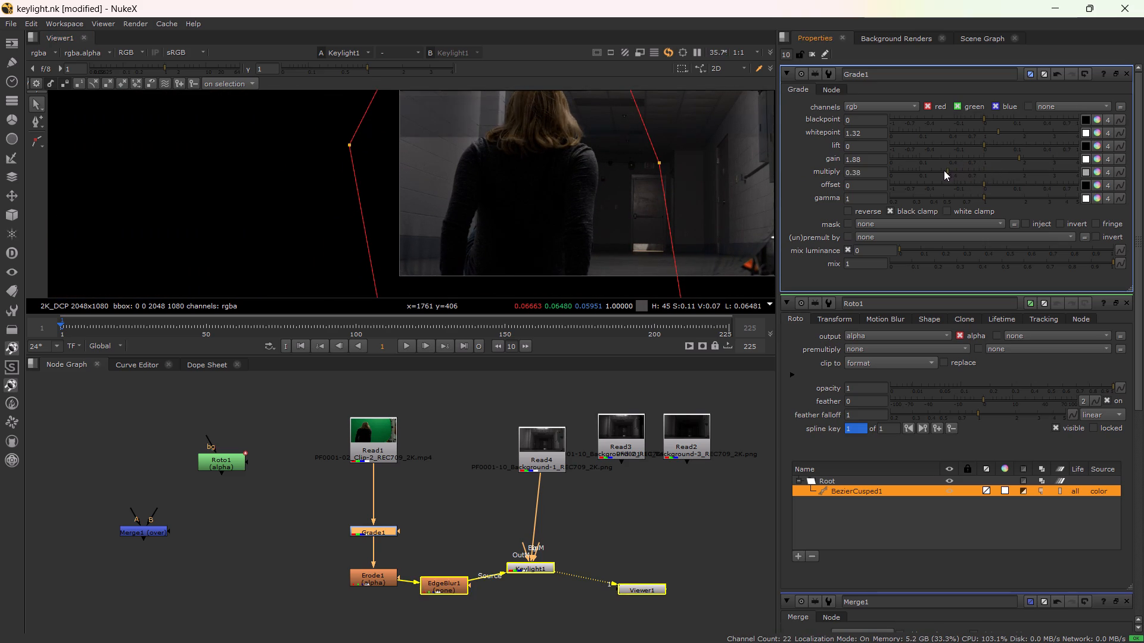
{"action": "left_click_drag", "start_coordinate": [944, 170], "coordinate": [966, 173]}
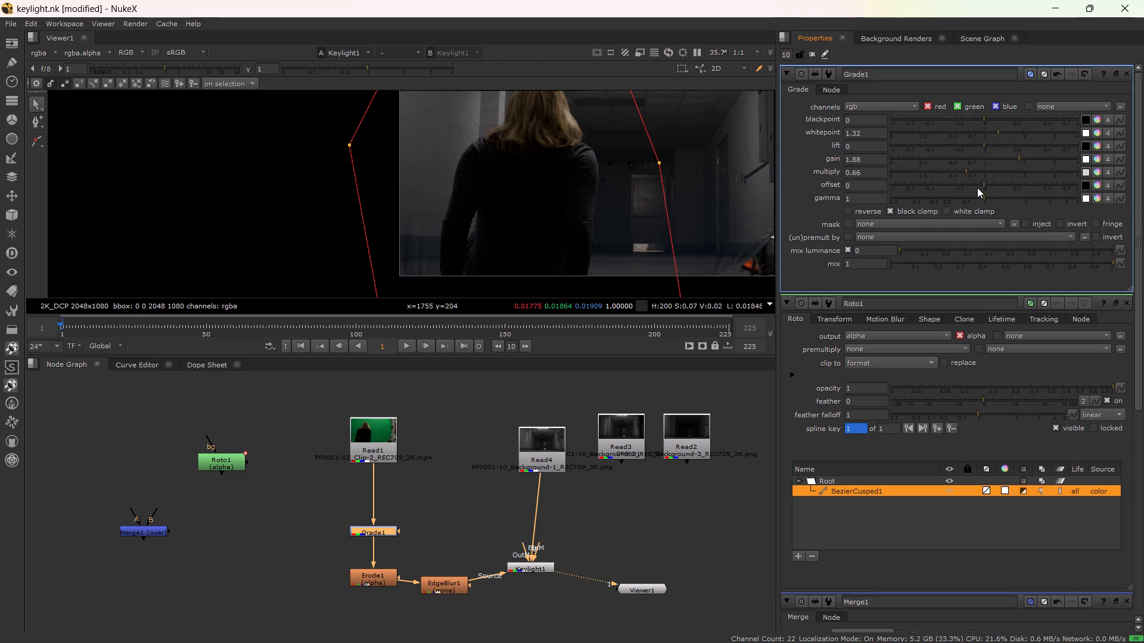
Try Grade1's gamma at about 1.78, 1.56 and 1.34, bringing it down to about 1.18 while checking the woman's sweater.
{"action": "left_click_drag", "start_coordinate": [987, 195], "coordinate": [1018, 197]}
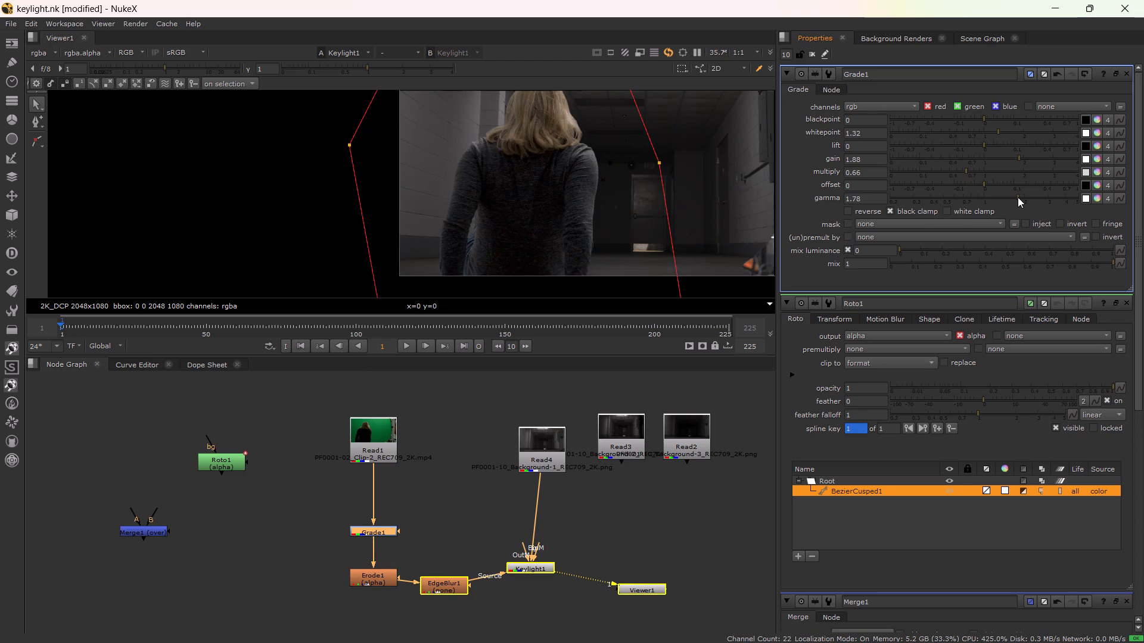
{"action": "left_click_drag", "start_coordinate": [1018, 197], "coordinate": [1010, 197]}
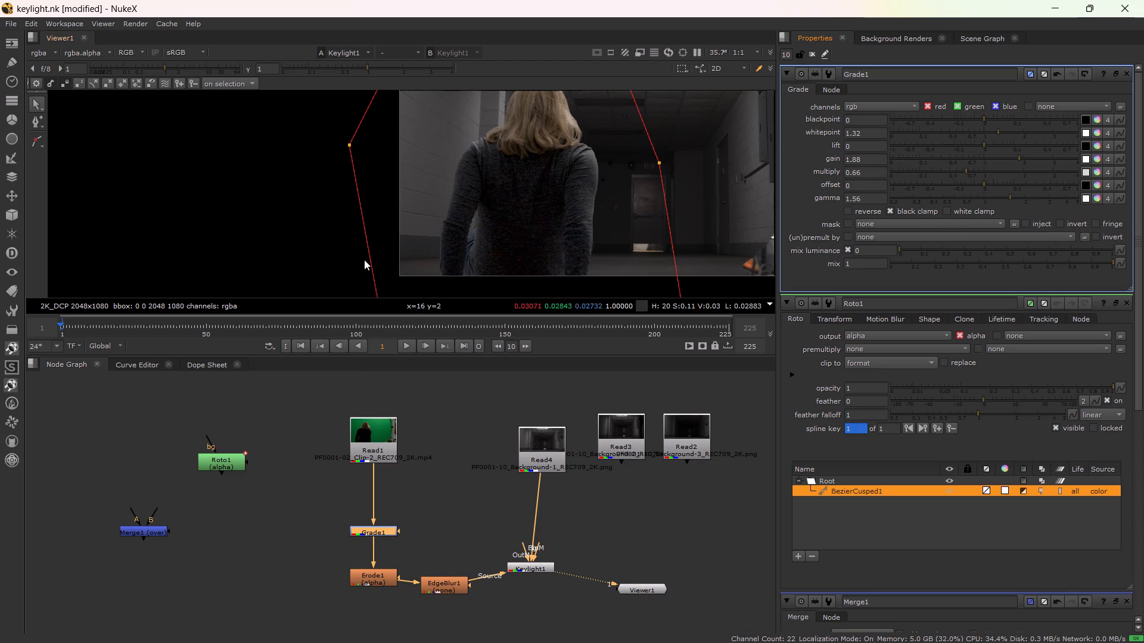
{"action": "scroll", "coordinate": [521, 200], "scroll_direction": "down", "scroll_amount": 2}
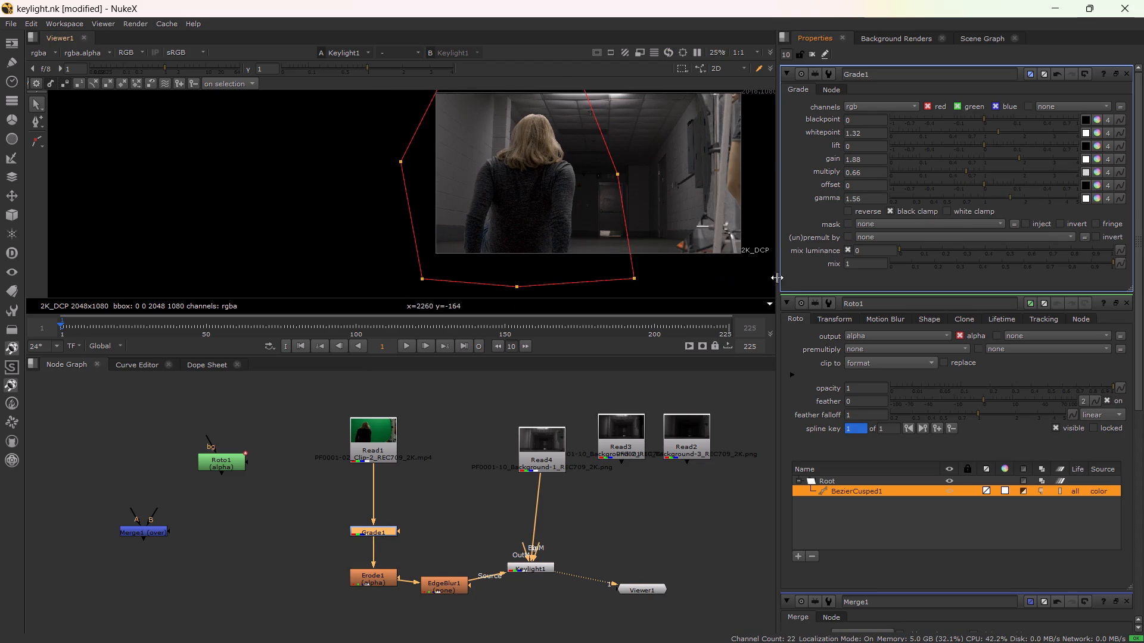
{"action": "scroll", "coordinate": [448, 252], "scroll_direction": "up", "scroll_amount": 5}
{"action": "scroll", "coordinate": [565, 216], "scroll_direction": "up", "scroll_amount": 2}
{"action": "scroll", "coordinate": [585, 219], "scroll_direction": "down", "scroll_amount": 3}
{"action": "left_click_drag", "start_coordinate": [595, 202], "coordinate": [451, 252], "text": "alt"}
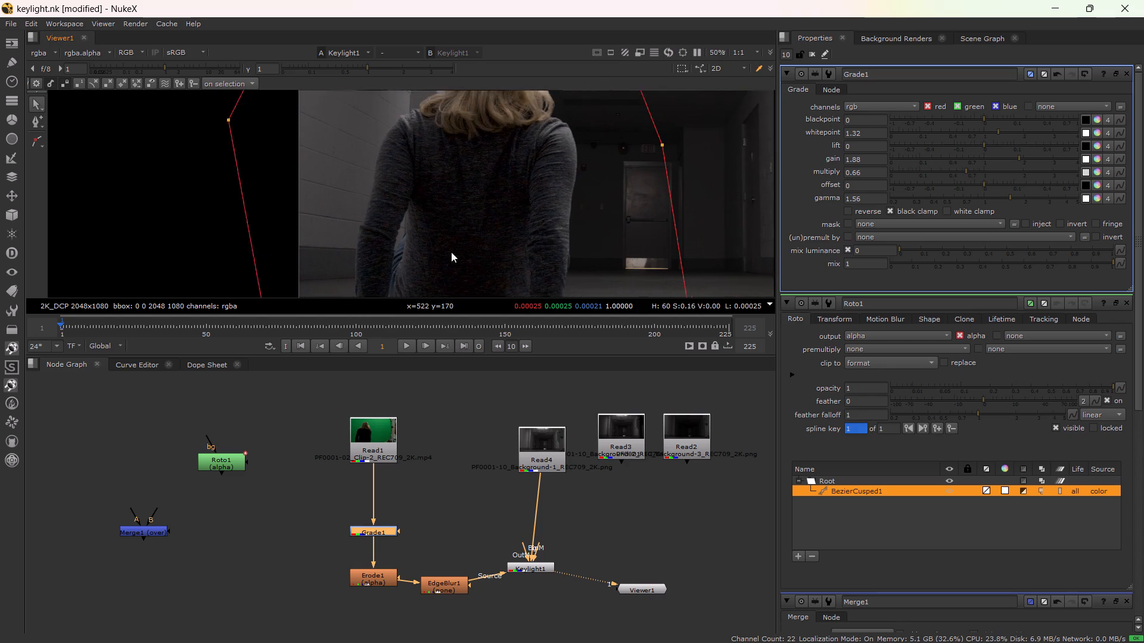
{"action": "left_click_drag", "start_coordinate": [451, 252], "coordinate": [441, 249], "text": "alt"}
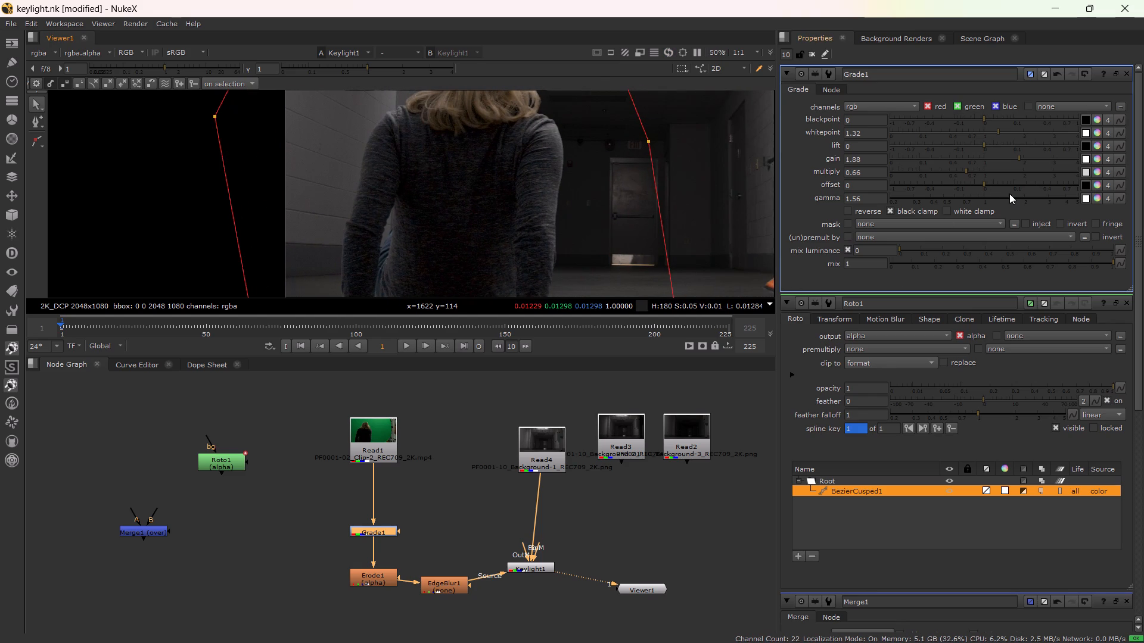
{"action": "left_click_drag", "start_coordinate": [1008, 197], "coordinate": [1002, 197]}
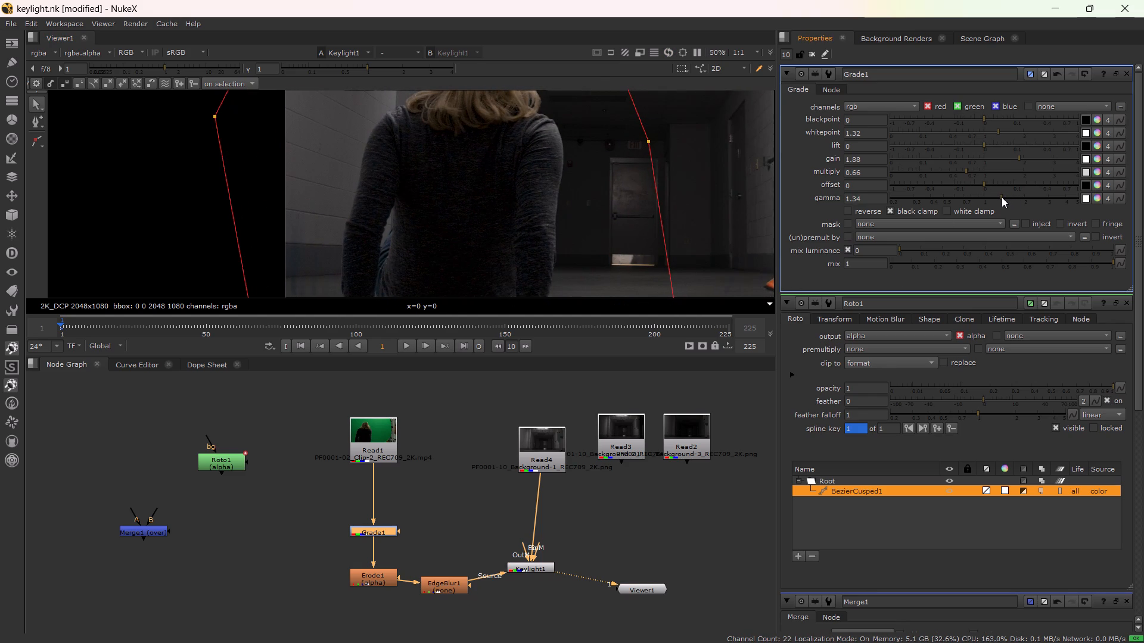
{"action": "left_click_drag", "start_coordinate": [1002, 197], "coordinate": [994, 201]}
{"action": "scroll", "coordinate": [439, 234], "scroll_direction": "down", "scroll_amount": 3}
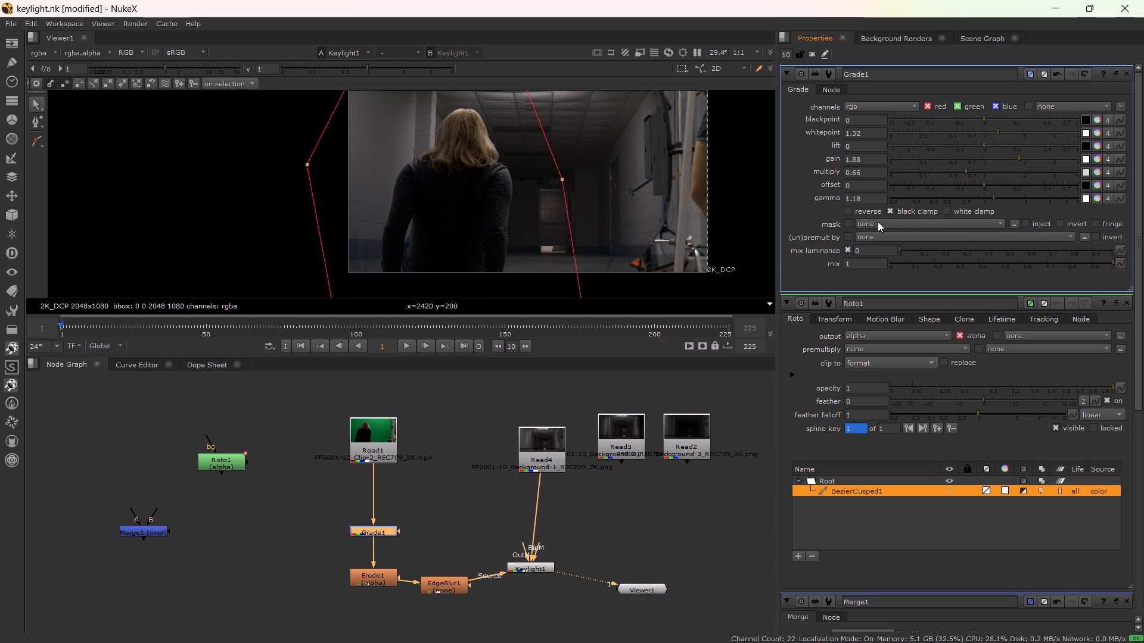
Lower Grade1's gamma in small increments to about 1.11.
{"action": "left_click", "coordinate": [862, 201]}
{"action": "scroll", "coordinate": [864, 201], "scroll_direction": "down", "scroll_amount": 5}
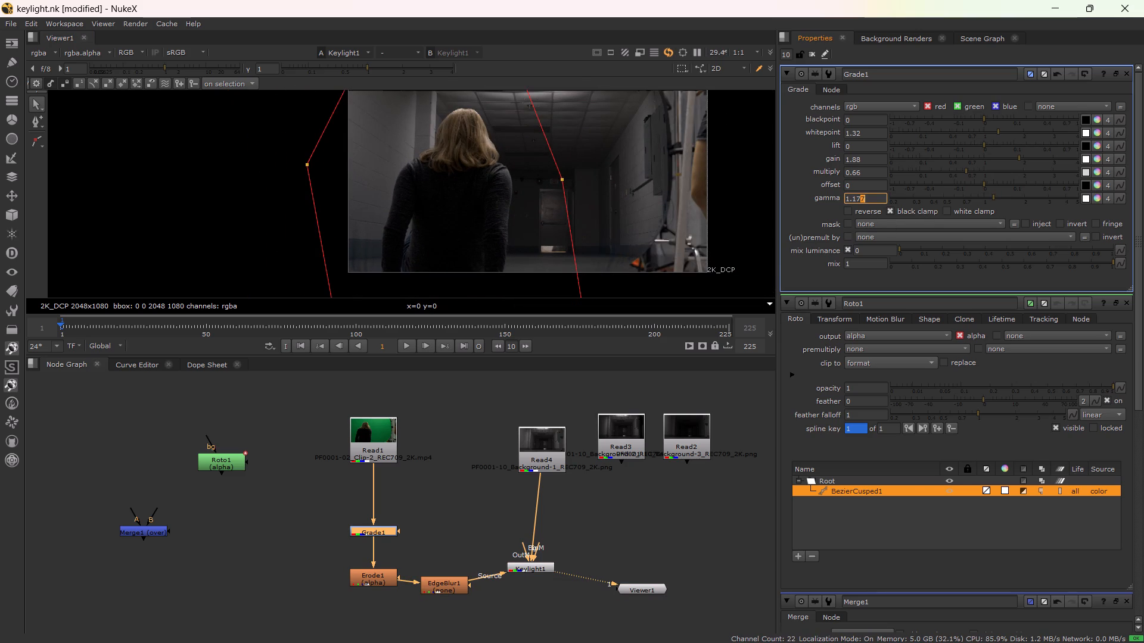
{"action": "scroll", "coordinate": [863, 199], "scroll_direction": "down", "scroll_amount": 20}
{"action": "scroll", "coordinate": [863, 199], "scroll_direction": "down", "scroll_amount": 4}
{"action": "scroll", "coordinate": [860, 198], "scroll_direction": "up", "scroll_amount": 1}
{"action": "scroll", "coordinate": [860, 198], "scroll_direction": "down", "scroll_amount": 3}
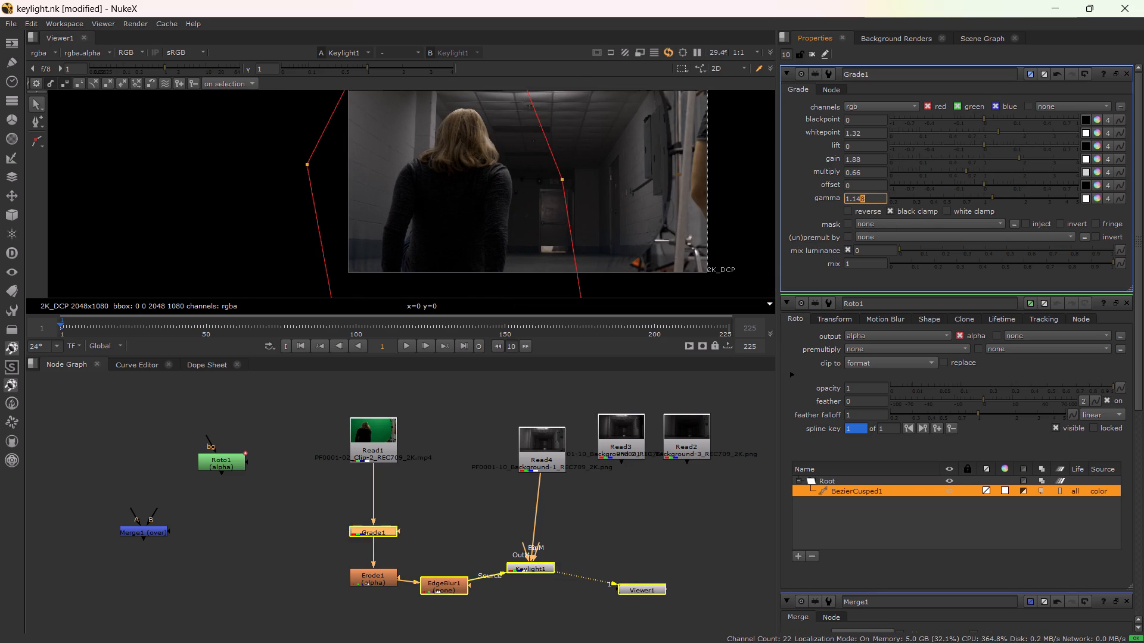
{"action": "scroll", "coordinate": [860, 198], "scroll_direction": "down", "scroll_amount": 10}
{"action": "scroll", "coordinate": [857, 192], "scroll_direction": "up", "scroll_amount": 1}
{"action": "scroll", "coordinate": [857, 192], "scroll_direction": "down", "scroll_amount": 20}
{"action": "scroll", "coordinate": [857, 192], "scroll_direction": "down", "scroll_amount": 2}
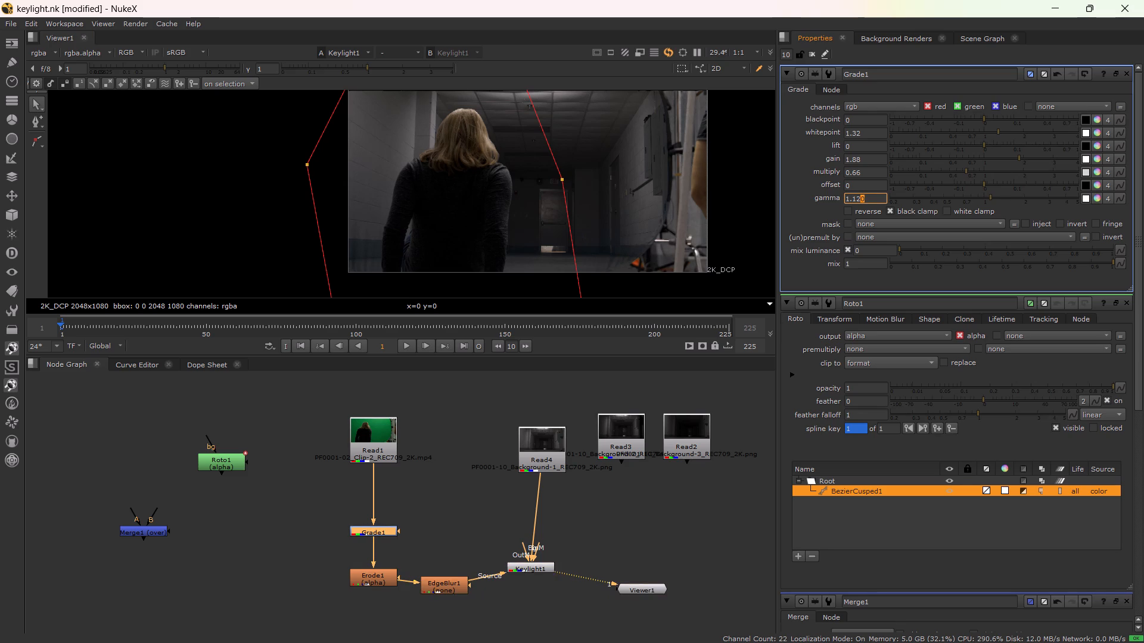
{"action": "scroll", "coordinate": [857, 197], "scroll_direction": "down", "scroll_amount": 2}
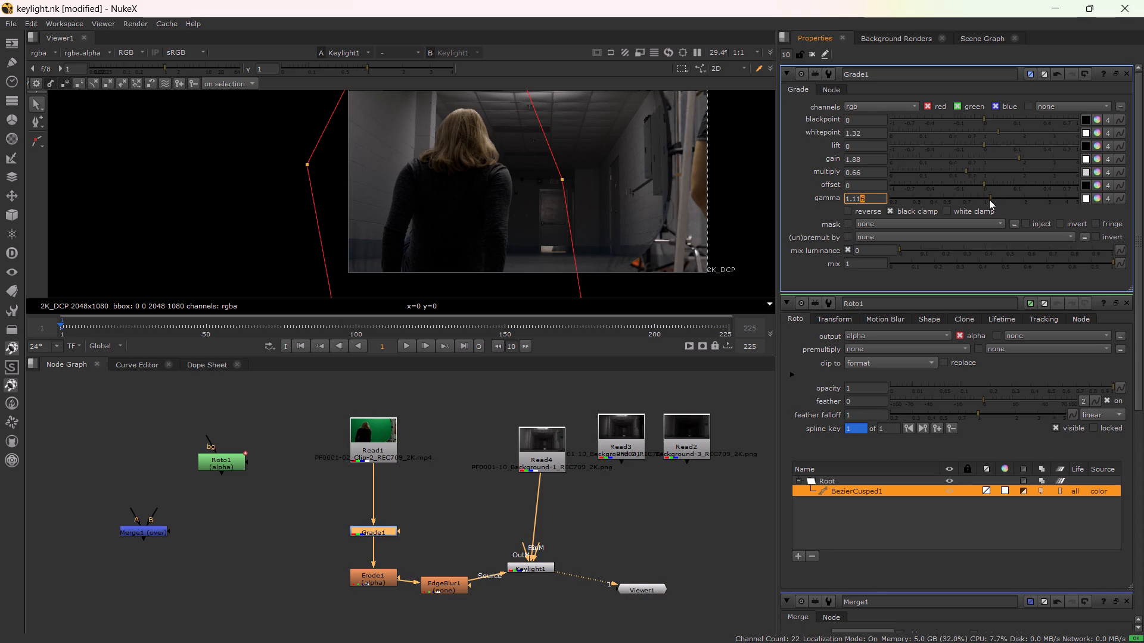
Try Grade1's gamma at about 1.4, 1.94 and 1.46, and settle it at about 1.28.
{"action": "left_click_drag", "start_coordinate": [989, 196], "coordinate": [1004, 194]}
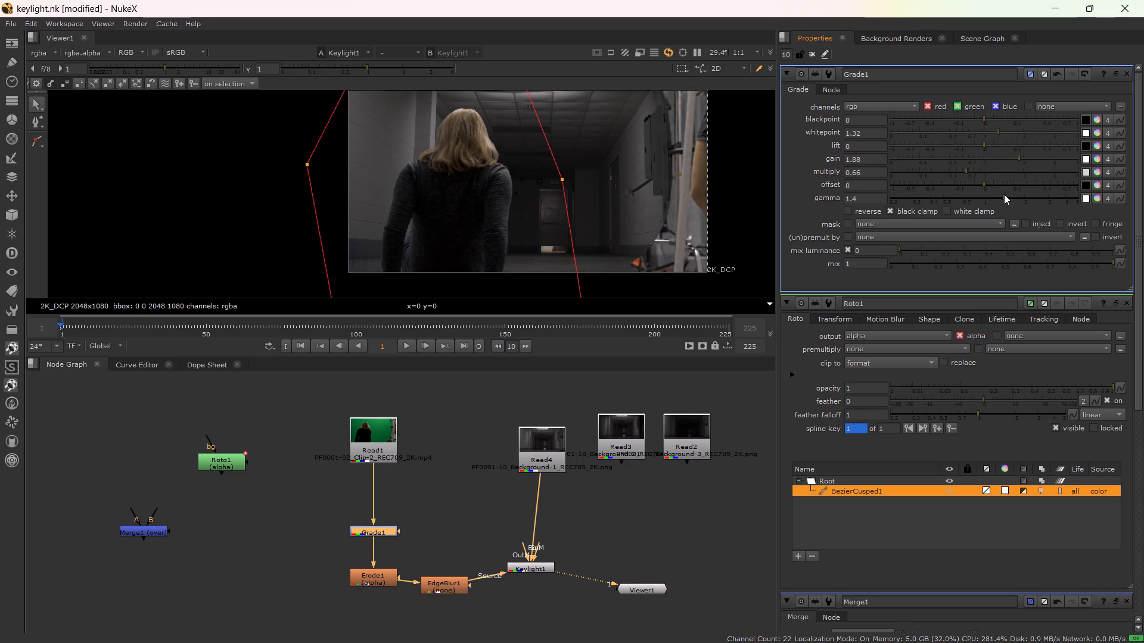
{"action": "left_click_drag", "start_coordinate": [1004, 194], "coordinate": [1022, 198]}
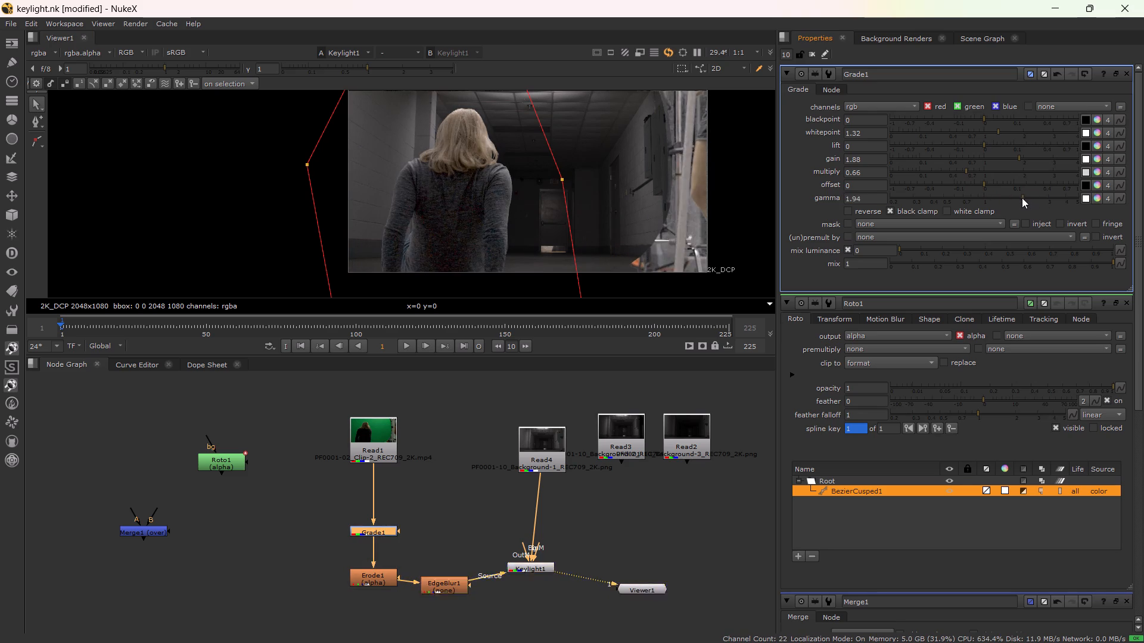
{"action": "left_click_drag", "start_coordinate": [1022, 198], "coordinate": [1005, 204]}
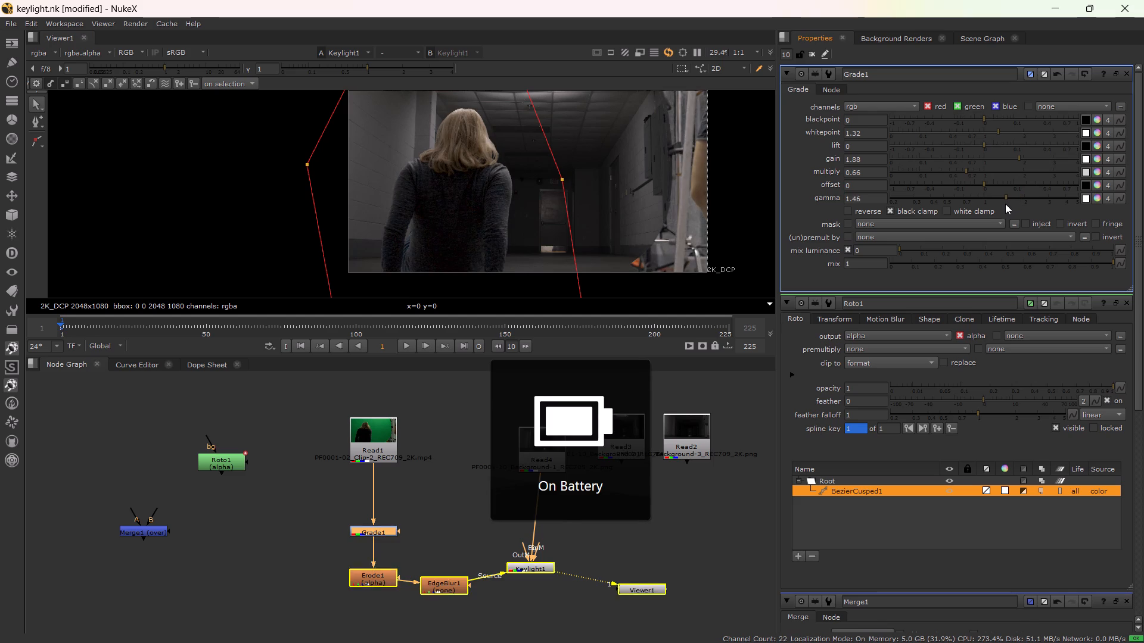
{"action": "left_click_drag", "start_coordinate": [1005, 204], "coordinate": [999, 204]}
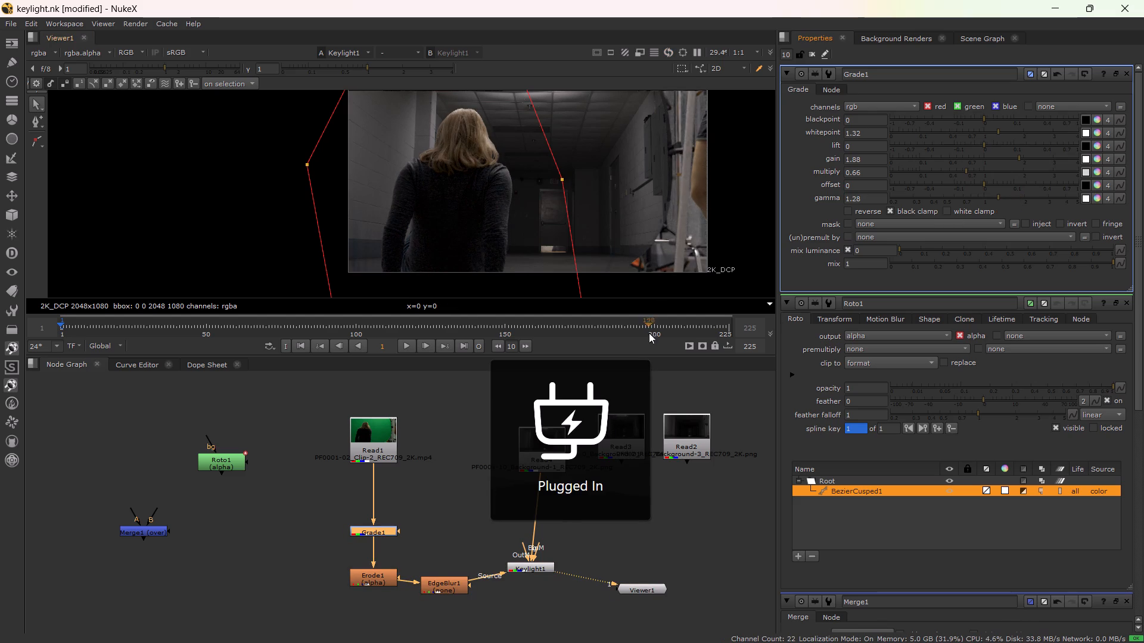
Save the keylight.nk script.
{"action": "key", "text": "ctrl+s"}
{"action": "key", "text": "ctrl+s"}
{"action": "double_click", "coordinate": [440, 451]}
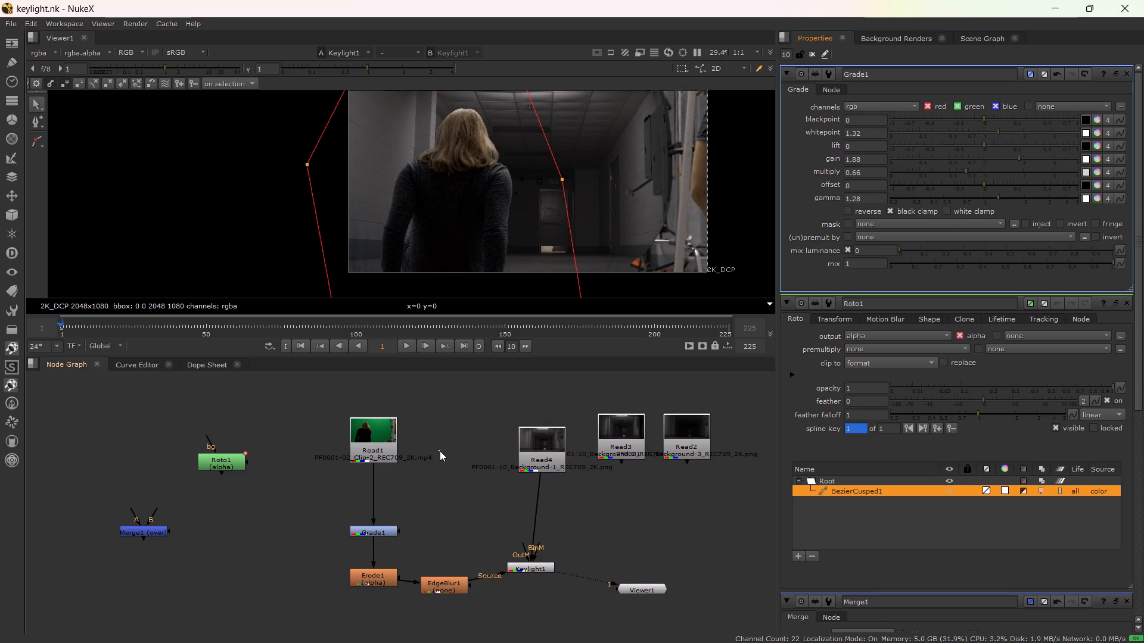
{"action": "key", "text": "ctrl+s"}
Open the Project Settings and set the end of the project frame range to 50.
{"action": "left_click", "coordinate": [440, 451]}
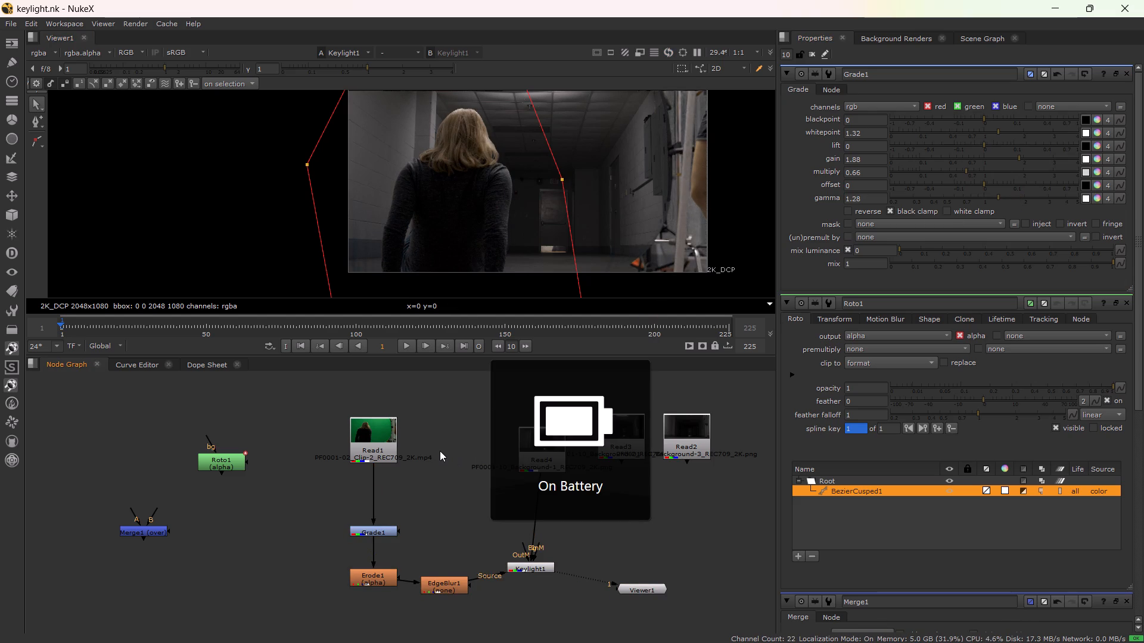
{"action": "key", "text": "s"}
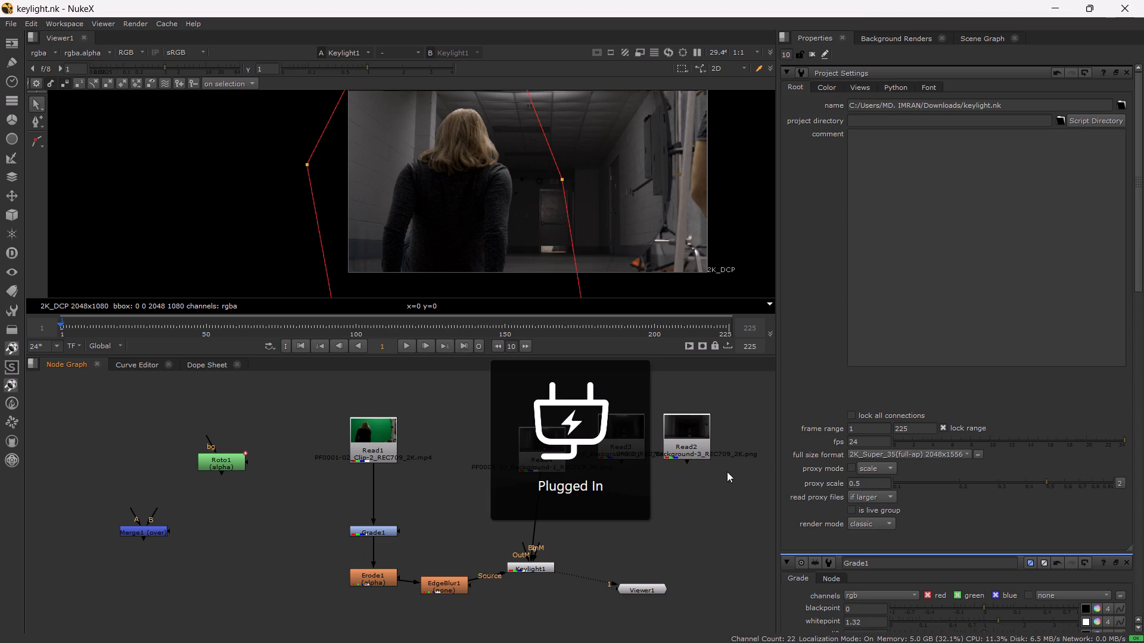
{"action": "double_click", "coordinate": [915, 432]}
{"action": "type", "text": "50"}
{"action": "key", "text": "Return"}
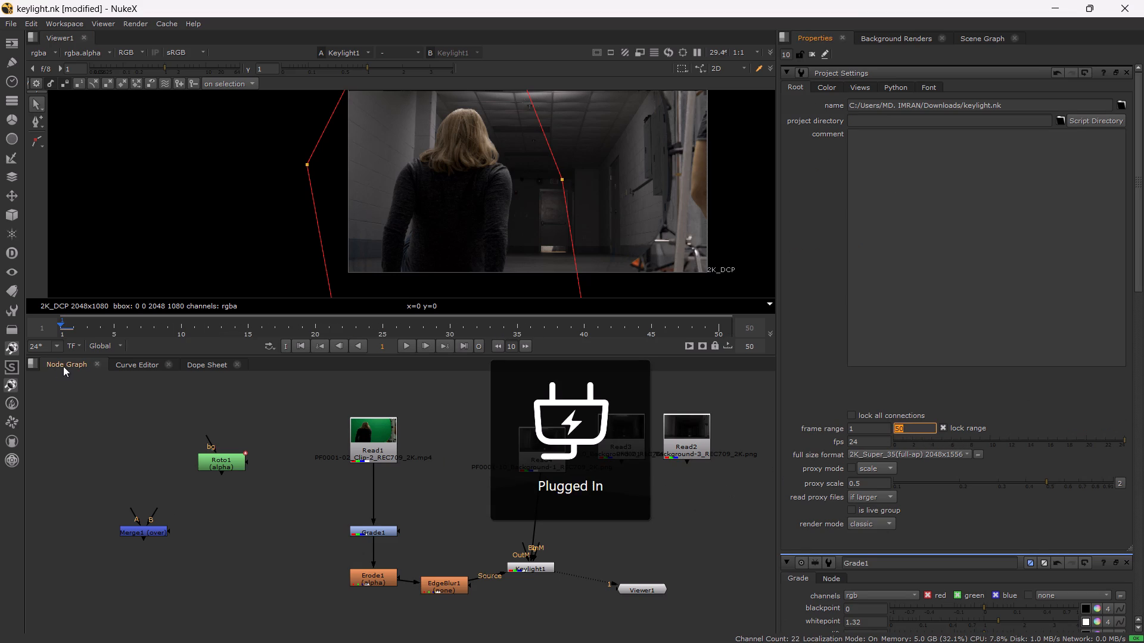
{"action": "left_click", "coordinate": [102, 344]}
{"action": "left_click", "coordinate": [109, 354]}
{"action": "left_click", "coordinate": [113, 394]}
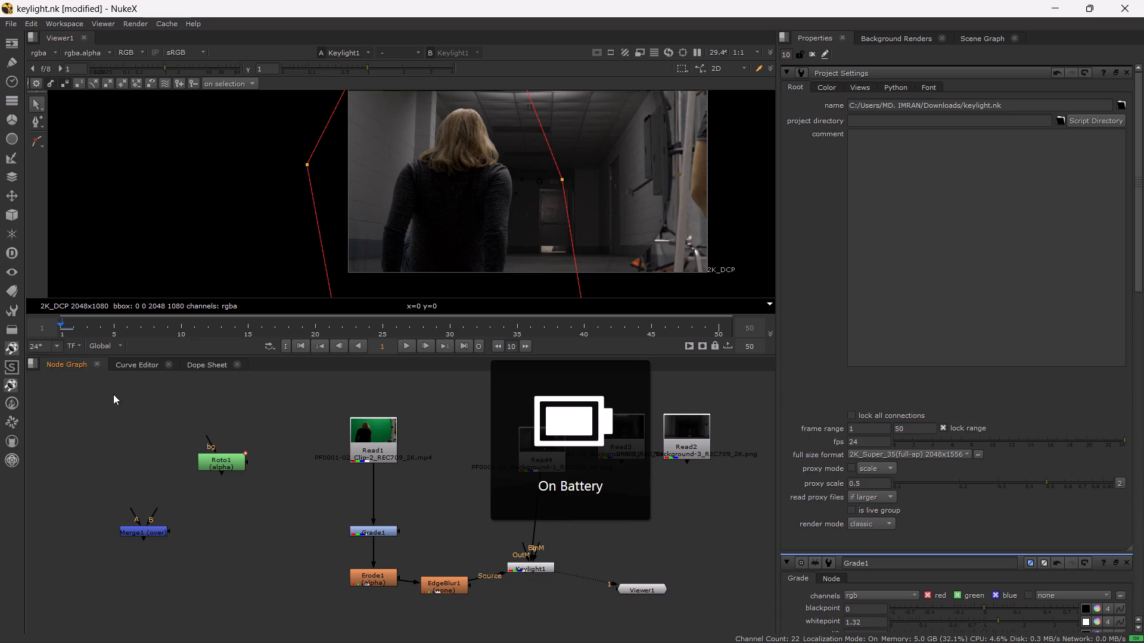
Open Read1's properties and set the last frame of both its frame range and its original range to 50.
{"action": "double_click", "coordinate": [355, 451]}
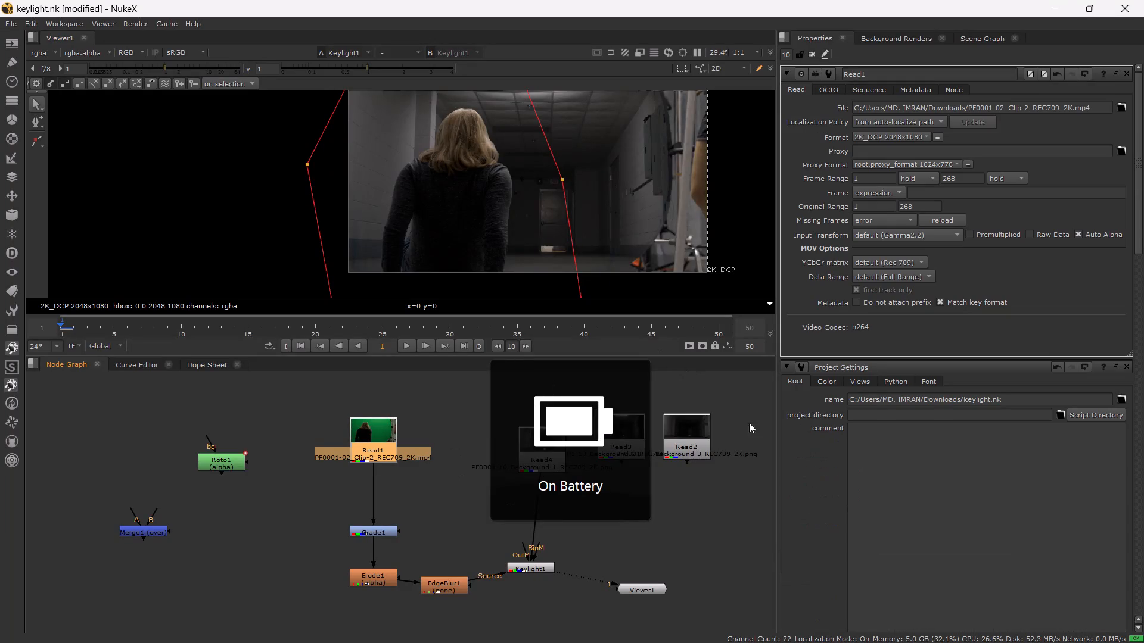
{"action": "double_click", "coordinate": [965, 182]}
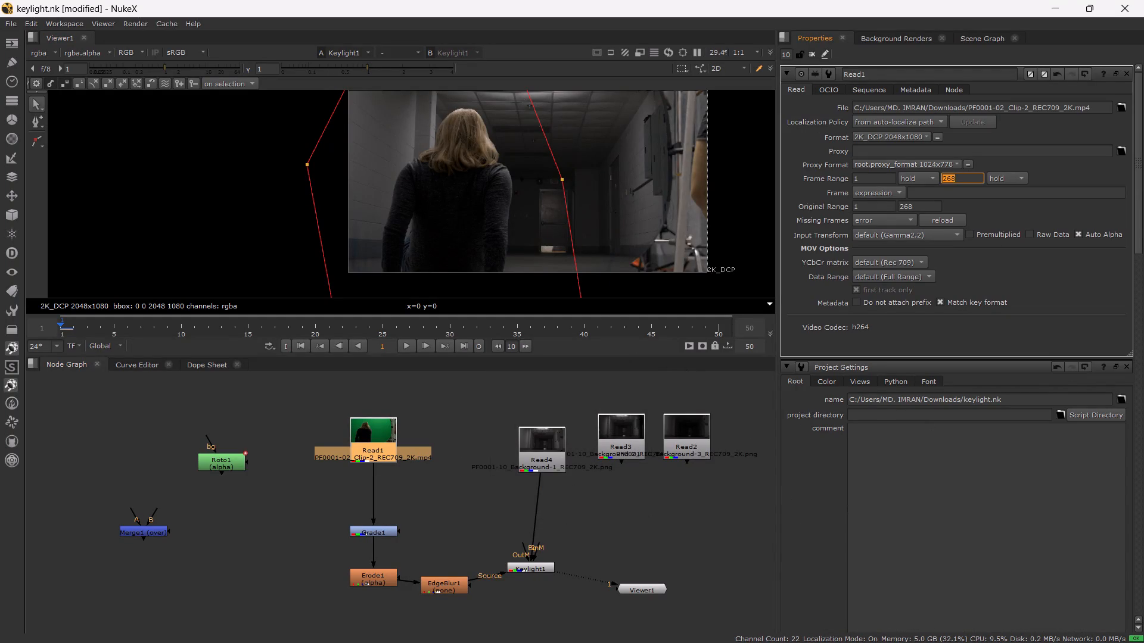
{"action": "type", "text": "50"}
{"action": "key", "text": "Return"}
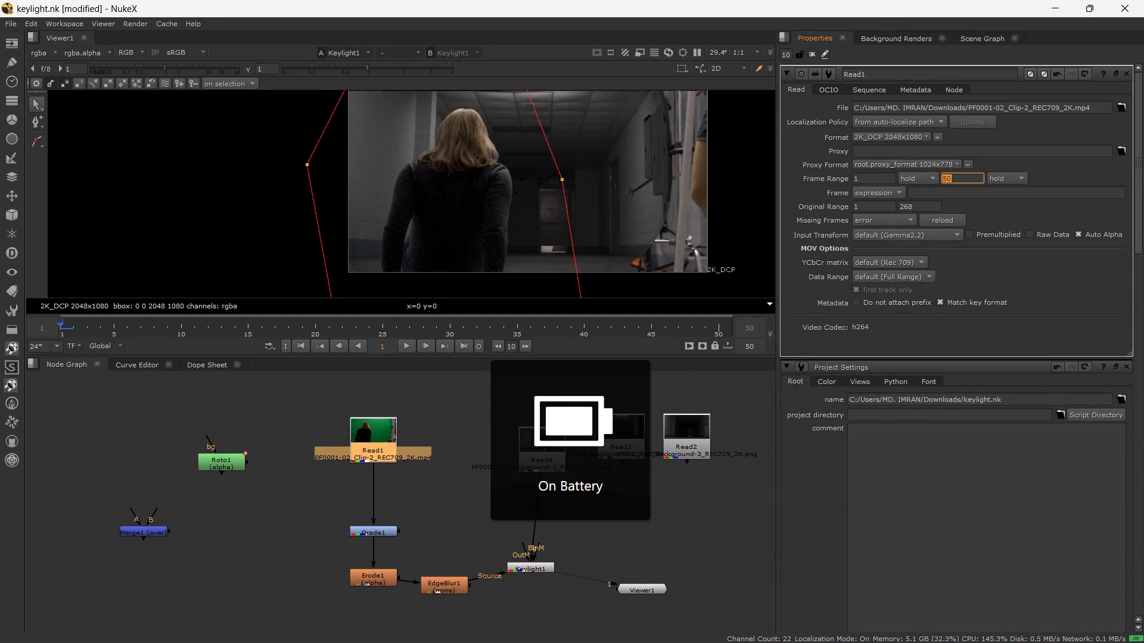
{"action": "double_click", "coordinate": [917, 210]}
{"action": "type", "text": "50"}
{"action": "key", "text": "Return"}
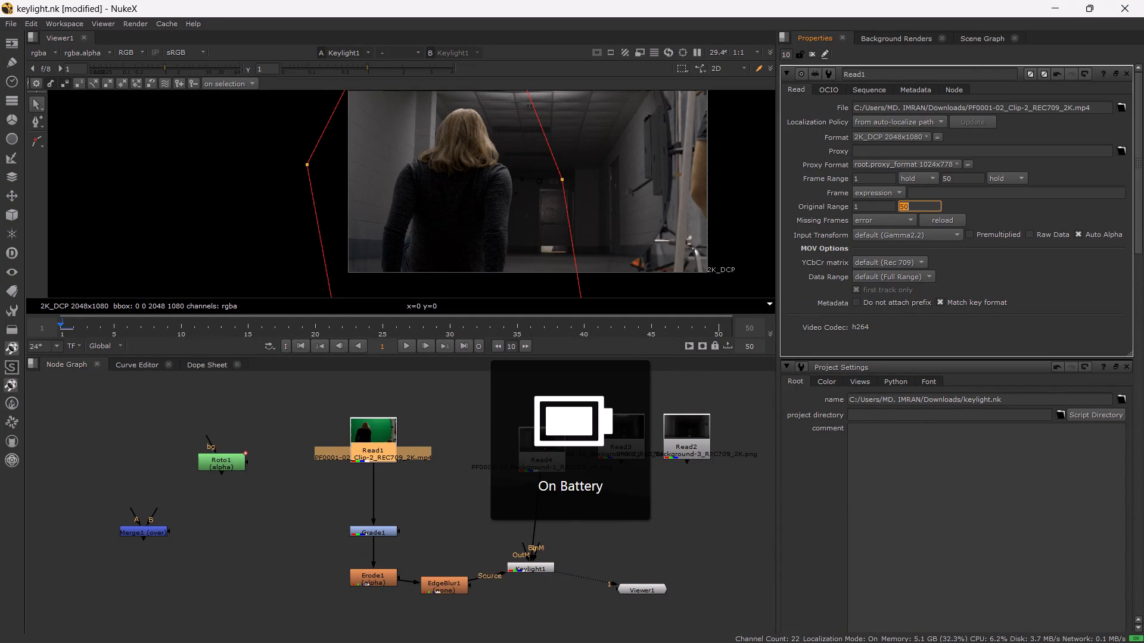
View the Keylight1 output and check the whole composite frame.
{"action": "left_click", "coordinate": [677, 584]}
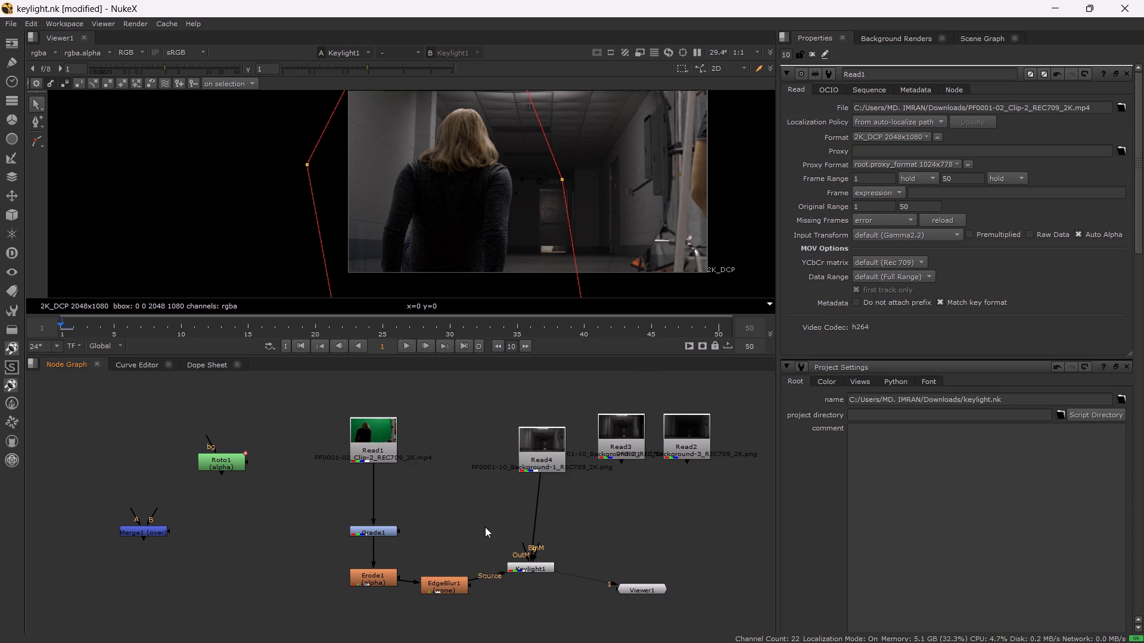
{"action": "left_click", "coordinate": [529, 566]}
{"action": "key", "text": "1"}
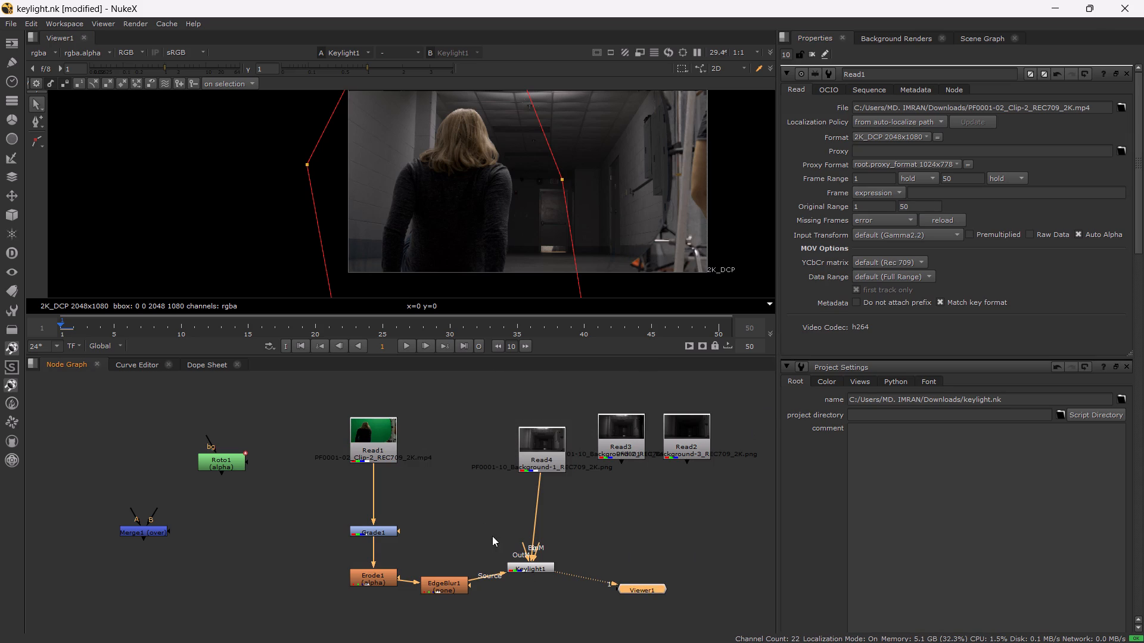
{"action": "scroll", "coordinate": [482, 224], "scroll_direction": "down", "scroll_amount": 2}
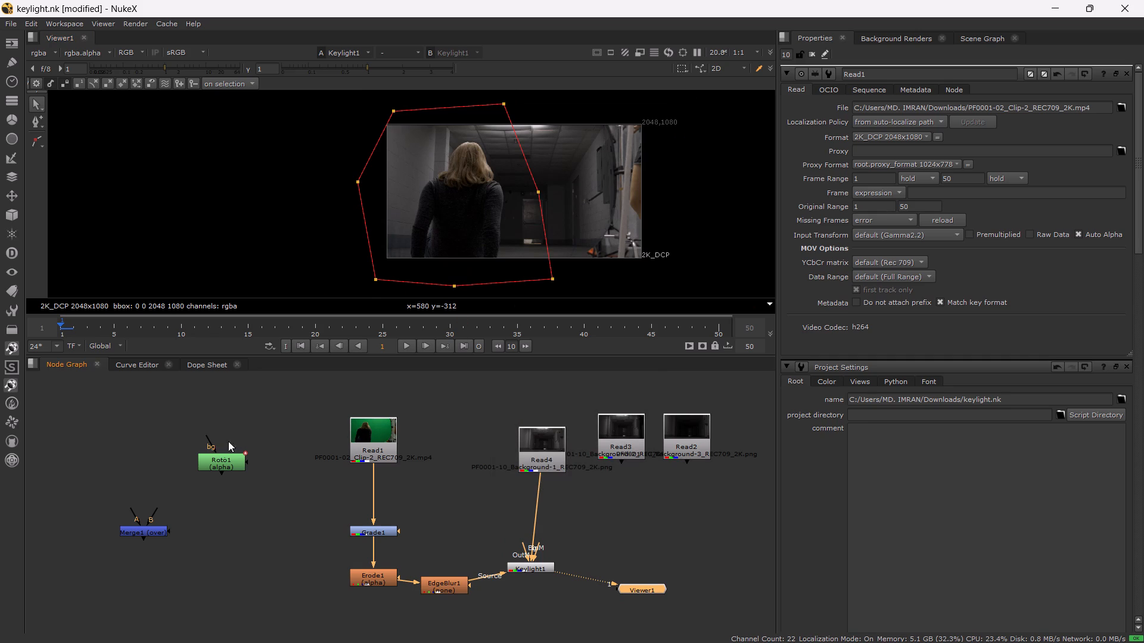
Reposition Roto1 in the node graph and connect its bg input to Read1 and its mask input to Grade1.
{"action": "left_click_drag", "start_coordinate": [213, 445], "coordinate": [363, 454]}
{"action": "left_click_drag", "start_coordinate": [225, 463], "coordinate": [246, 516]}
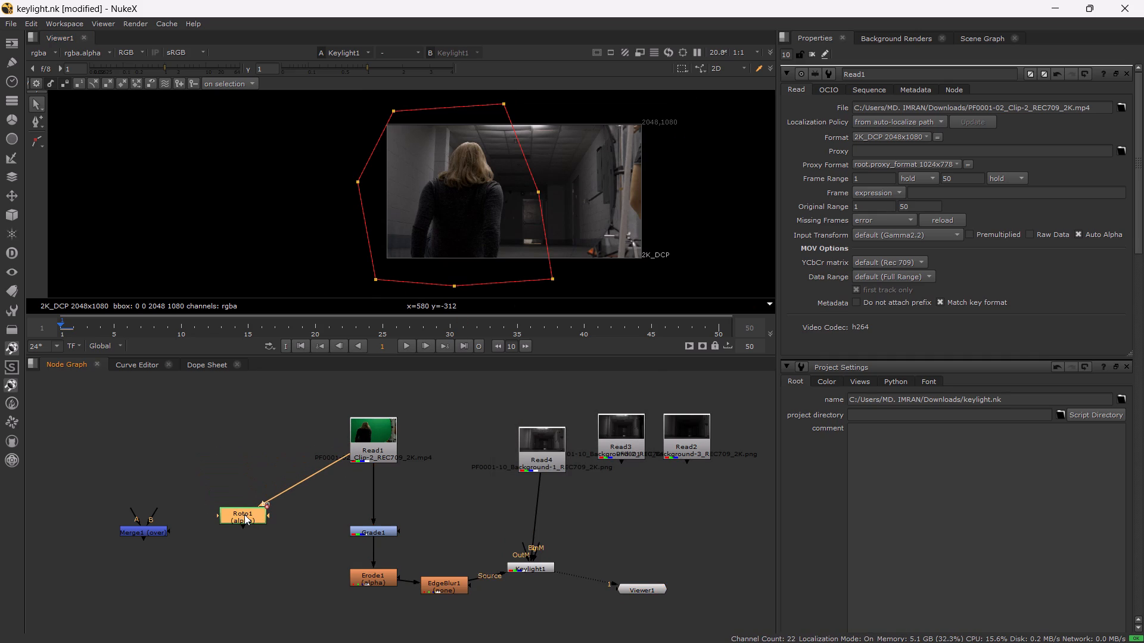
{"action": "left_click_drag", "start_coordinate": [268, 497], "coordinate": [271, 478]}
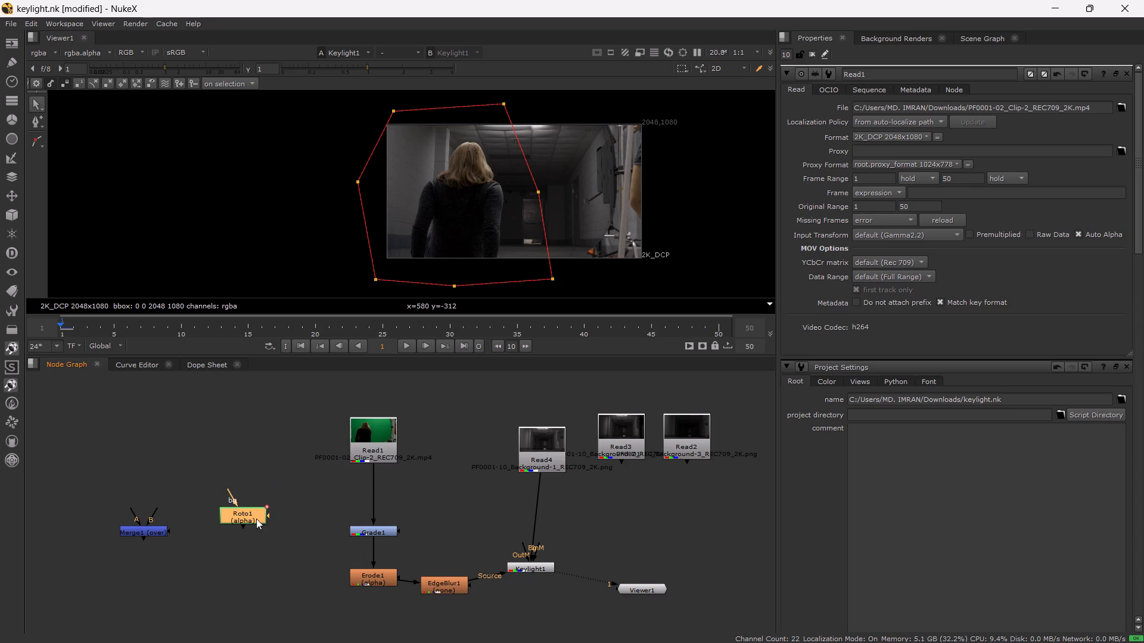
{"action": "left_click_drag", "start_coordinate": [268, 511], "coordinate": [347, 535]}
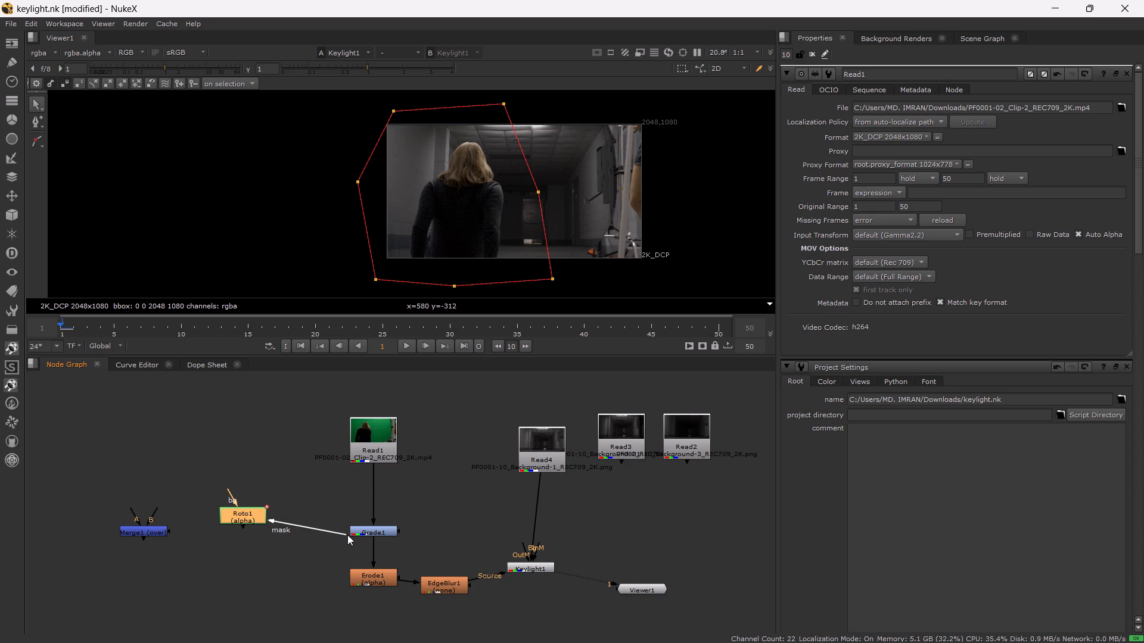
{"action": "left_click_drag", "start_coordinate": [347, 535], "coordinate": [375, 453]}
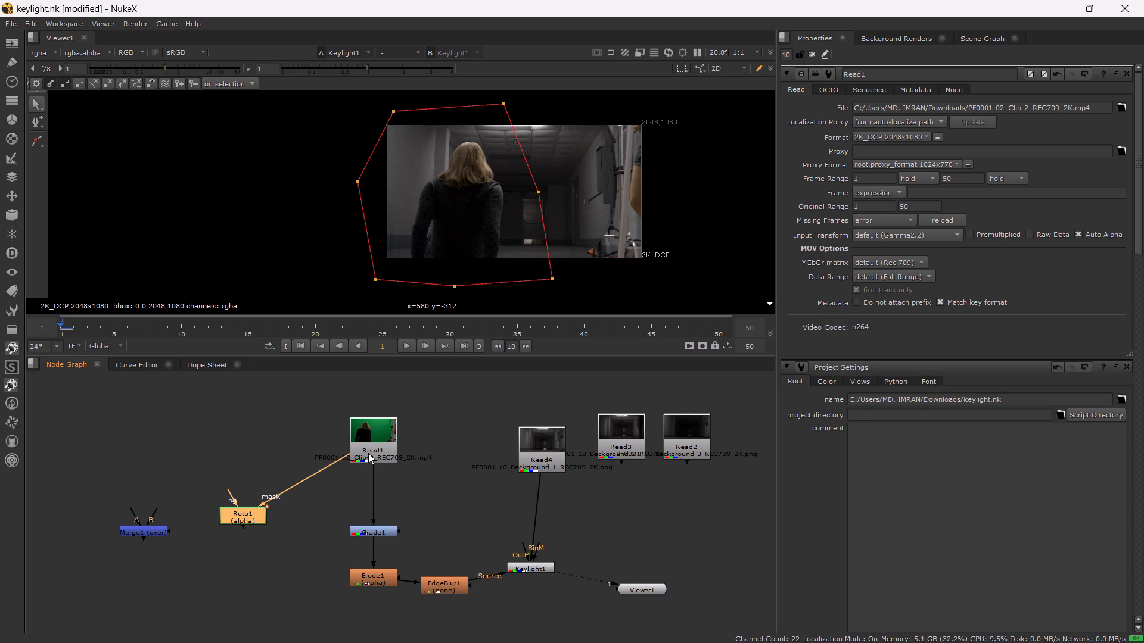
{"action": "left_click_drag", "start_coordinate": [307, 476], "coordinate": [296, 528]}
{"action": "left_click_drag", "start_coordinate": [262, 500], "coordinate": [287, 508]}
{"action": "left_click_drag", "start_coordinate": [268, 513], "coordinate": [363, 532]}
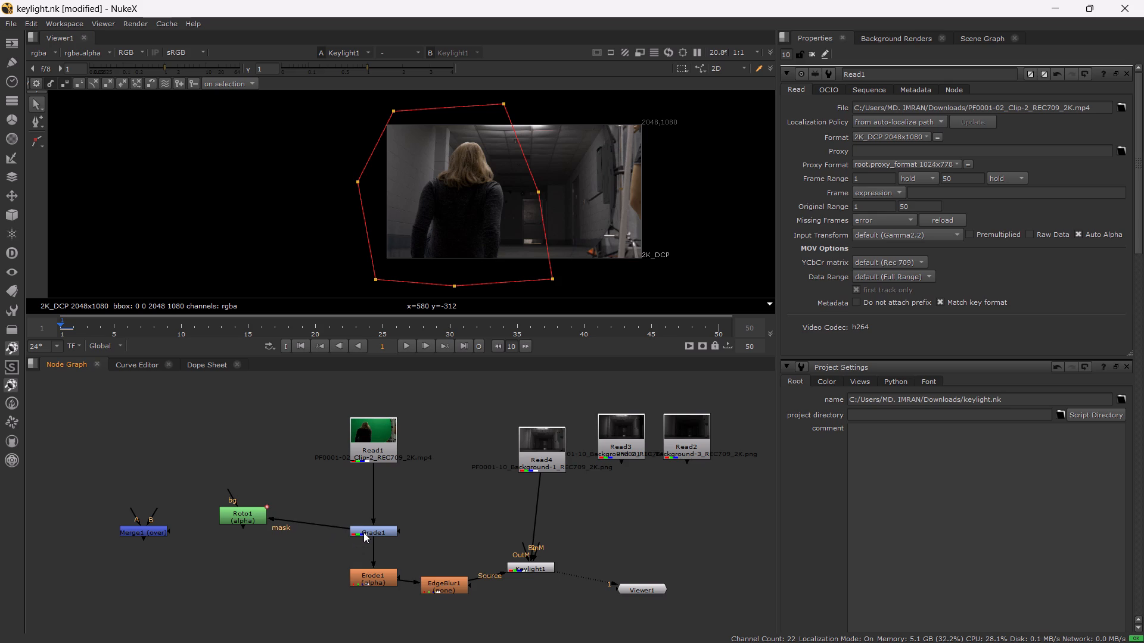
{"action": "left_click_drag", "start_coordinate": [232, 498], "coordinate": [272, 472]}
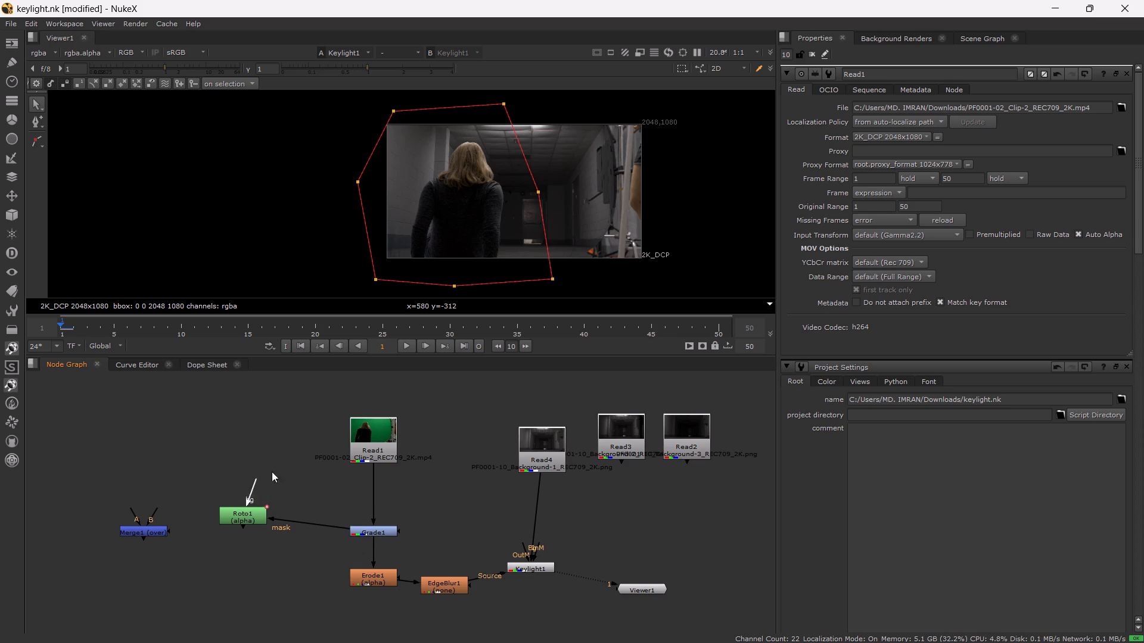
{"action": "left_click_drag", "start_coordinate": [272, 472], "coordinate": [363, 450]}
View the Read1 green-screen footage and toggle between its alpha and colour.
{"action": "double_click", "coordinate": [366, 450]}
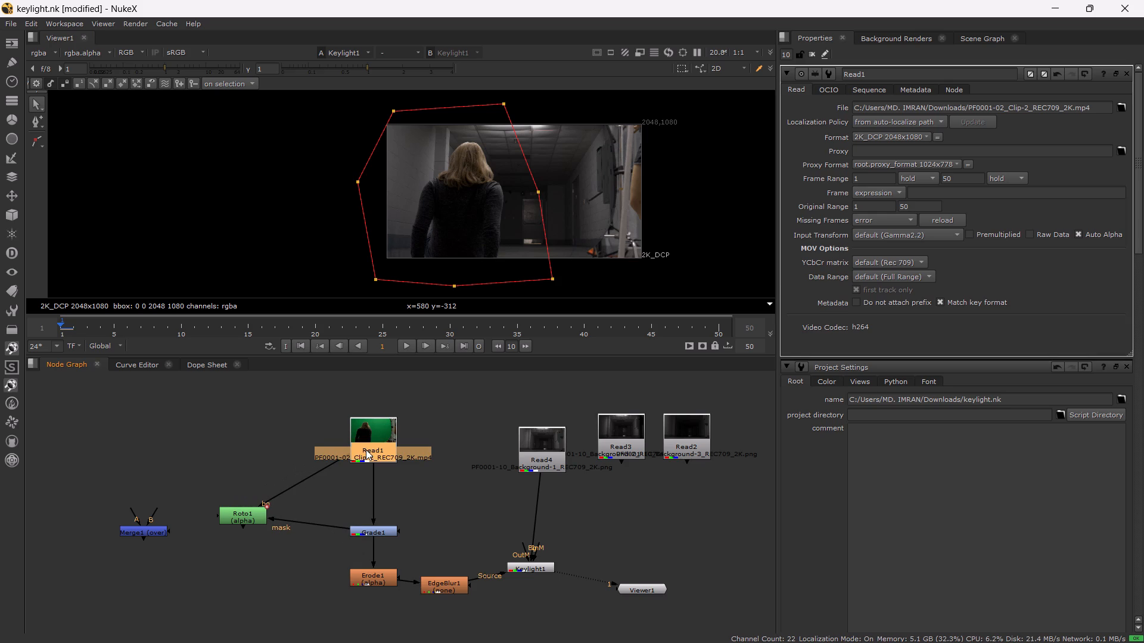
{"action": "key", "text": "1"}
{"action": "type", "text": "aaa"}
{"action": "key", "text": "a"}
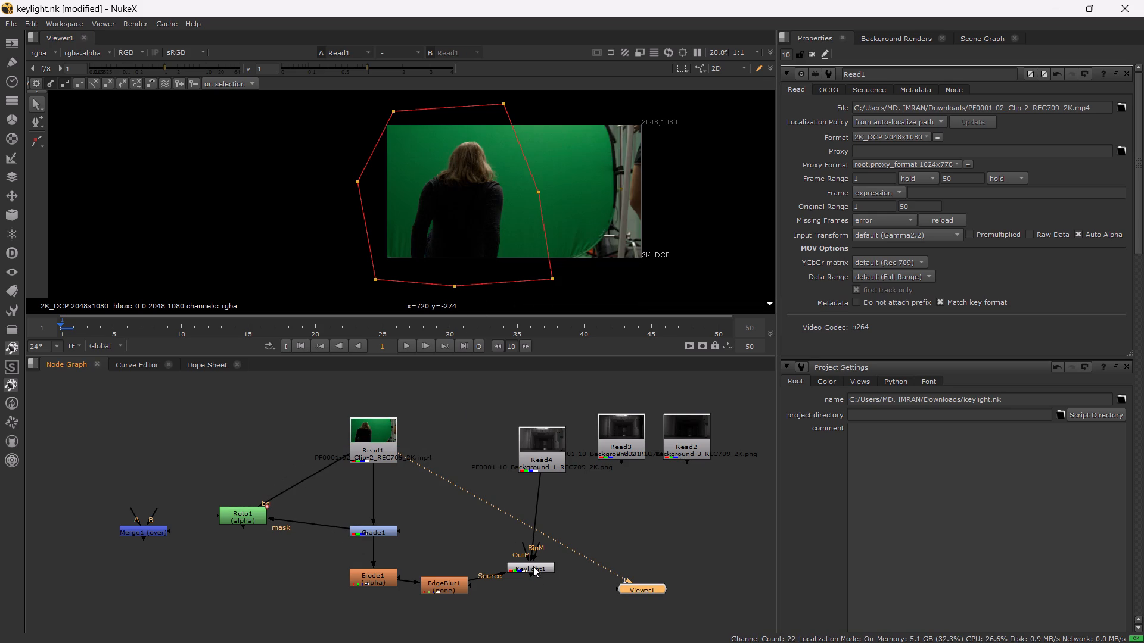
View the Keylight1 output and compare its alpha channel with the colour image.
{"action": "left_click", "coordinate": [533, 564]}
{"action": "key", "text": "1"}
{"action": "type", "text": "aaaaa"}
{"action": "key", "text": "a"}
{"action": "key", "text": "a"}
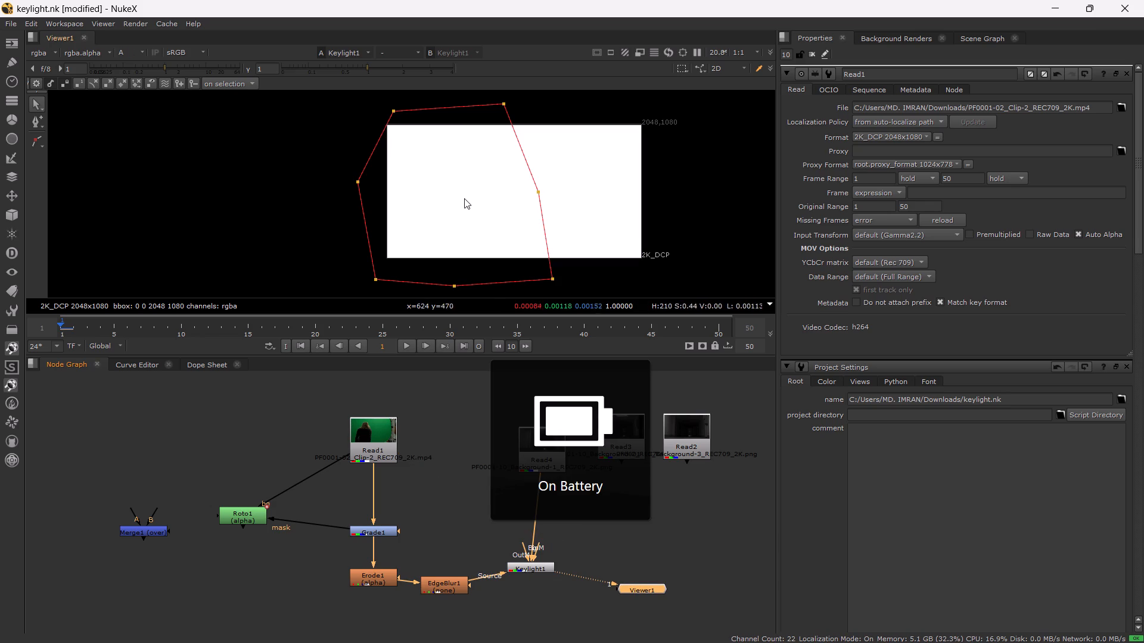
{"action": "scroll", "coordinate": [462, 192], "scroll_direction": "up", "scroll_amount": 3}
{"action": "key", "text": "a"}
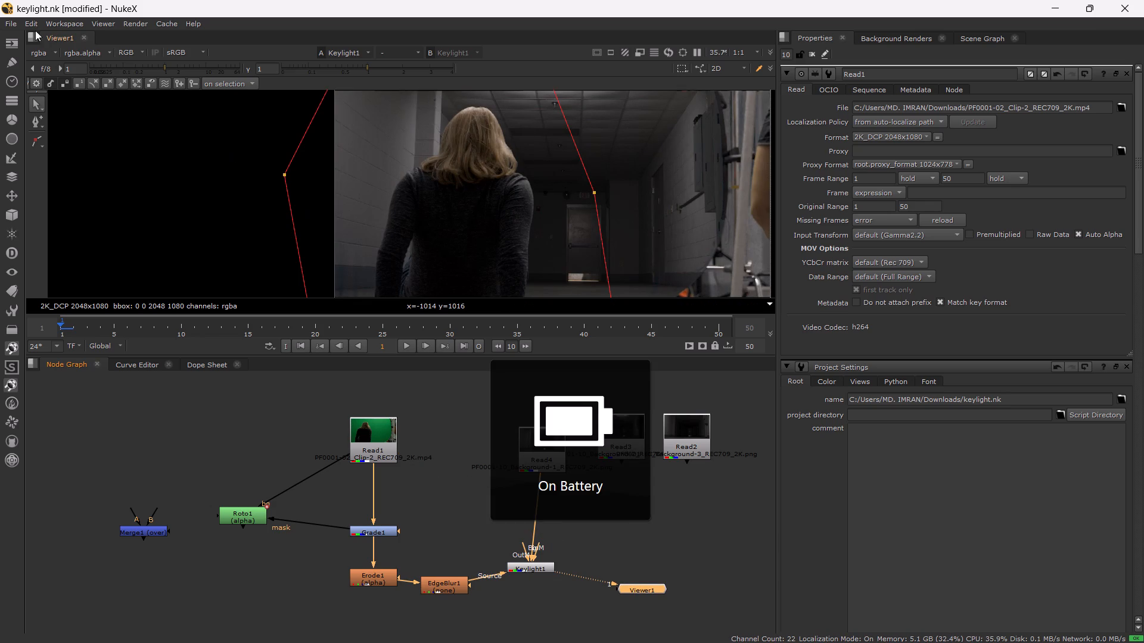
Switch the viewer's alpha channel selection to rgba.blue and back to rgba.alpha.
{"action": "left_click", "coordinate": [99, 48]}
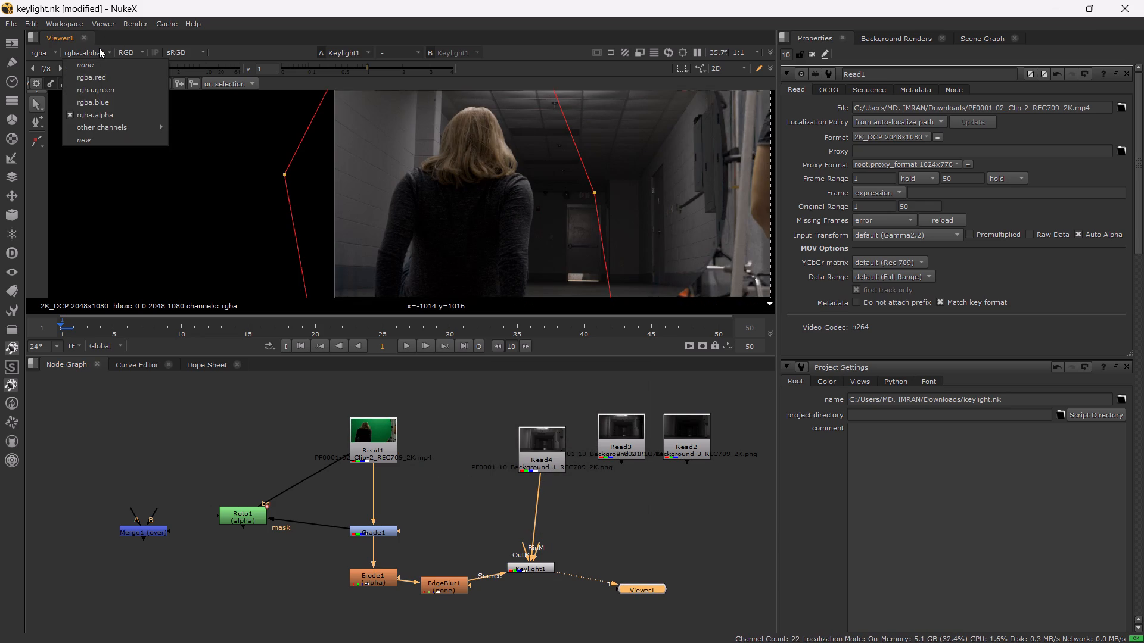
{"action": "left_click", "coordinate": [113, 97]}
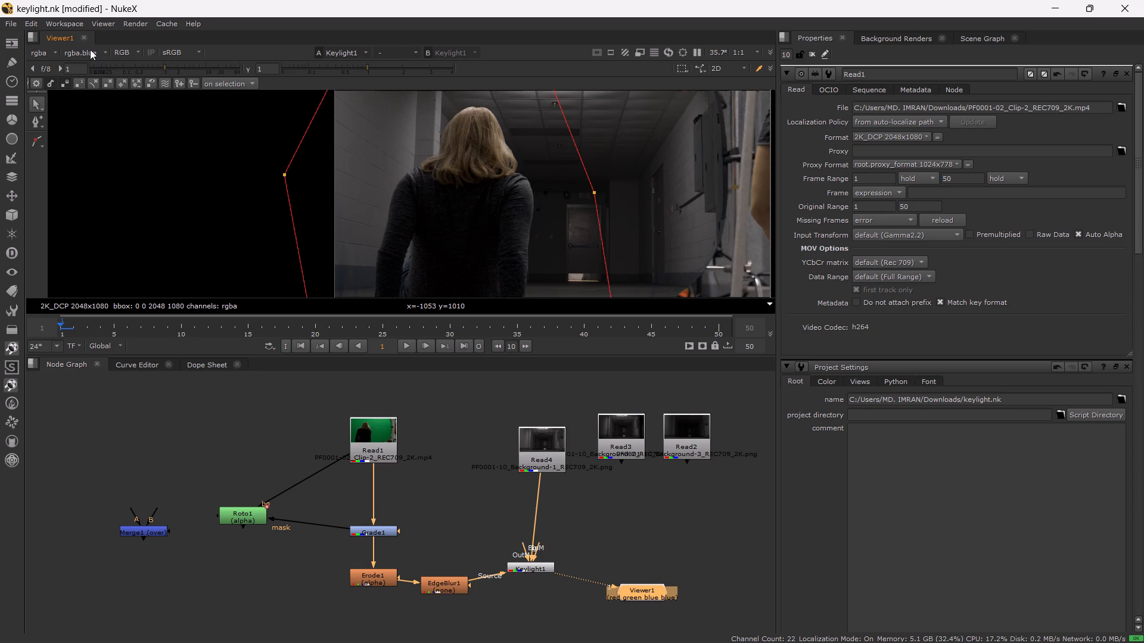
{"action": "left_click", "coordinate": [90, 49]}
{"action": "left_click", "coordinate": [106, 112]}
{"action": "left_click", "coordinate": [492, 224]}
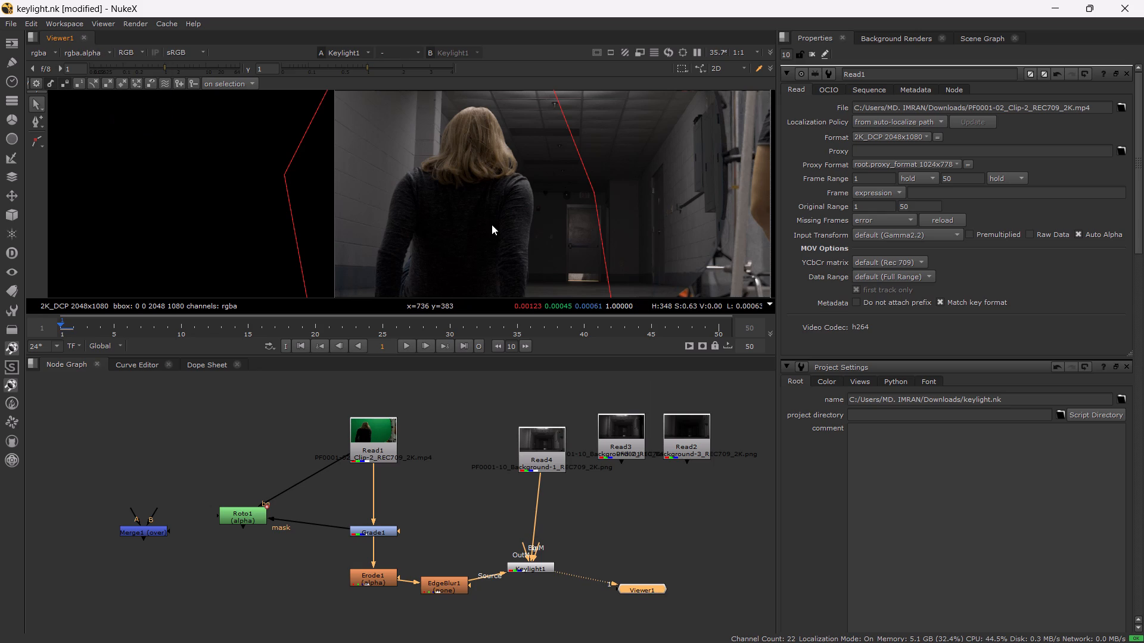
Examine the blue and alpha channels of the Keylight1 output and return the display to RGB.
{"action": "type", "text": "aa"}
{"action": "left_click", "coordinate": [138, 50]}
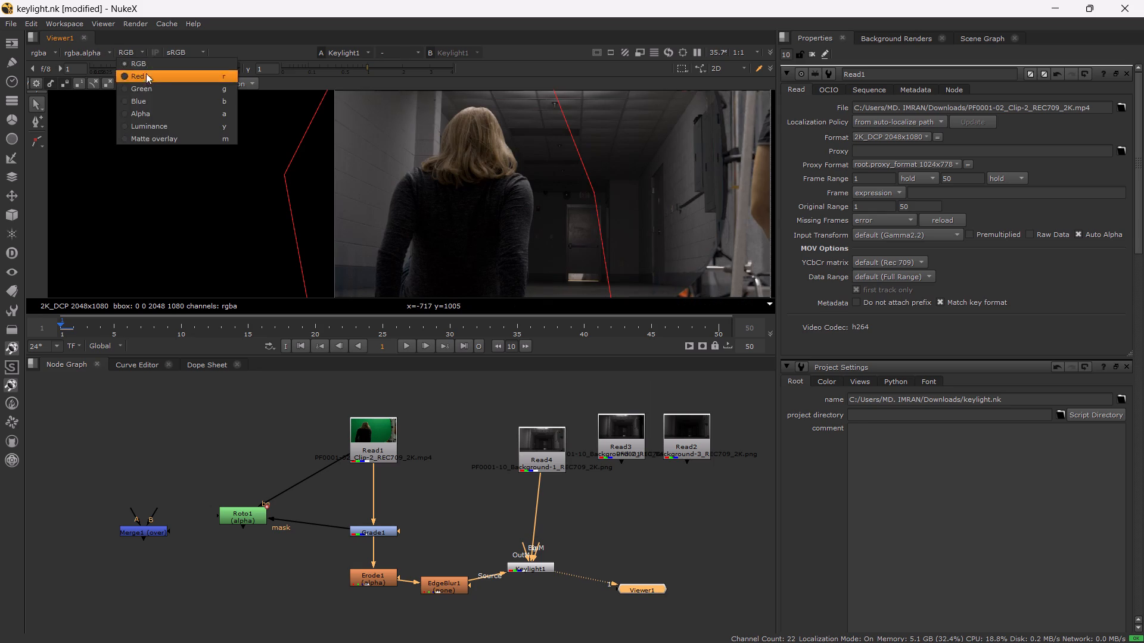
{"action": "left_click", "coordinate": [151, 95]}
{"action": "left_click", "coordinate": [132, 46]}
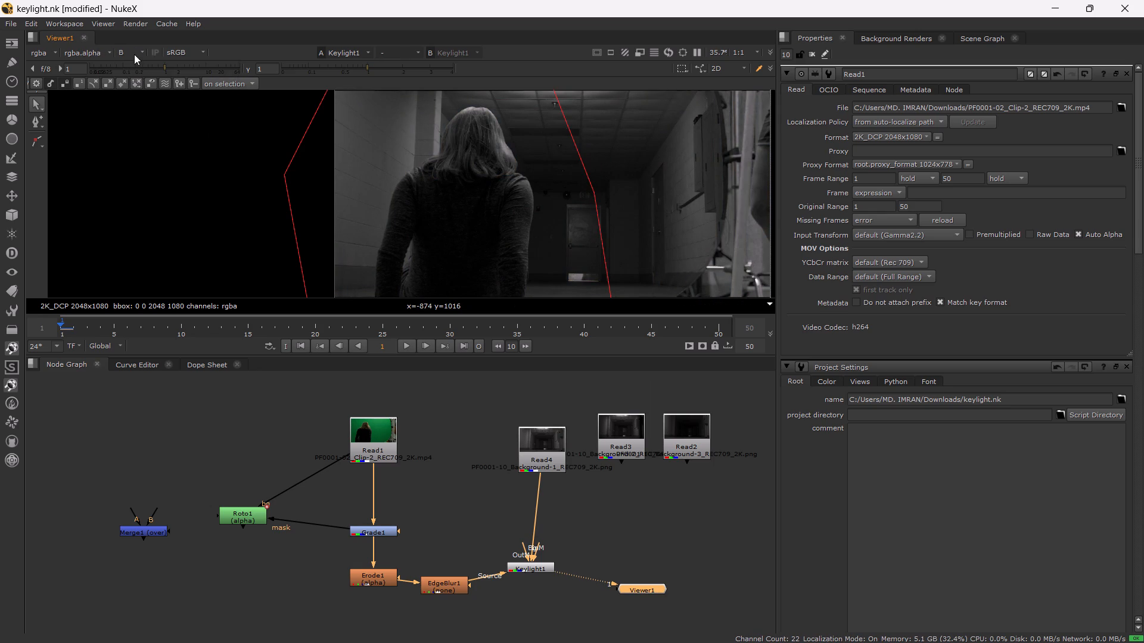
{"action": "left_click", "coordinate": [134, 54]}
{"action": "left_click", "coordinate": [148, 113]}
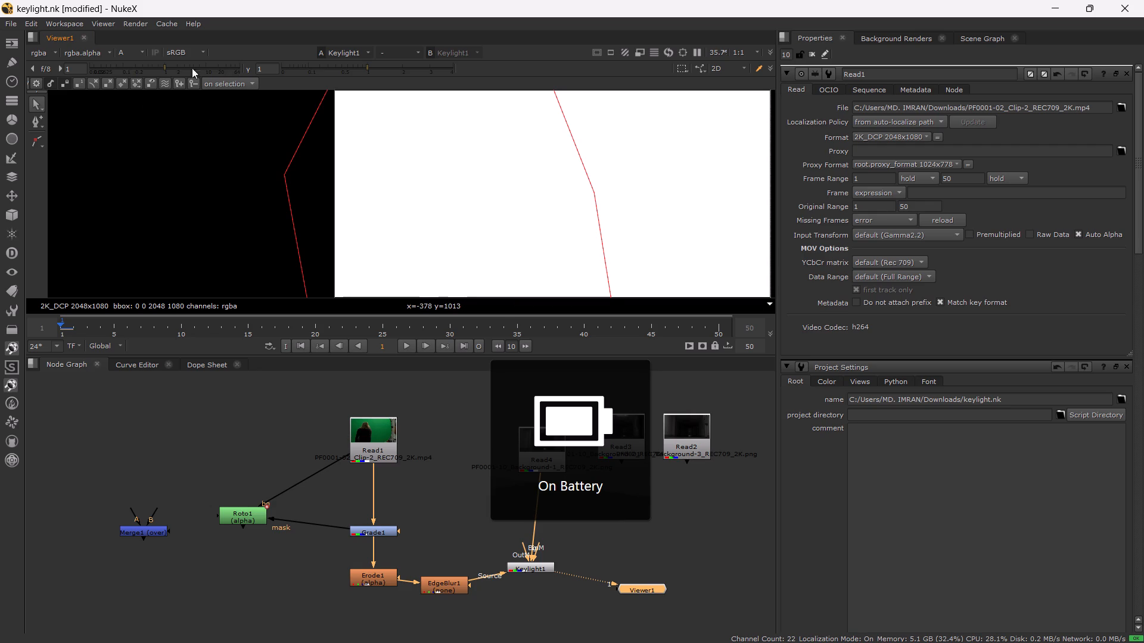
{"action": "left_click", "coordinate": [134, 49]}
{"action": "left_click", "coordinate": [139, 64]}
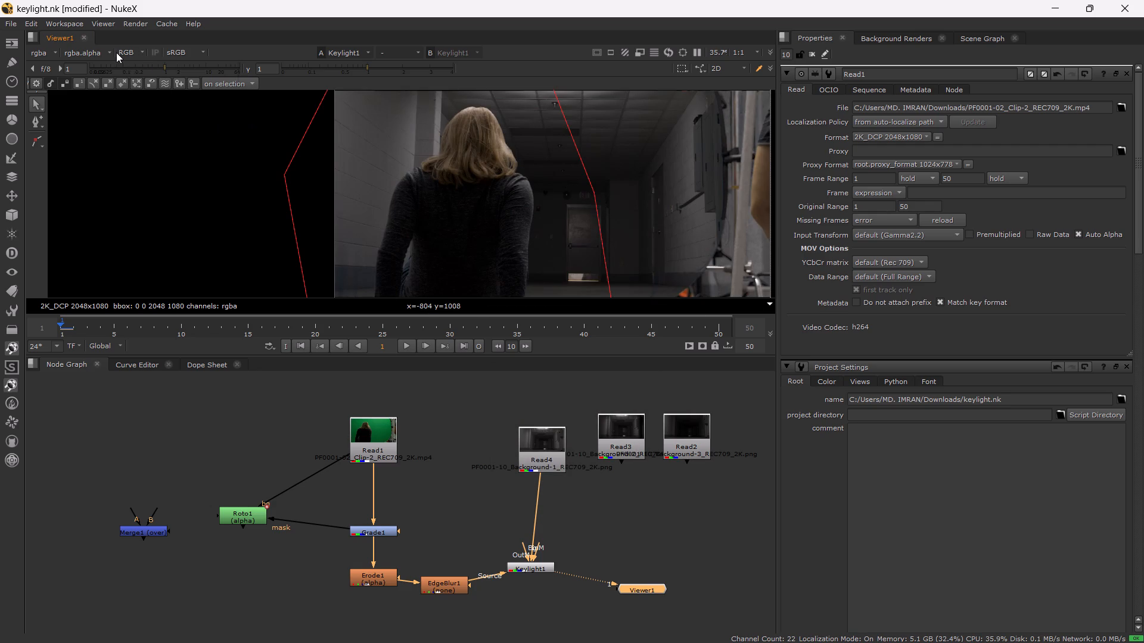
Examine the red, luminance and alpha displays of the Keylight1 output and return to RGB.
{"action": "left_click", "coordinate": [116, 52]}
{"action": "left_click", "coordinate": [130, 80]}
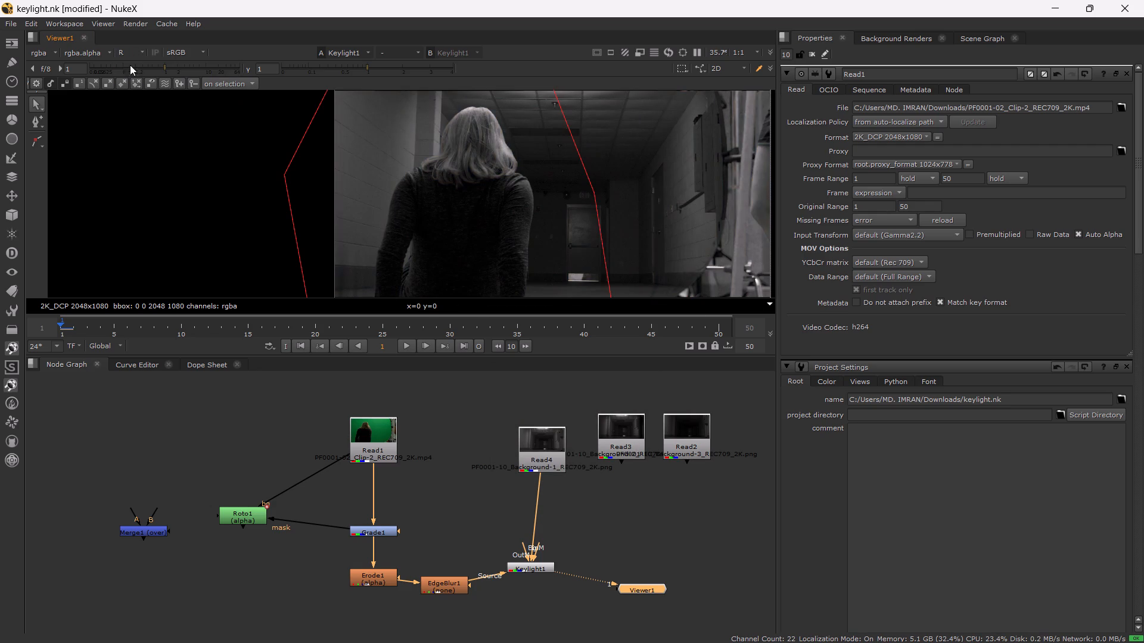
{"action": "left_click", "coordinate": [129, 53]}
{"action": "left_click", "coordinate": [130, 60]}
{"action": "left_click", "coordinate": [130, 48]}
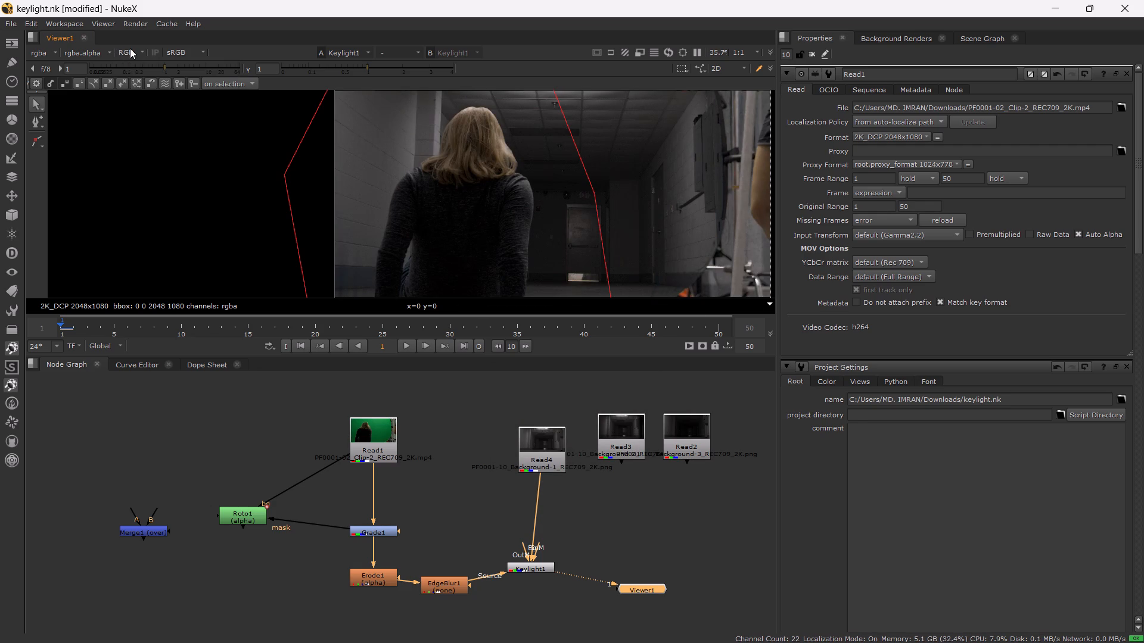
{"action": "left_click", "coordinate": [163, 124]}
{"action": "left_click", "coordinate": [133, 55]}
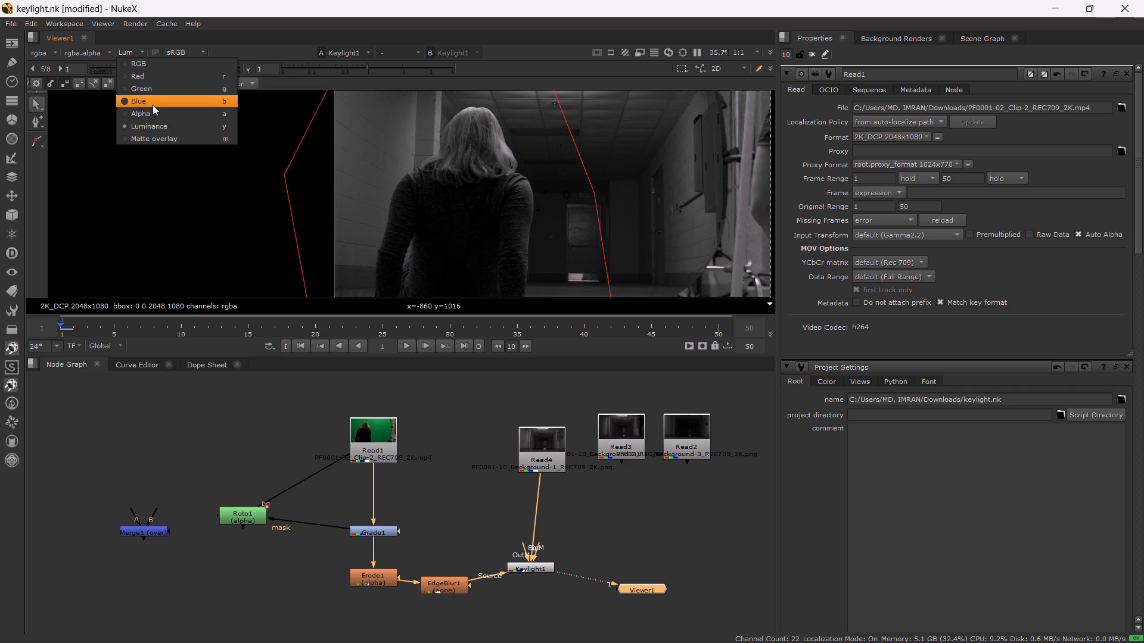
{"action": "left_click", "coordinate": [158, 117]}
{"action": "left_click", "coordinate": [133, 53]}
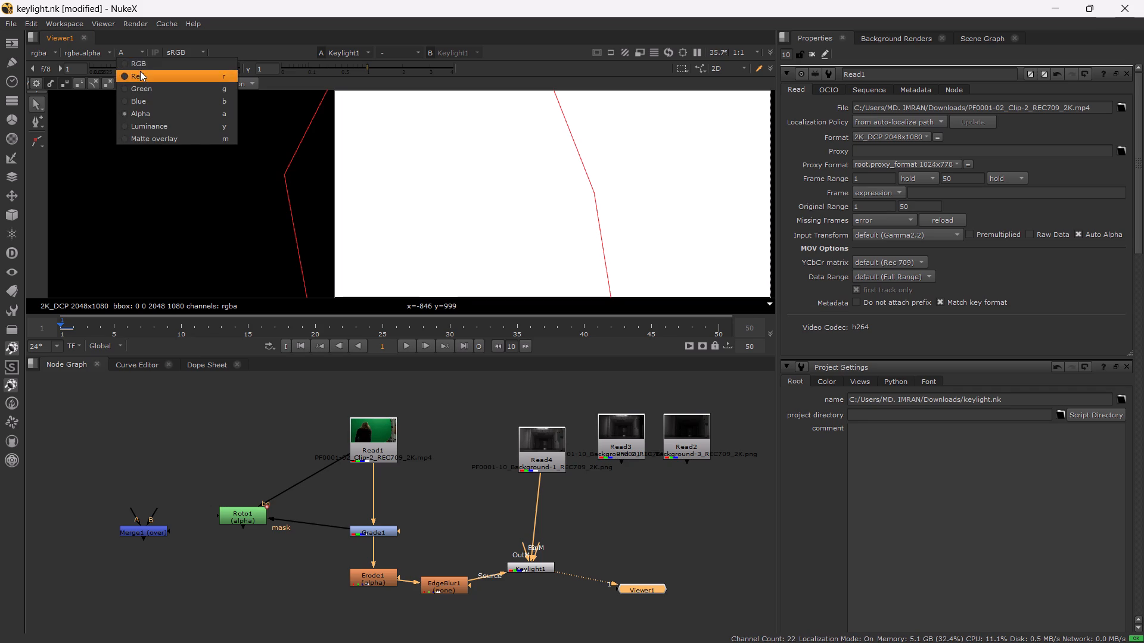
{"action": "left_click", "coordinate": [140, 65]}
{"action": "key", "text": "a"}
{"action": "key", "text": "a"}
{"action": "type", "text": "aa"}
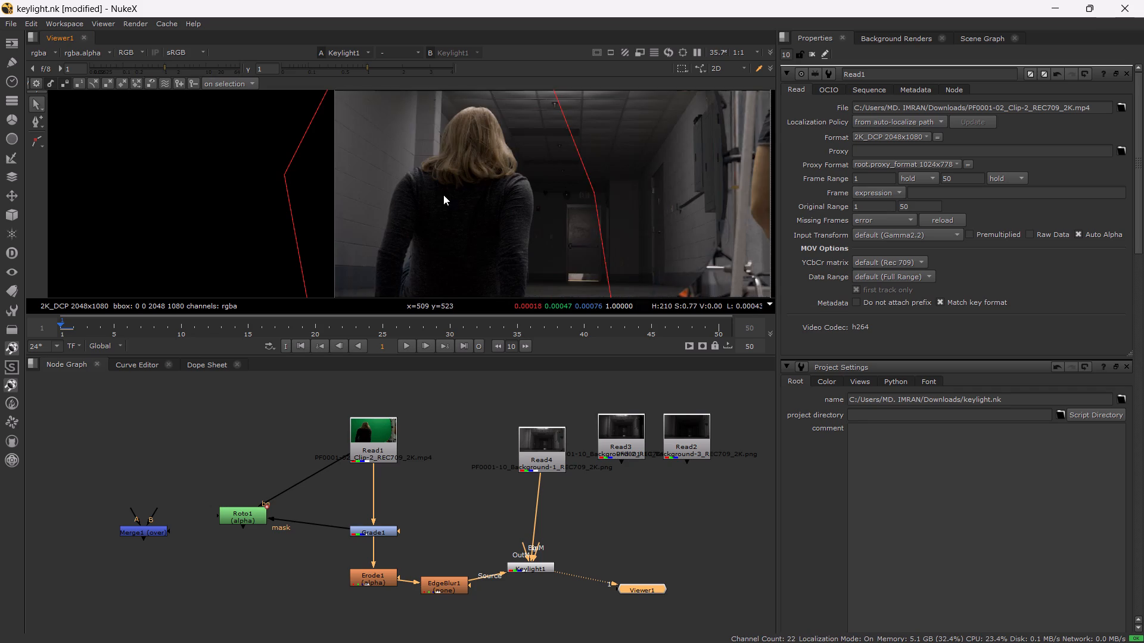
Examine the woman's hair and shoulder edges closely in the composite and open EdgeBlur1's properties.
{"action": "scroll", "coordinate": [468, 199], "scroll_direction": "up", "scroll_amount": 6}
{"action": "scroll", "coordinate": [526, 198], "scroll_direction": "up", "scroll_amount": 1}
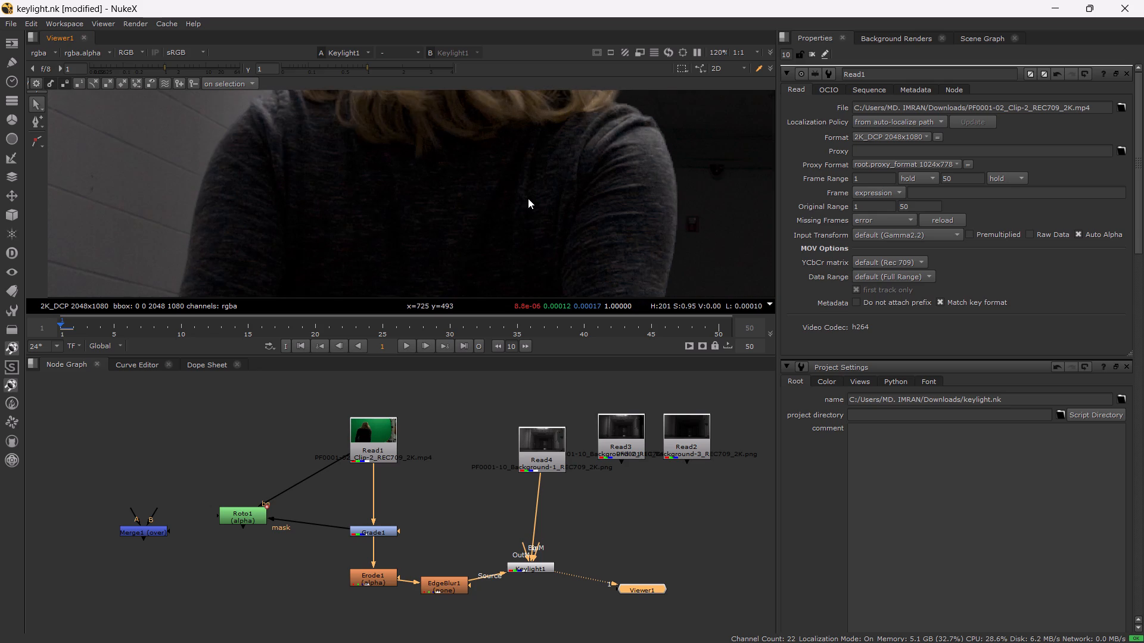
{"action": "scroll", "coordinate": [528, 198], "scroll_direction": "down", "scroll_amount": 4}
{"action": "scroll", "coordinate": [592, 107], "scroll_direction": "up", "scroll_amount": 8}
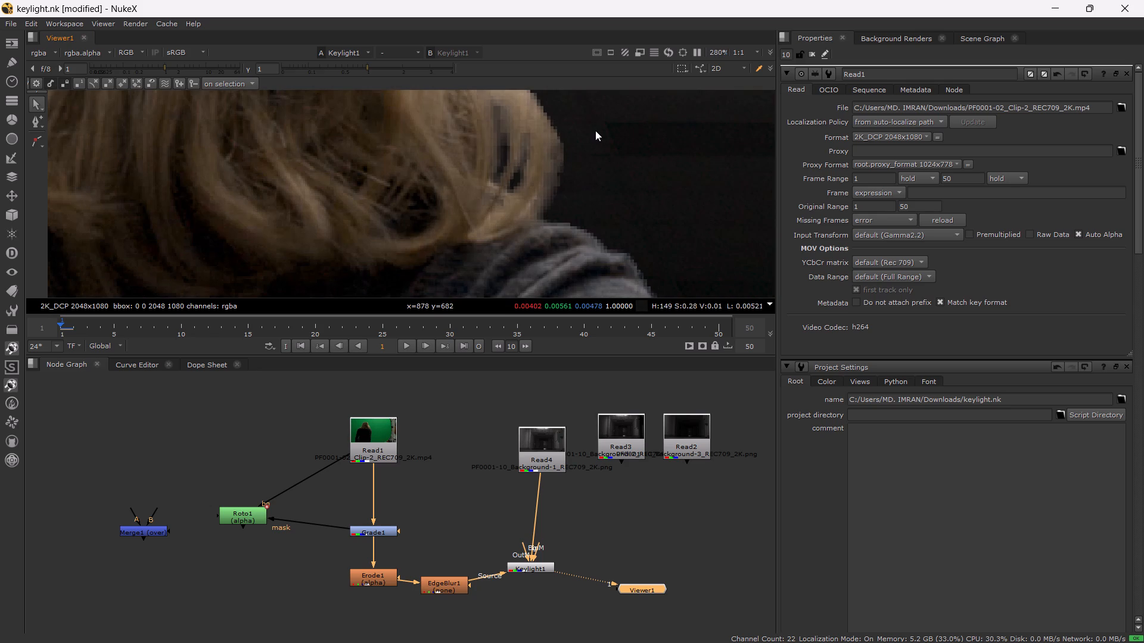
{"action": "left_click", "coordinate": [450, 590]}
{"action": "double_click", "coordinate": [447, 585]}
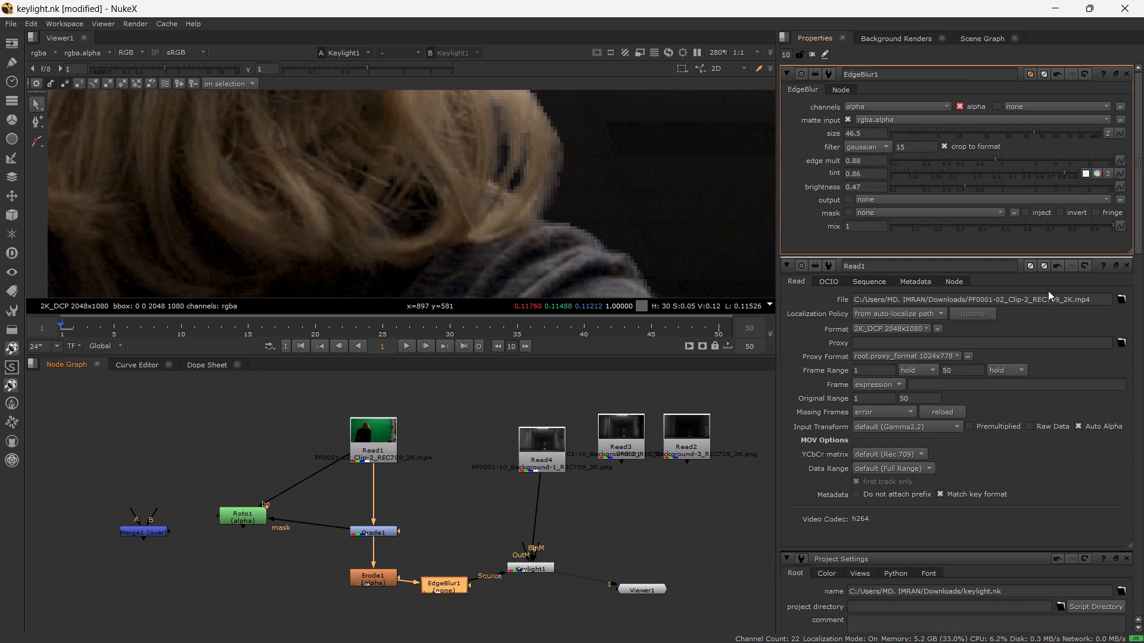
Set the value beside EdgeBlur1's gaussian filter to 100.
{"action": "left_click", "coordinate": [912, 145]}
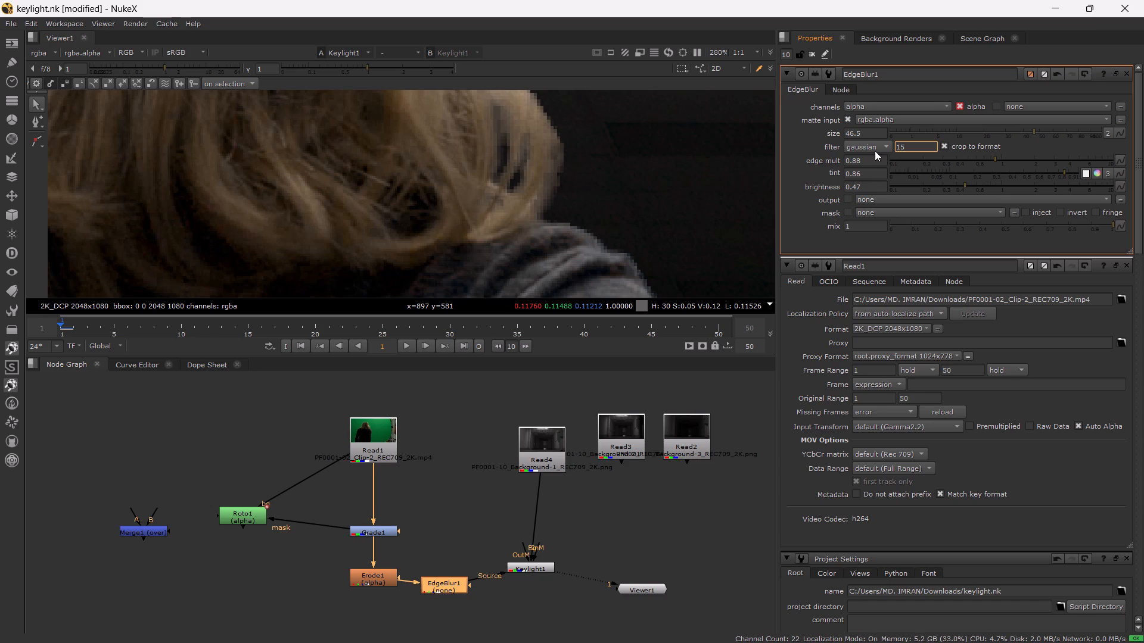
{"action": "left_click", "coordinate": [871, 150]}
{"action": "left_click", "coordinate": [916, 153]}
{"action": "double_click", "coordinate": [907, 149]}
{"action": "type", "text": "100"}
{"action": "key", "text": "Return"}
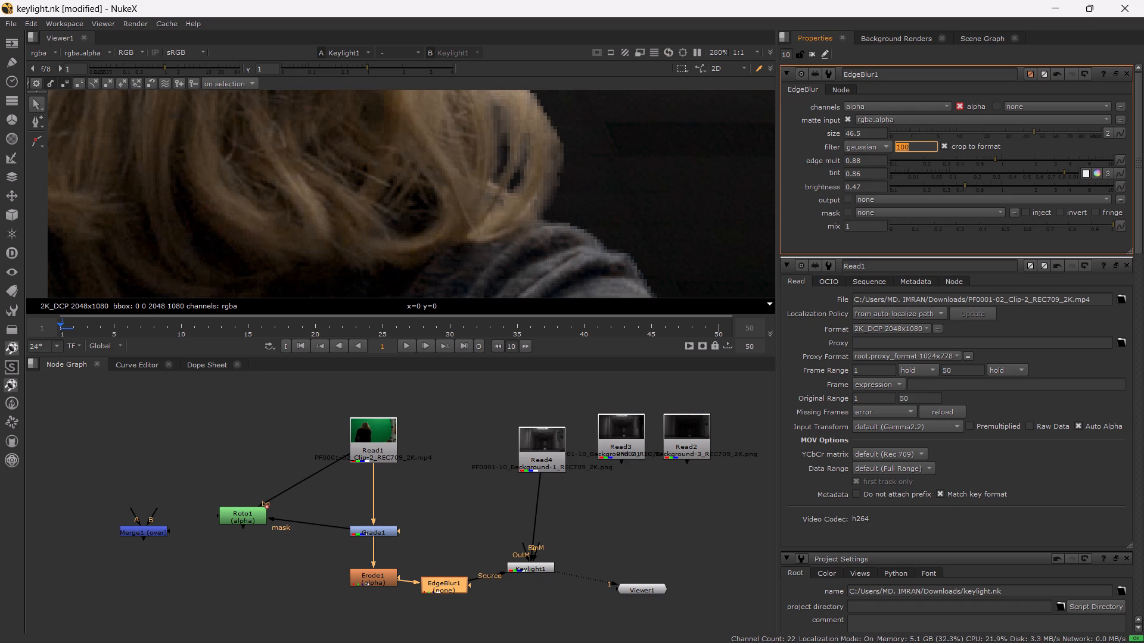
Raise EdgeBlur1's size to 100.
{"action": "left_click_drag", "start_coordinate": [921, 129], "coordinate": [965, 127]}
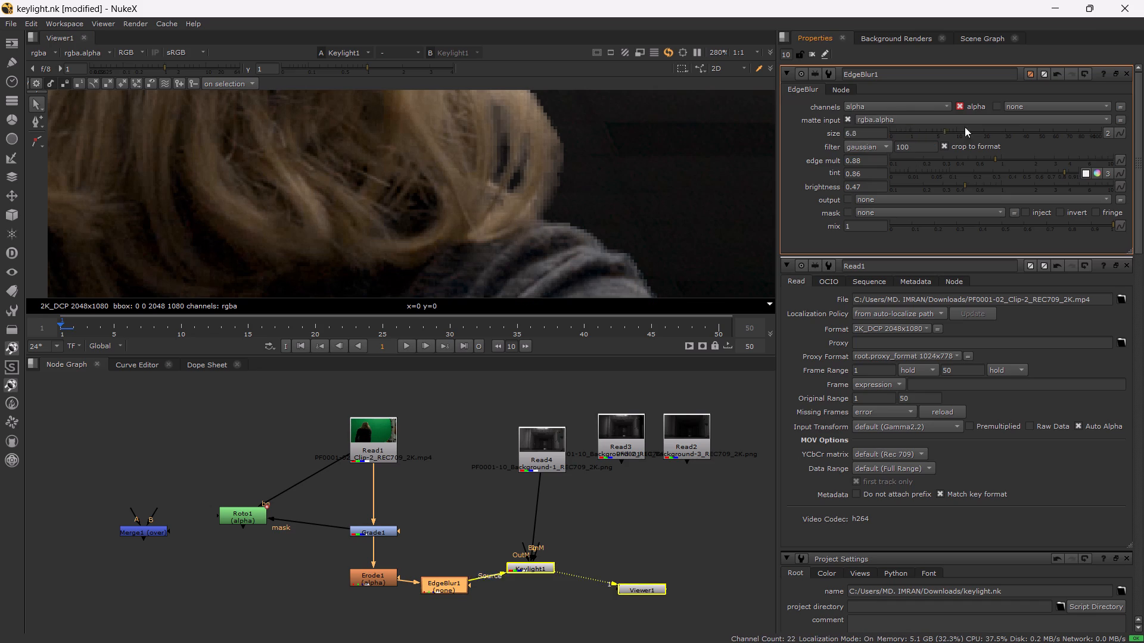
{"action": "left_click_drag", "start_coordinate": [965, 127], "coordinate": [1143, 132]}
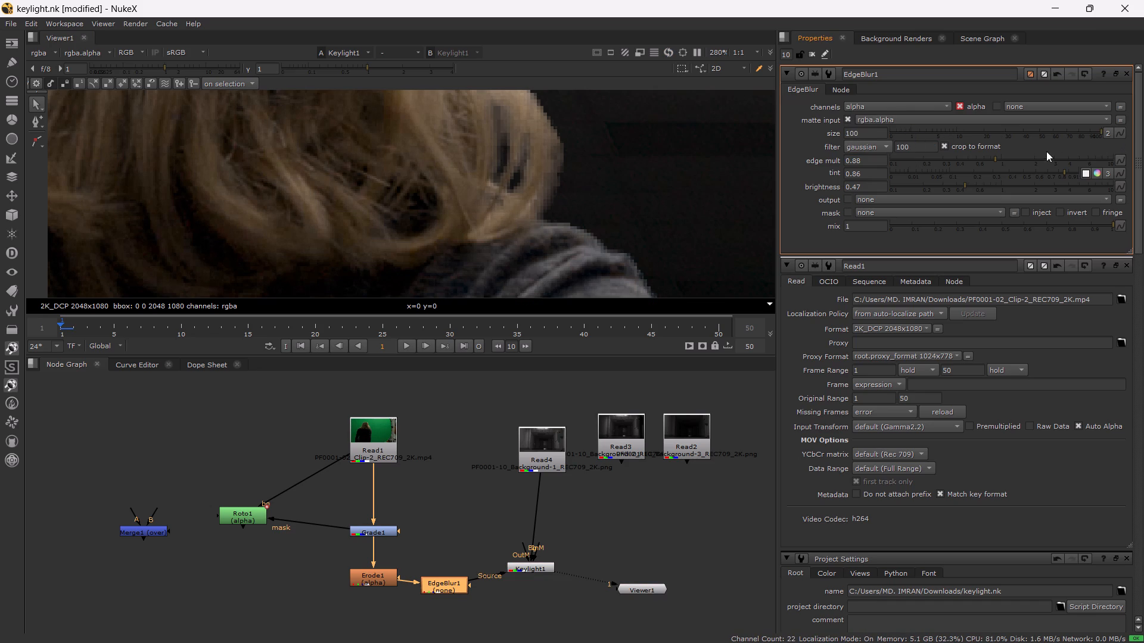
Set the value beside EdgeBlur1's gaussian filter to 10 and check the hair and shoulder edges.
{"action": "double_click", "coordinate": [911, 151]}
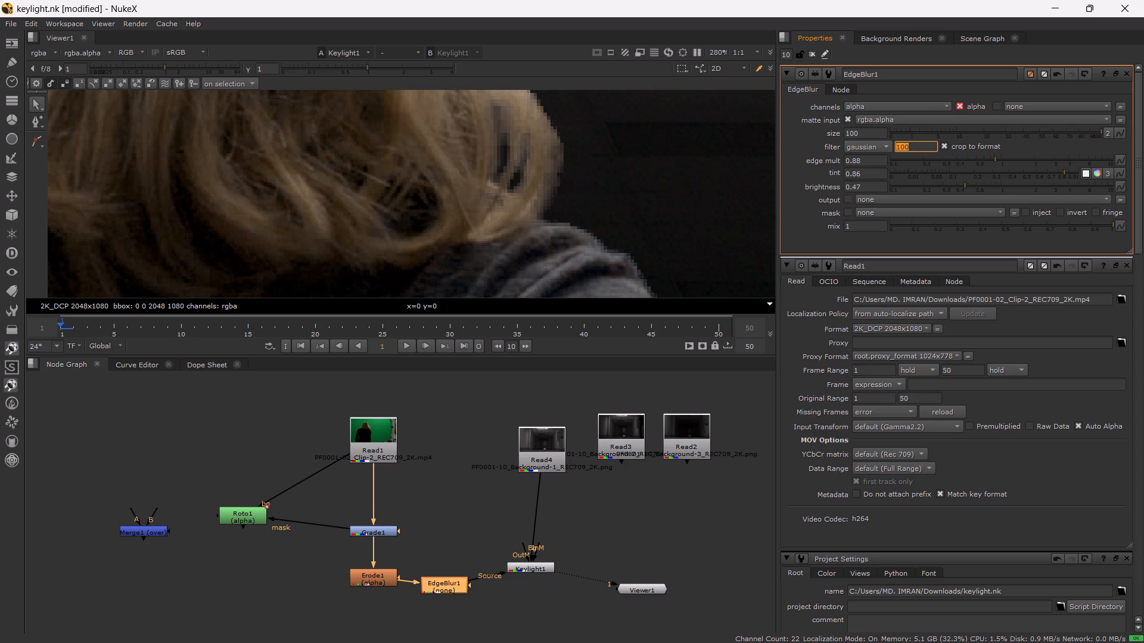
{"action": "type", "text": "10"}
{"action": "key", "text": "Return"}
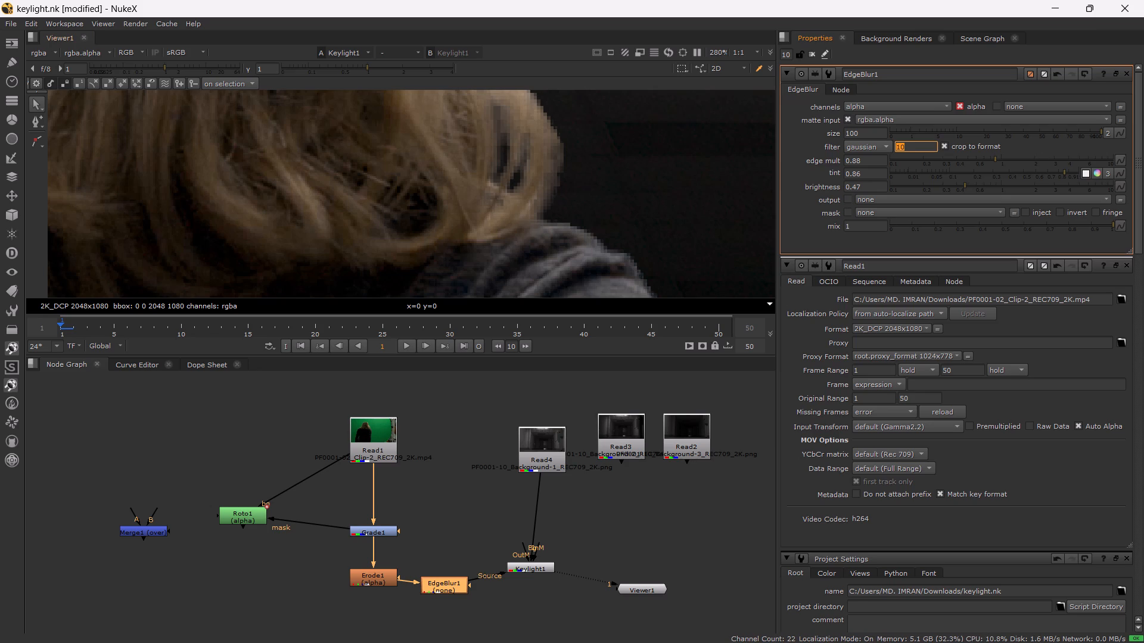
{"action": "scroll", "coordinate": [451, 113], "scroll_direction": "down", "scroll_amount": 5}
{"action": "scroll", "coordinate": [469, 158], "scroll_direction": "up", "scroll_amount": 2}
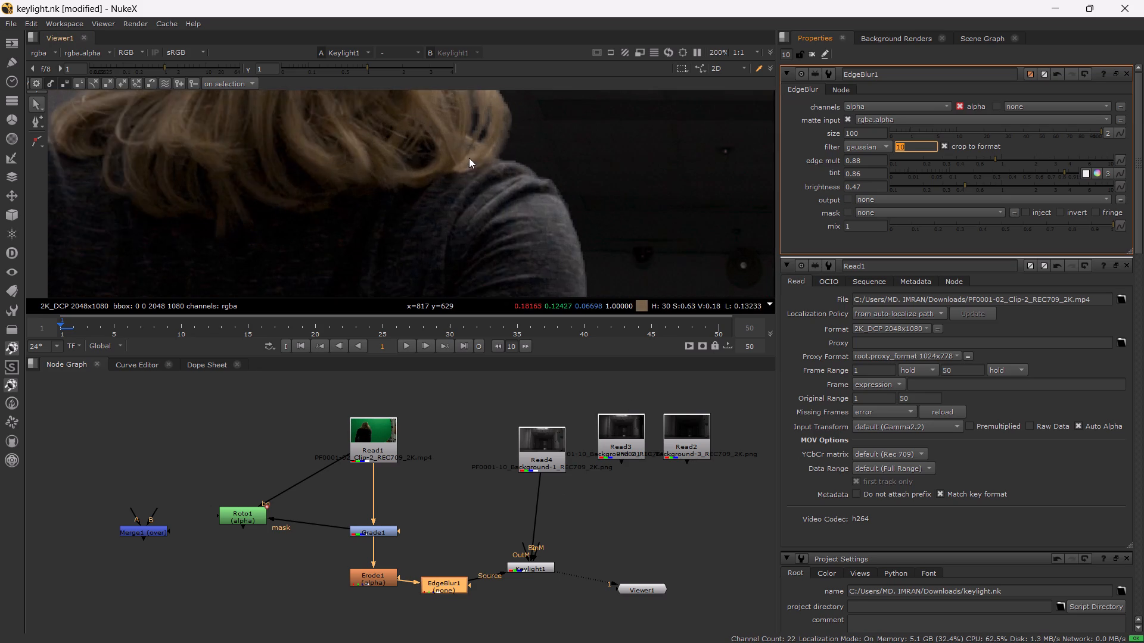
Examine the woman's shoulder edge closely, open Erode1's and EdgeBlur1's properties, and select alpha as EdgeBlur1's channels.
{"action": "scroll", "coordinate": [469, 158], "scroll_direction": "up", "scroll_amount": 2}
{"action": "scroll", "coordinate": [663, 215], "scroll_direction": "up", "scroll_amount": 2}
{"action": "scroll", "coordinate": [655, 230], "scroll_direction": "down", "scroll_amount": 1}
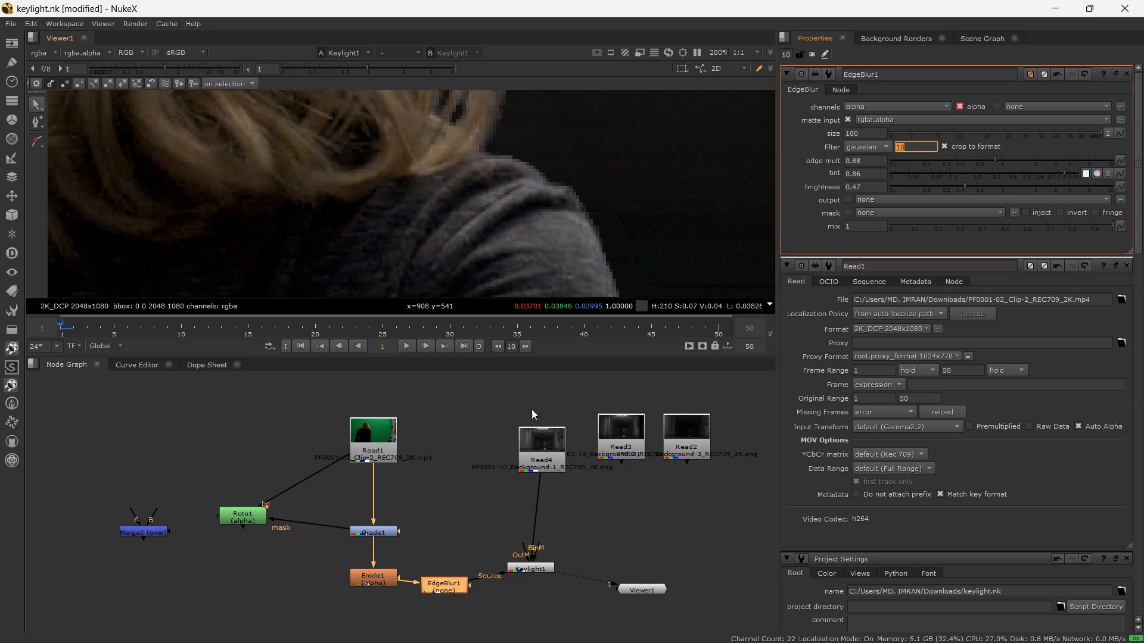
{"action": "double_click", "coordinate": [368, 579]}
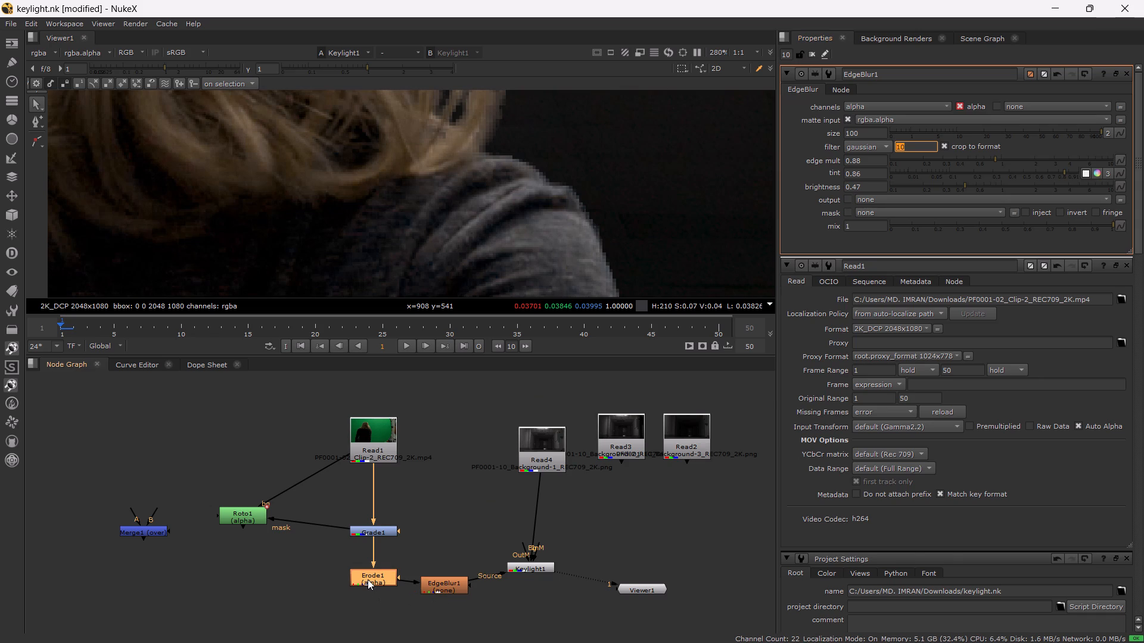
{"action": "double_click", "coordinate": [435, 582]}
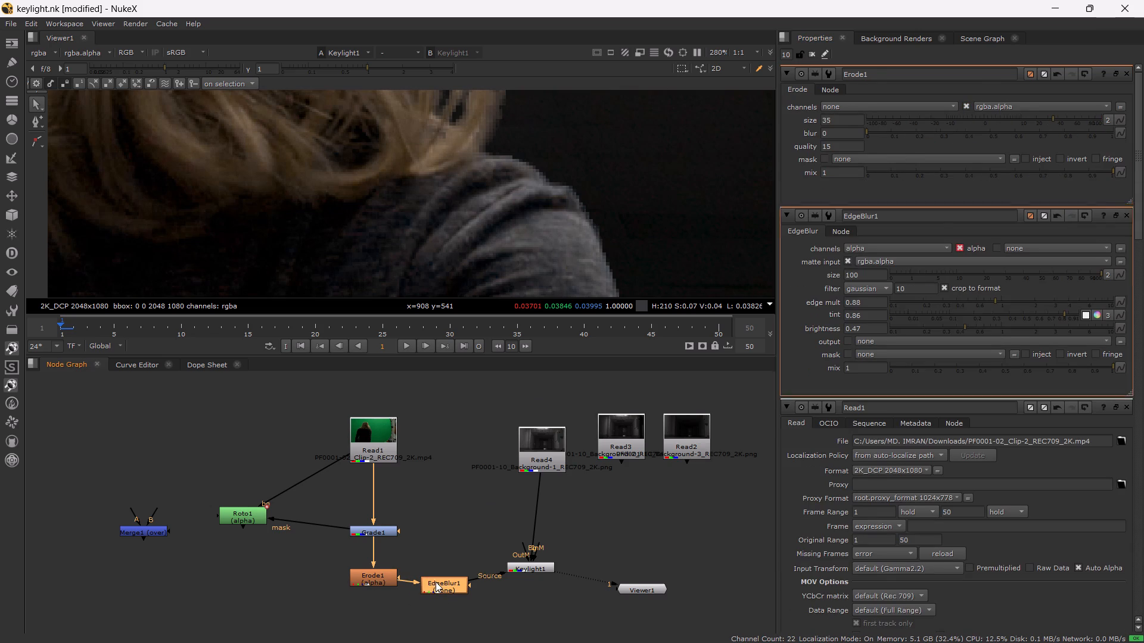
{"action": "left_click", "coordinate": [879, 101]}
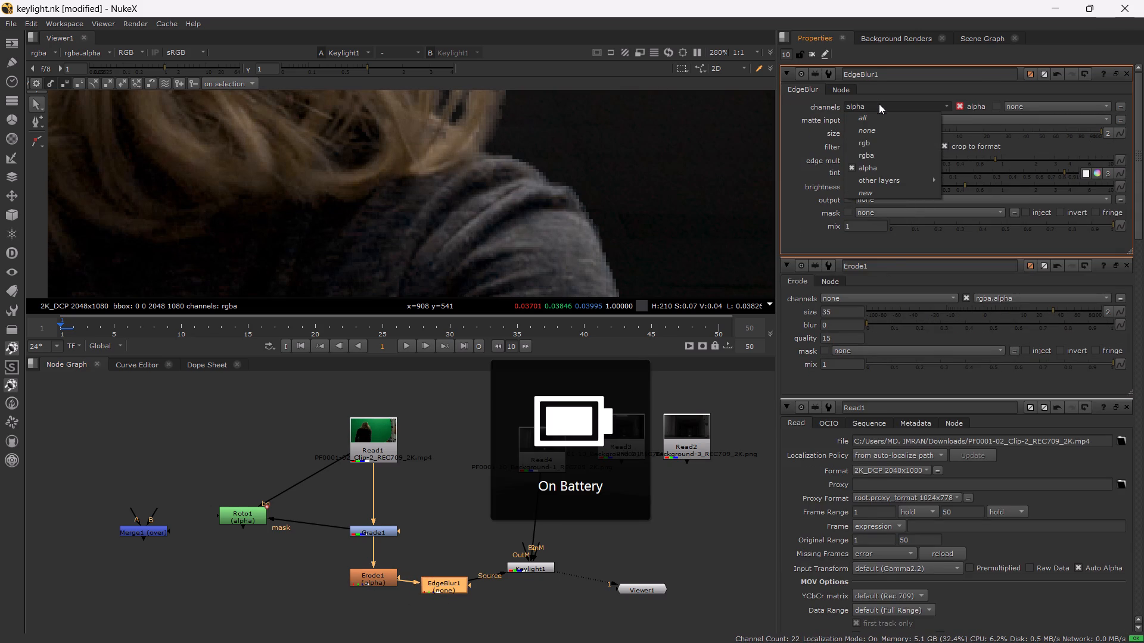
{"action": "left_click", "coordinate": [888, 171]}
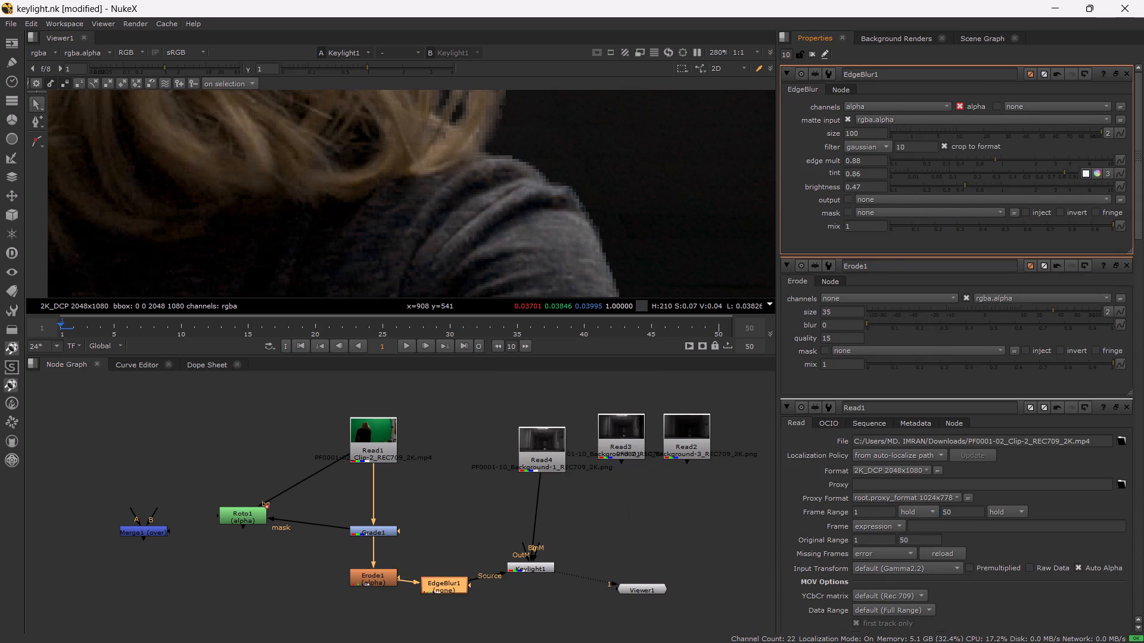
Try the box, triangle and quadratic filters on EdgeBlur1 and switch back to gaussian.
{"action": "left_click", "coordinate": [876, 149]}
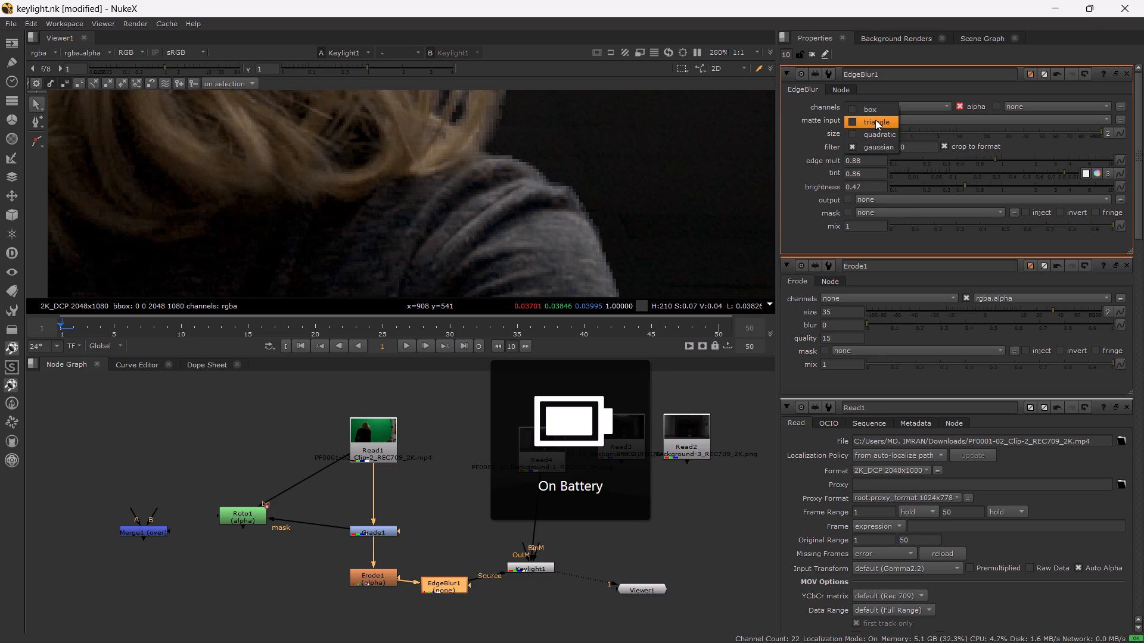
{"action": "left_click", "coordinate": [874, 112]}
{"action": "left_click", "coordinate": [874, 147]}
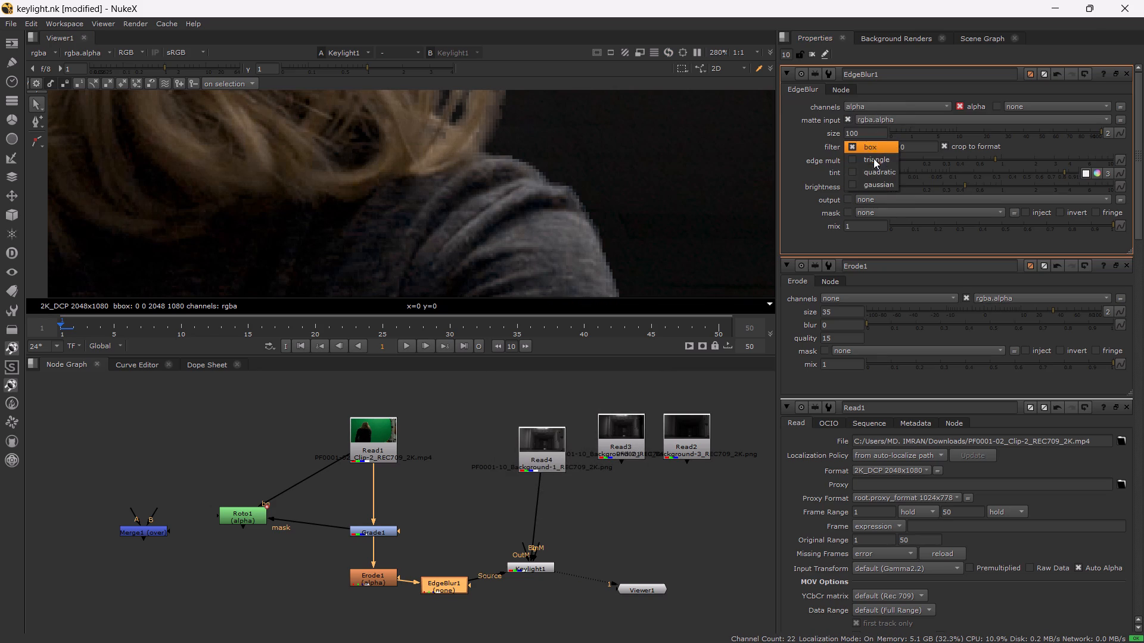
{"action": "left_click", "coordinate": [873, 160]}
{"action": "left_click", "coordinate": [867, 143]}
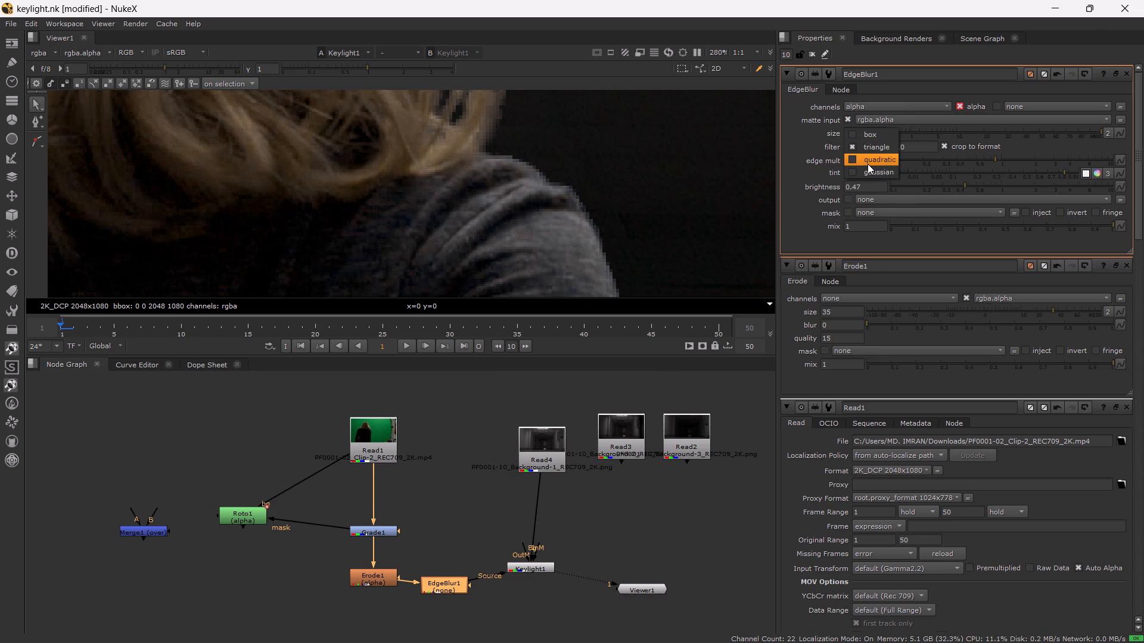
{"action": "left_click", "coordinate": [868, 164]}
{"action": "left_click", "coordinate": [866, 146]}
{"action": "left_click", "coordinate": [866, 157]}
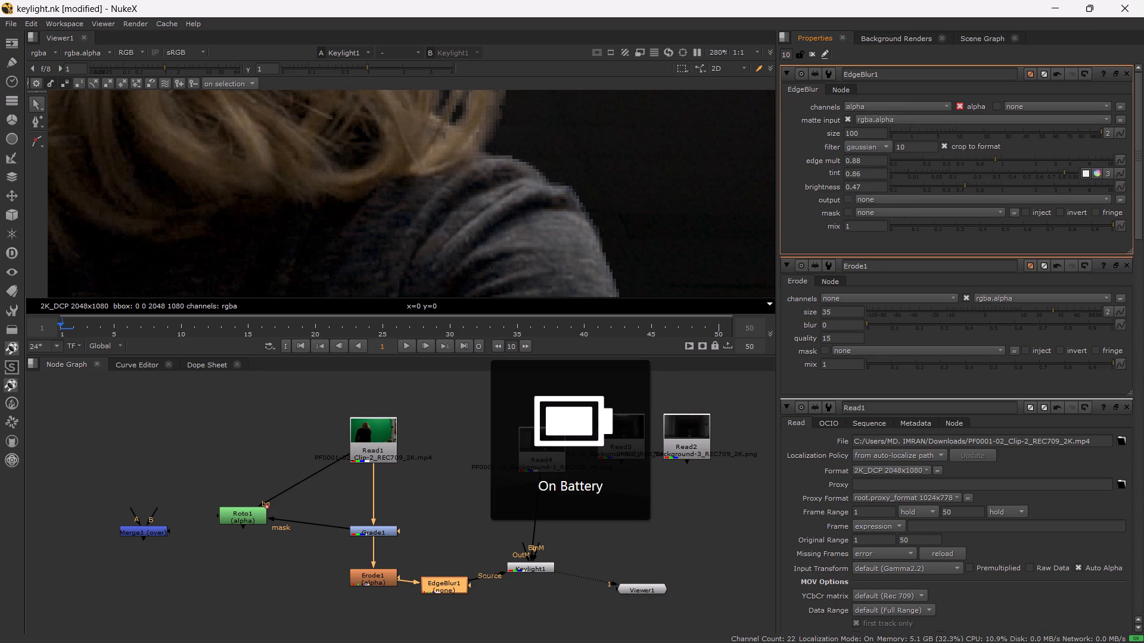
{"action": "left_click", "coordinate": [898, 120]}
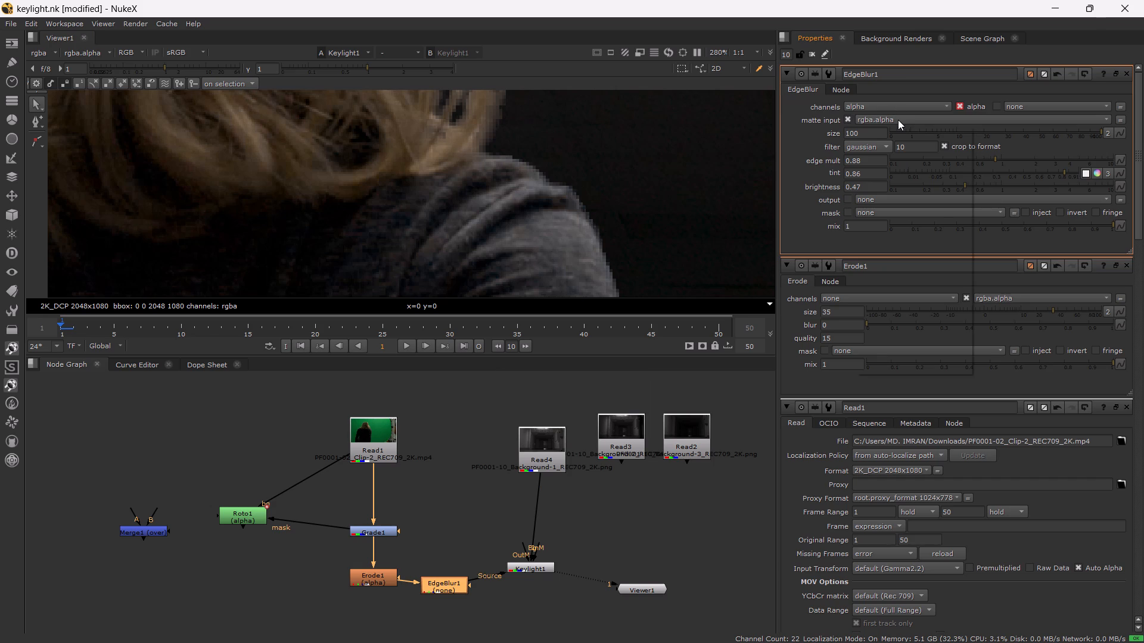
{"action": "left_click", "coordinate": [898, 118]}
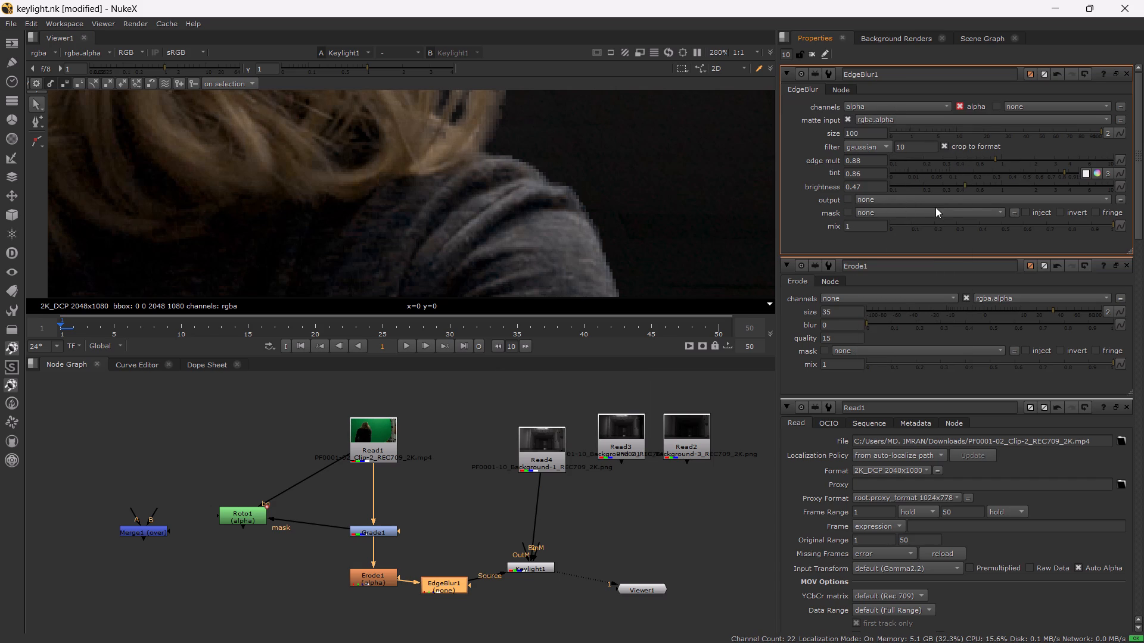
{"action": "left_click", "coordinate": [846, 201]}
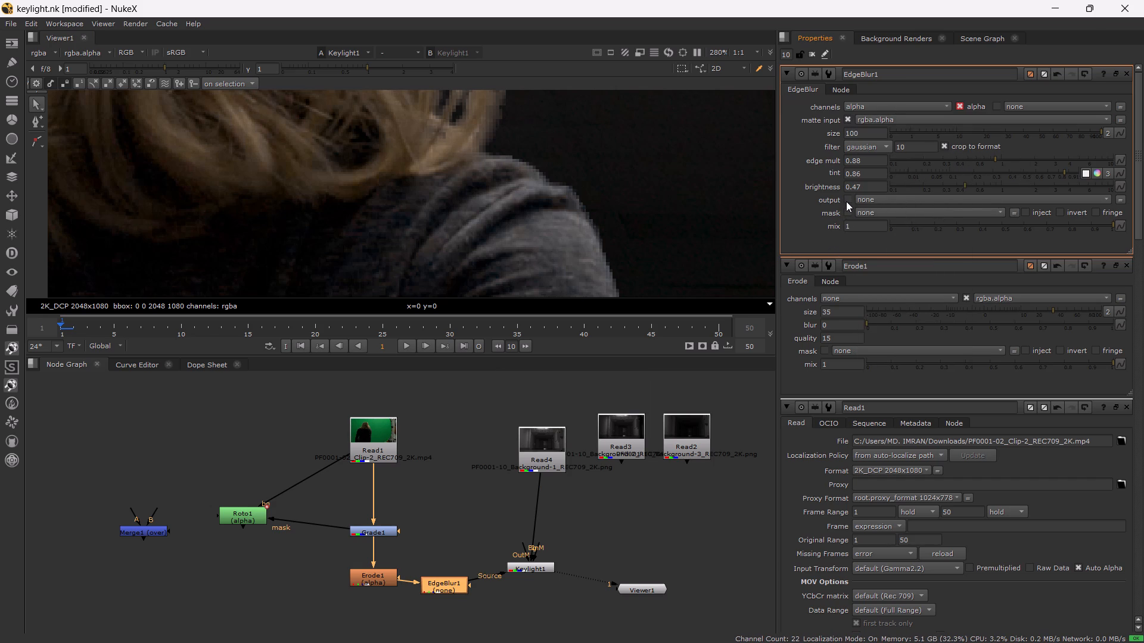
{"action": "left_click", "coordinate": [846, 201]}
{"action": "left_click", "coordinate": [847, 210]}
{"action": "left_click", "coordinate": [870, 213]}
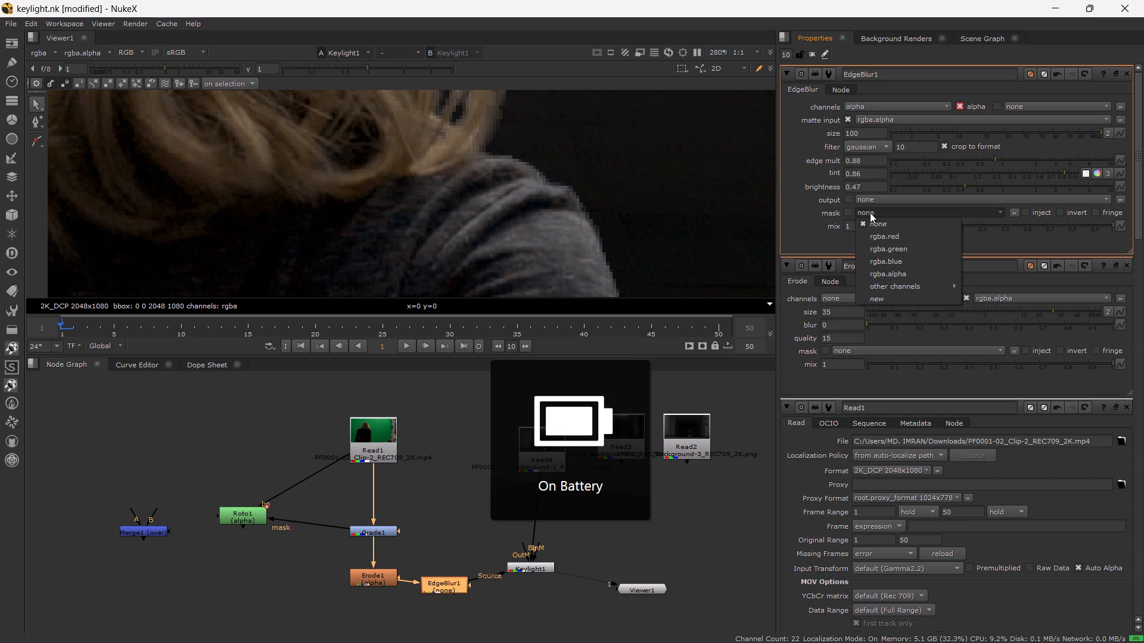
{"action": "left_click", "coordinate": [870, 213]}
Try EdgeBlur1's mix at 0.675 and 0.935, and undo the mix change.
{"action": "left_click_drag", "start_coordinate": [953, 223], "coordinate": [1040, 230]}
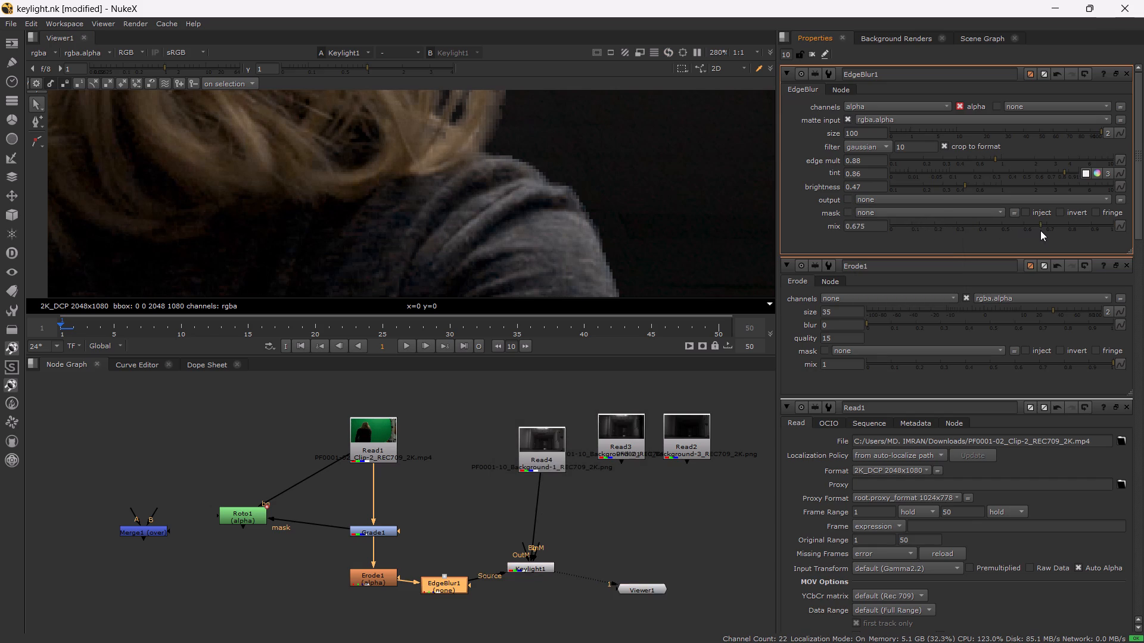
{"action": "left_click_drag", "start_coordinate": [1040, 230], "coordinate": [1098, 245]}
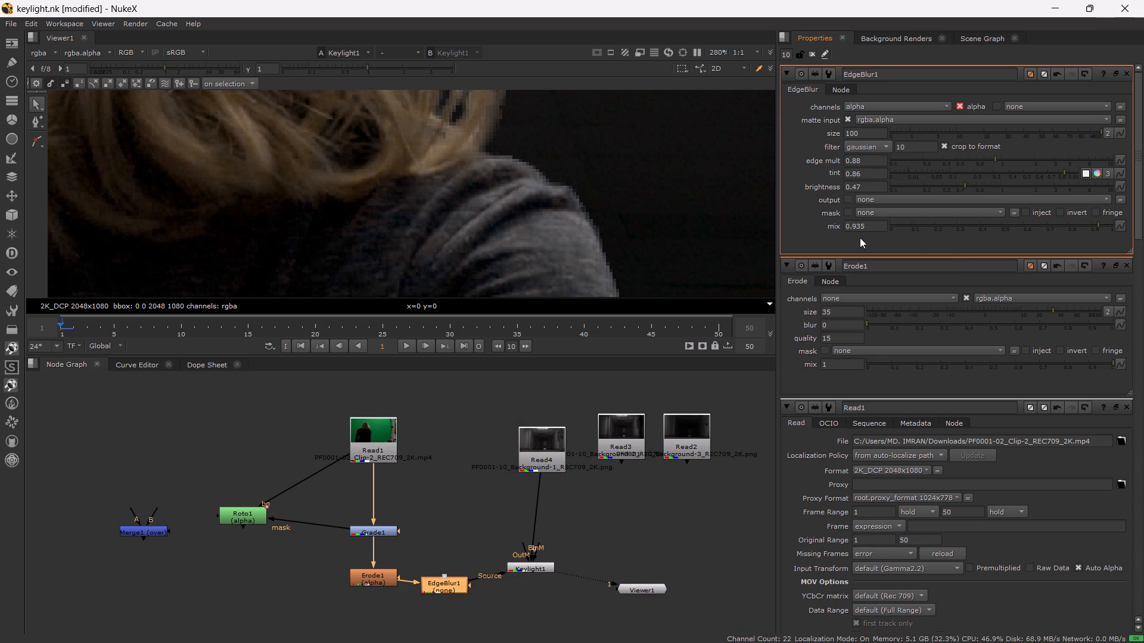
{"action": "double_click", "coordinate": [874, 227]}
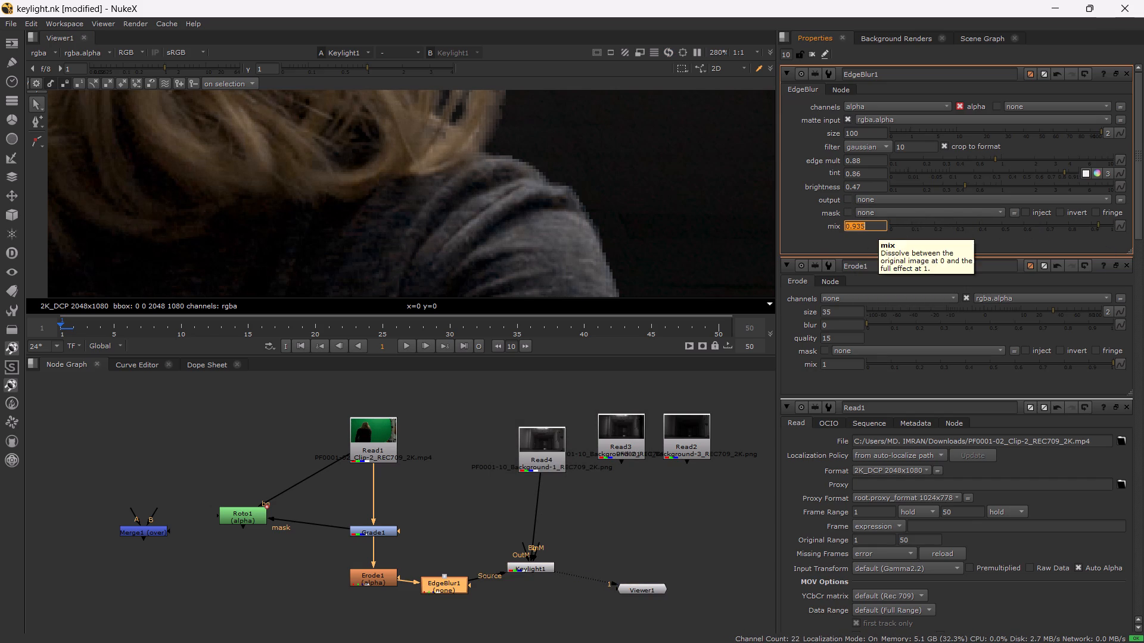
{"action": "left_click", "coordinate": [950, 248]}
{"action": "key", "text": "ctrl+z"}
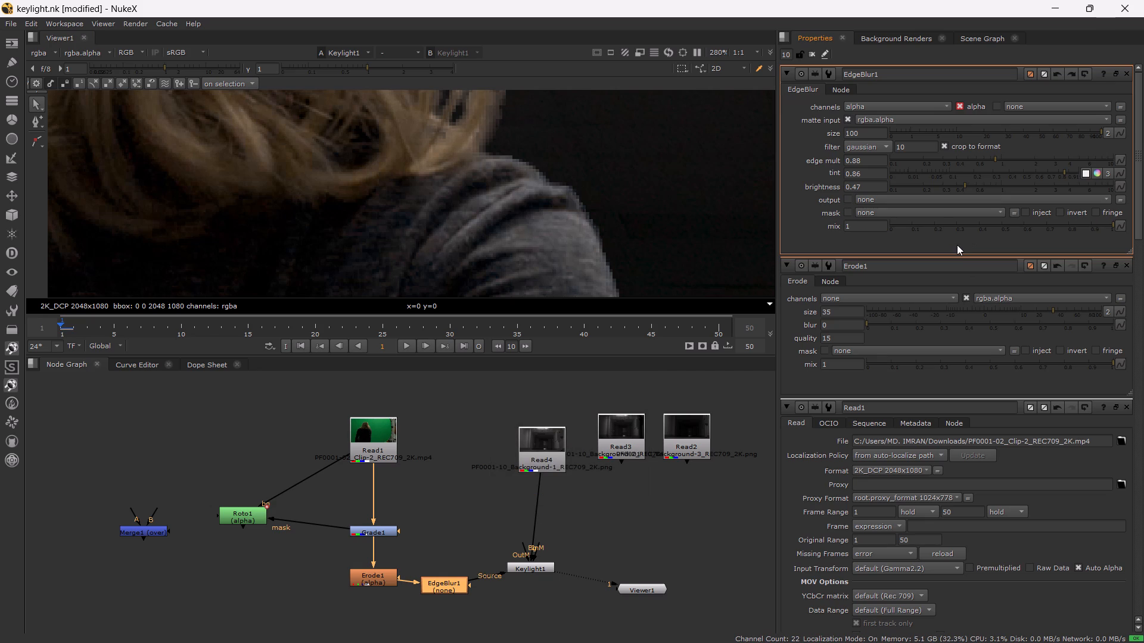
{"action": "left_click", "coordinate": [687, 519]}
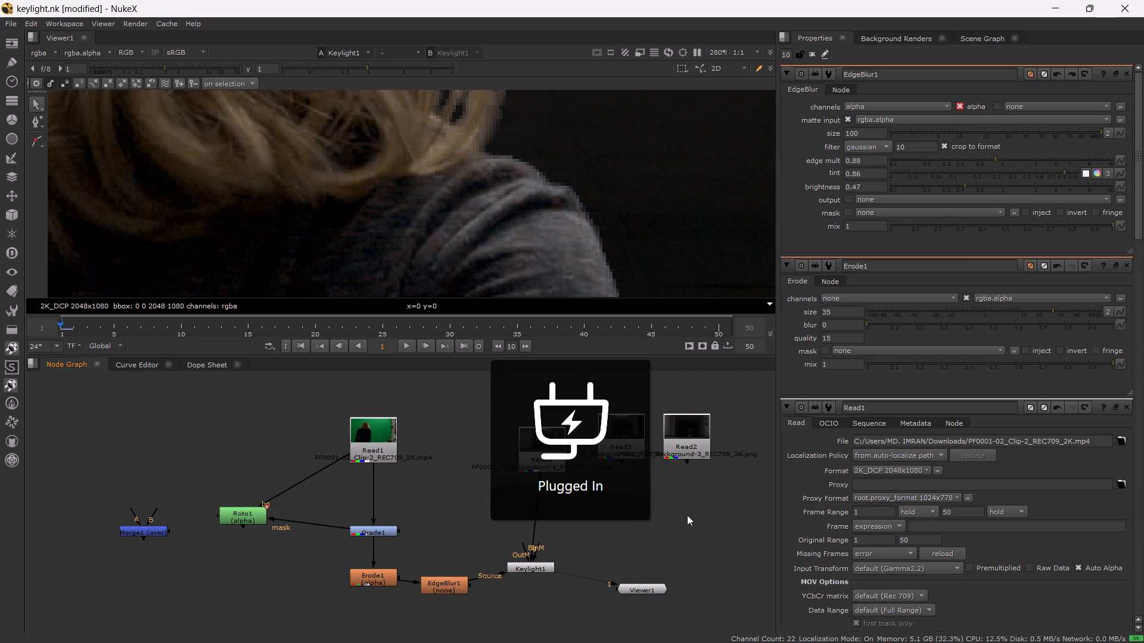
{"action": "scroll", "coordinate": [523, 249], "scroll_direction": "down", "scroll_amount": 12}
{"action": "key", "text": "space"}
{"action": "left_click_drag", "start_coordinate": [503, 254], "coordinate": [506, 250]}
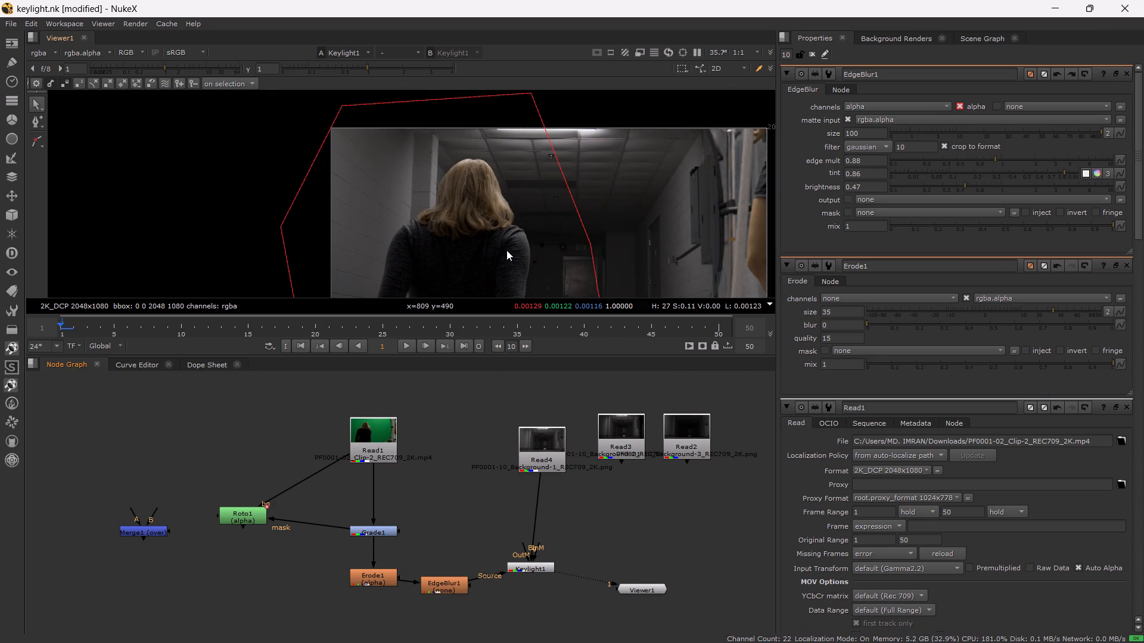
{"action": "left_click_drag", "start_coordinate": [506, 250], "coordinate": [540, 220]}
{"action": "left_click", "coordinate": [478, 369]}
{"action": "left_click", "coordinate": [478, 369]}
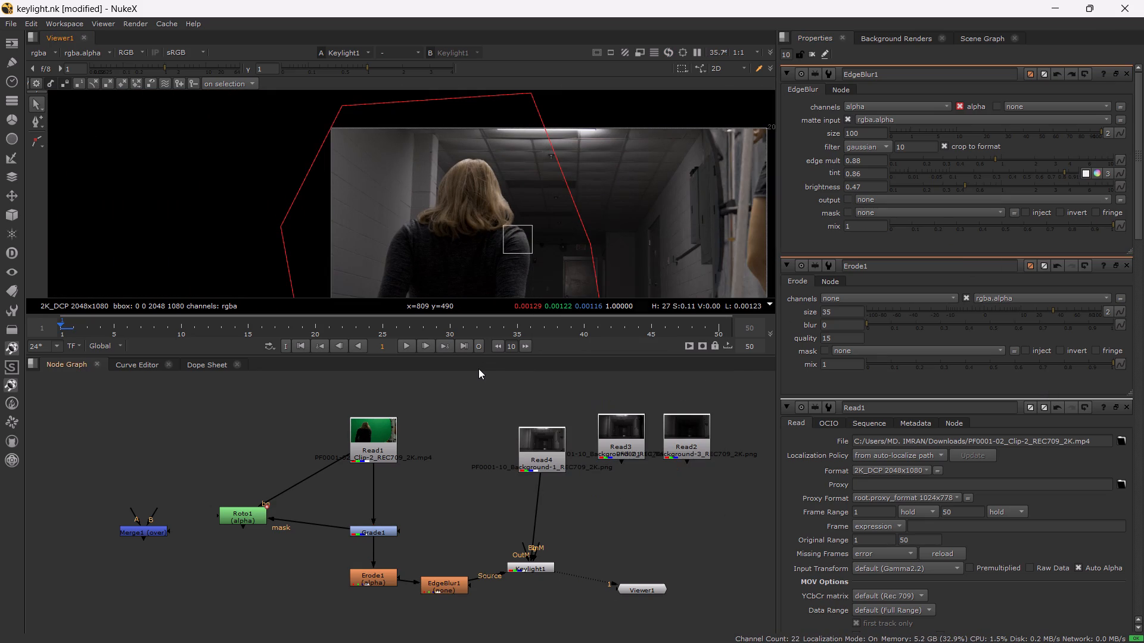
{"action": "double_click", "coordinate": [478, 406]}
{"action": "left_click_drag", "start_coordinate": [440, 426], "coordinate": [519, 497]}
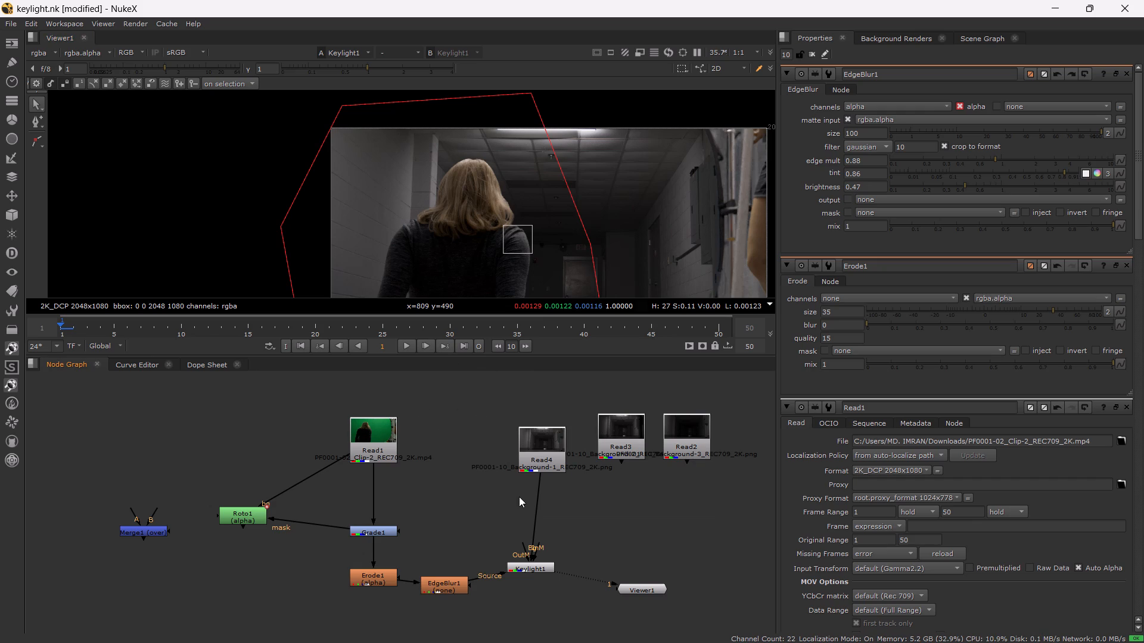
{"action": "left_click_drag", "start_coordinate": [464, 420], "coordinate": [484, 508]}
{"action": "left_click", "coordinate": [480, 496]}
Save the keylight.nk script.
{"action": "key", "text": "ctrl+s"}
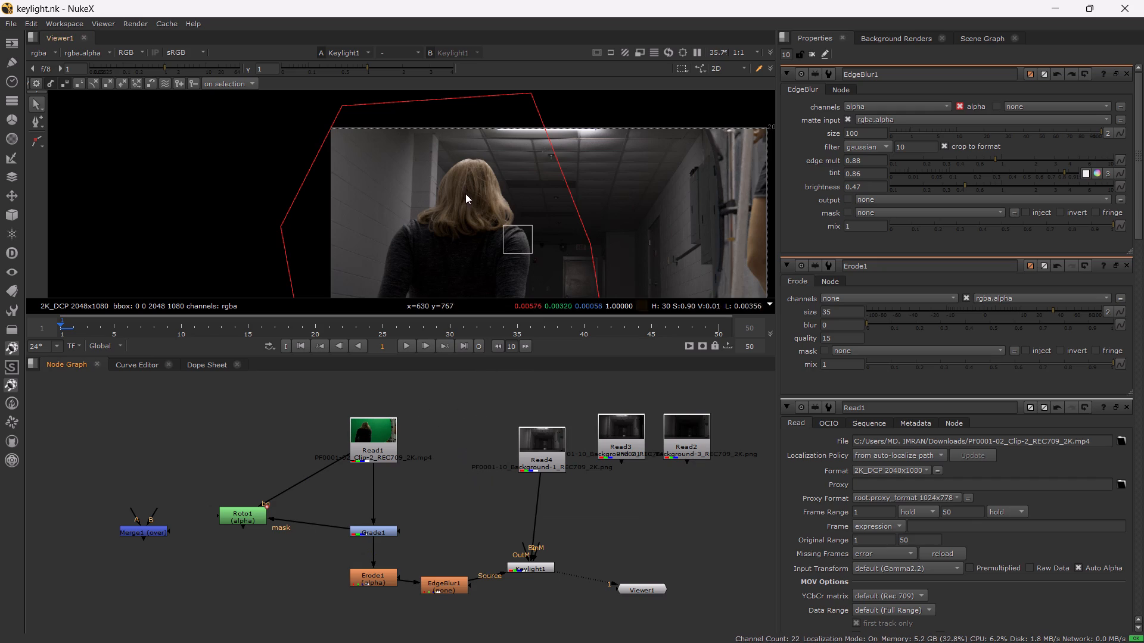
Play the composite from the first frame in an enlarged, fitted viewer and check how the woman sits in the corridor.
{"action": "left_click_drag", "start_coordinate": [465, 193], "coordinate": [496, 237]}
{"action": "left_click_drag", "start_coordinate": [549, 258], "coordinate": [498, 192], "text": "alt"}
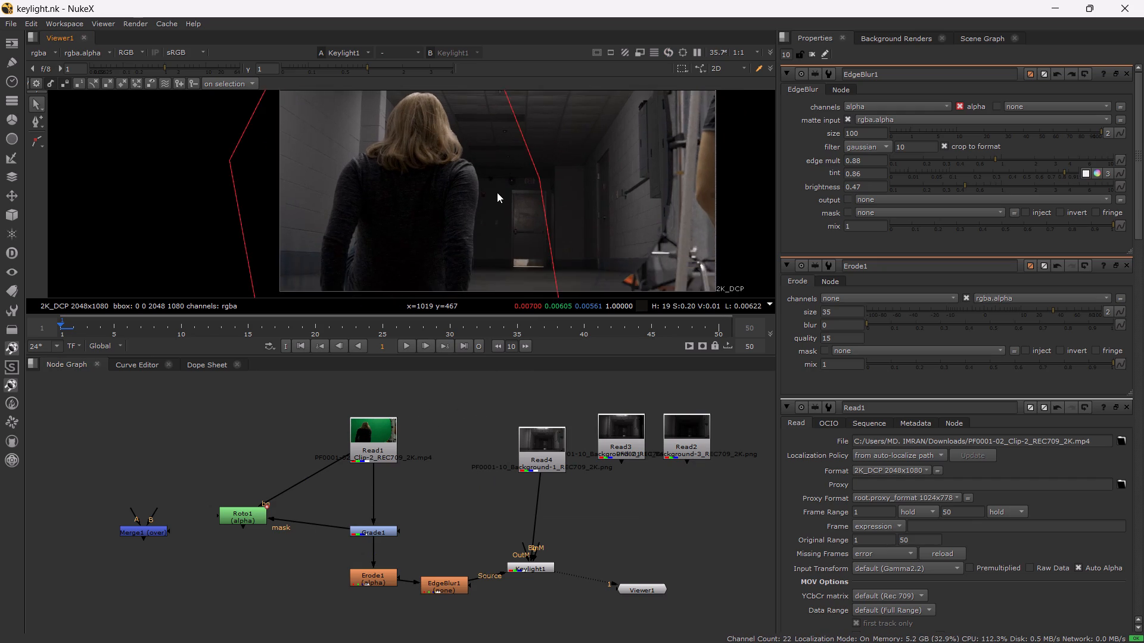
{"action": "scroll", "coordinate": [497, 192], "scroll_direction": "down", "scroll_amount": 1}
{"action": "key", "text": "space"}
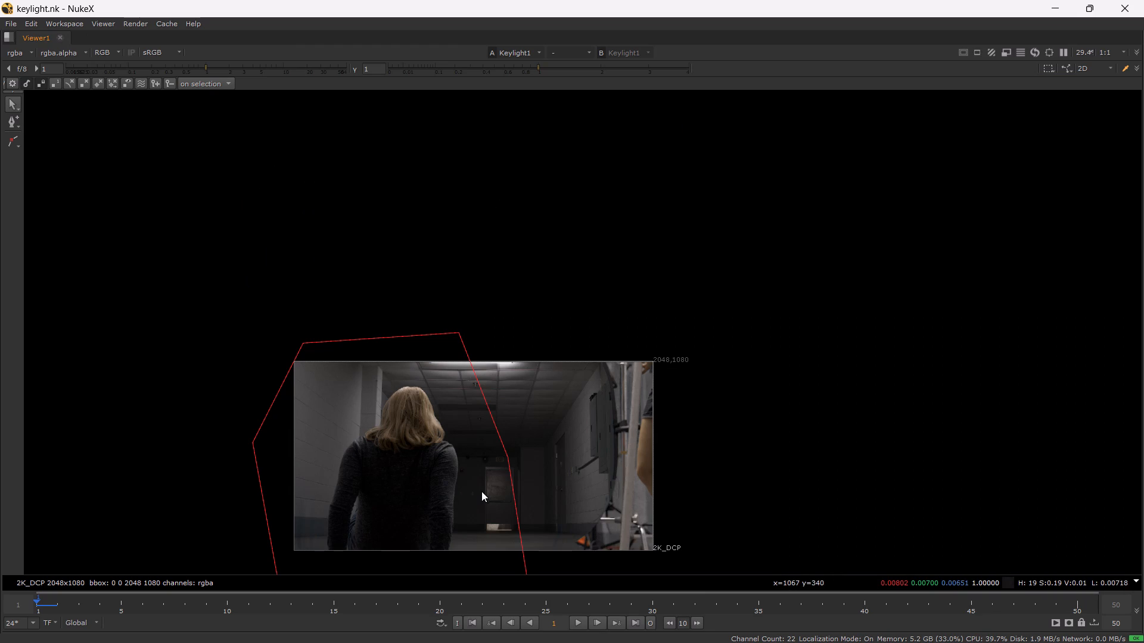
{"action": "key", "text": "f"}
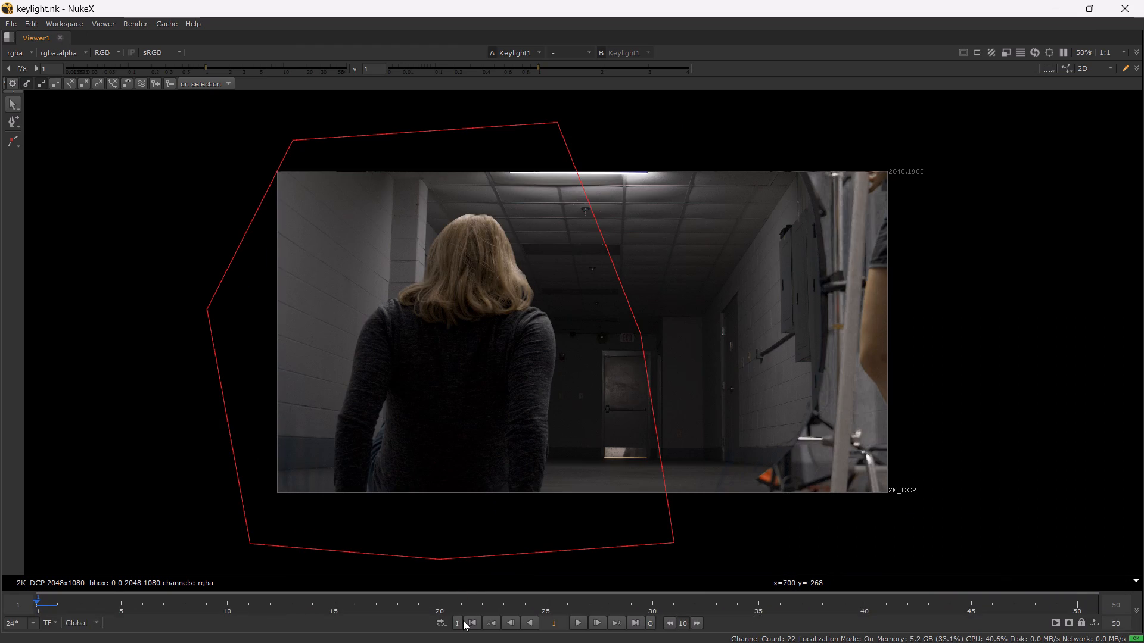
{"action": "left_click", "coordinate": [469, 621]}
{"action": "left_click", "coordinate": [574, 626]}
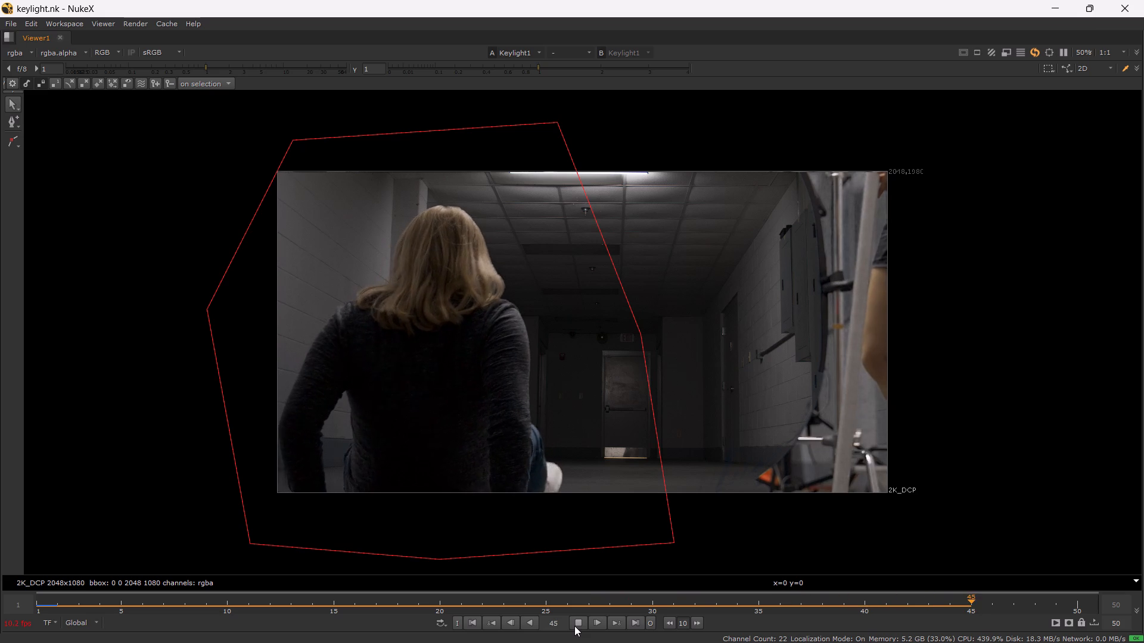
{"action": "left_click", "coordinate": [574, 626]}
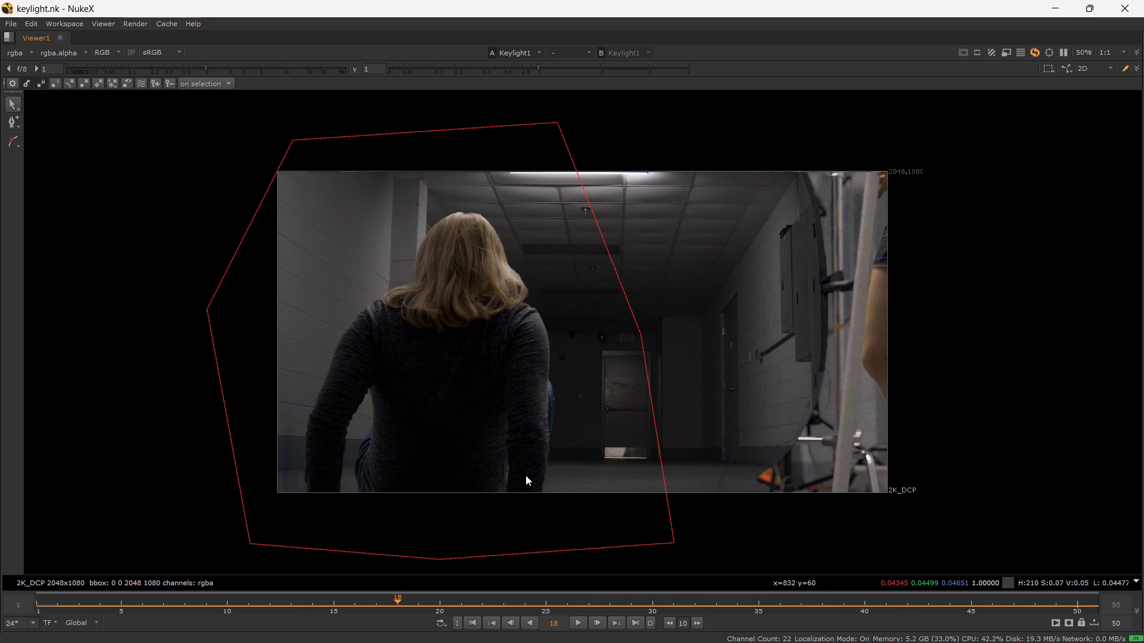
{"action": "key", "text": "Escape"}
{"action": "key", "text": "space"}
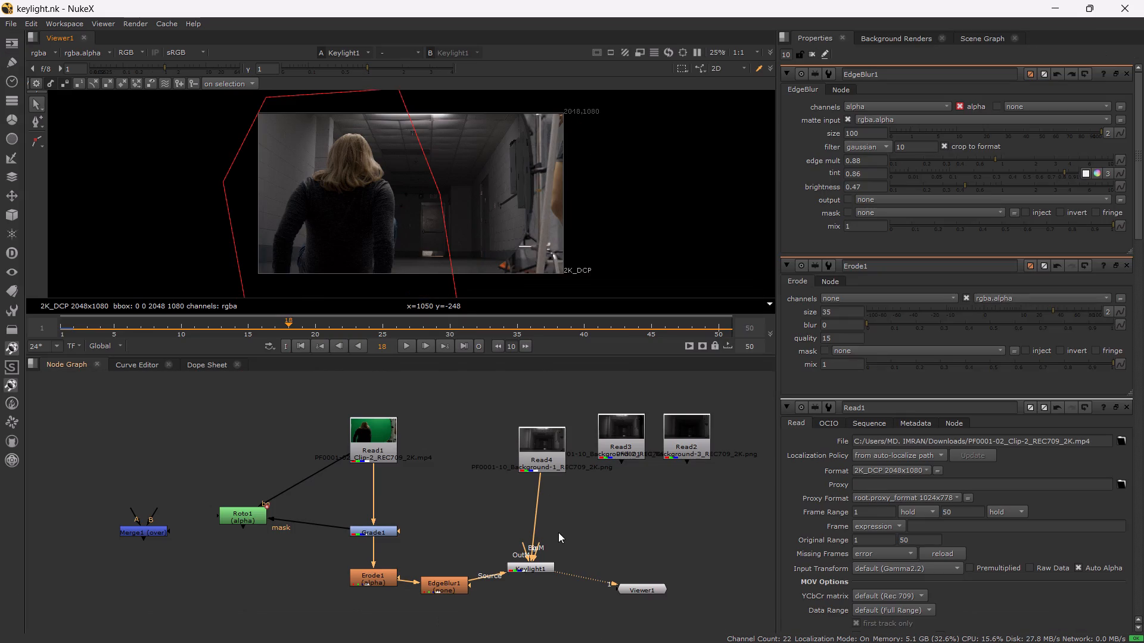
Save the keylight.nk script again after checking the playback.
{"action": "left_click", "coordinate": [635, 517]}
{"action": "key", "text": "ctrl+s"}
{"action": "key", "text": "ctrl+s"}
{"action": "key", "text": "ctrl+s"}
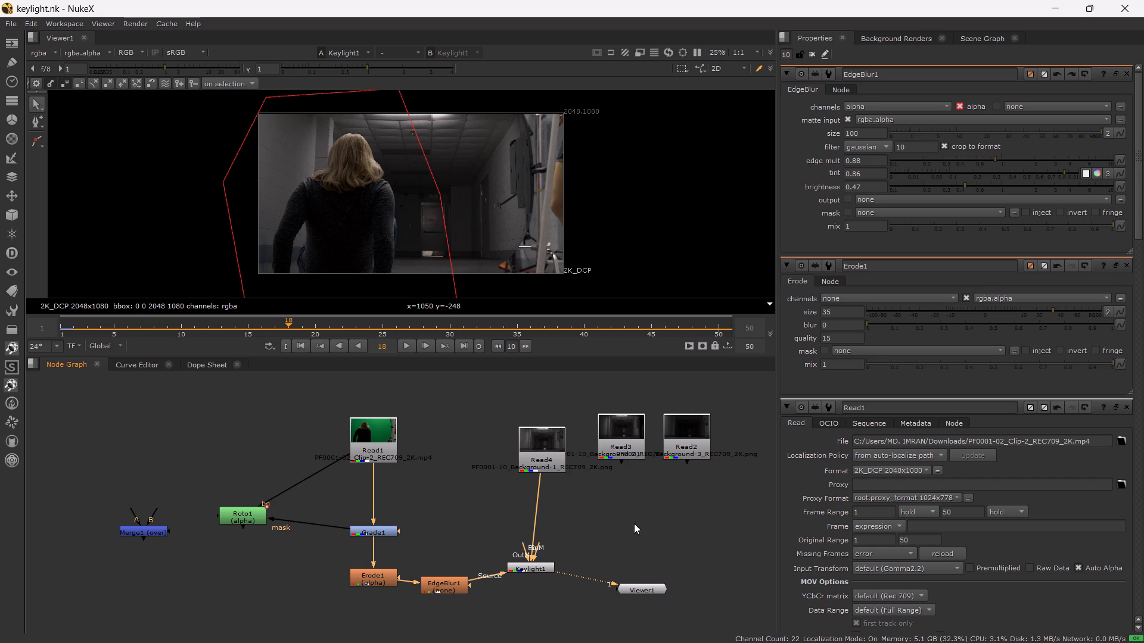
{"action": "key", "text": "ctrl+s"}
{"action": "key", "text": "ctrl+s"}
{"action": "scroll", "coordinate": [327, 276], "scroll_direction": "down", "scroll_amount": 1}
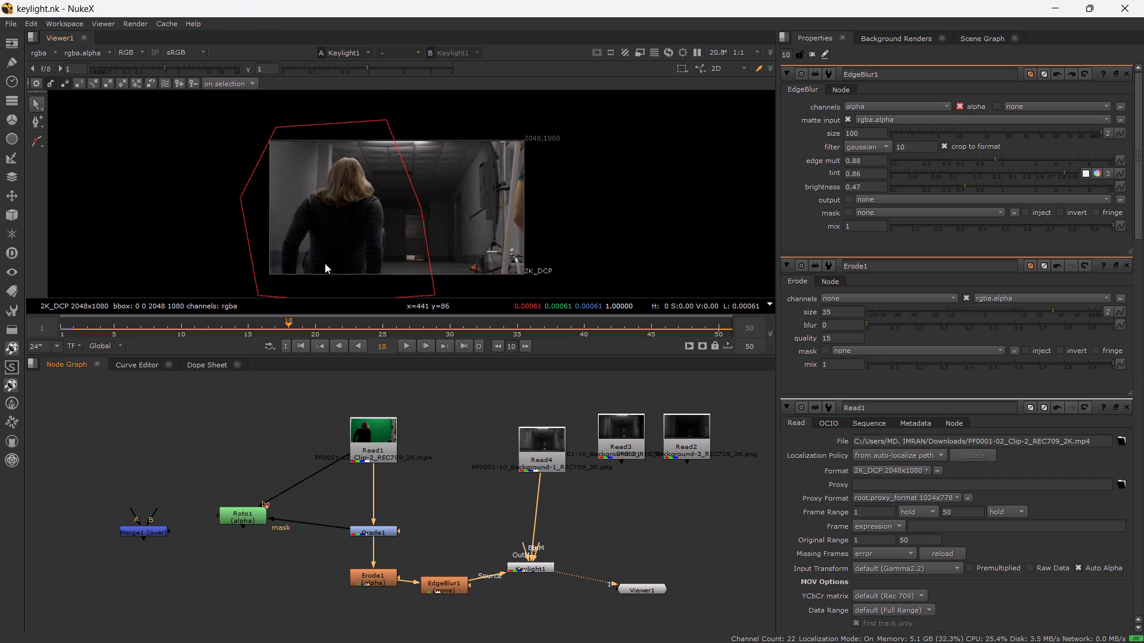
{"action": "scroll", "coordinate": [325, 263], "scroll_direction": "up", "scroll_amount": 3}
{"action": "scroll", "coordinate": [325, 262], "scroll_direction": "down", "scroll_amount": 2}
{"action": "left_click", "coordinate": [445, 468]}
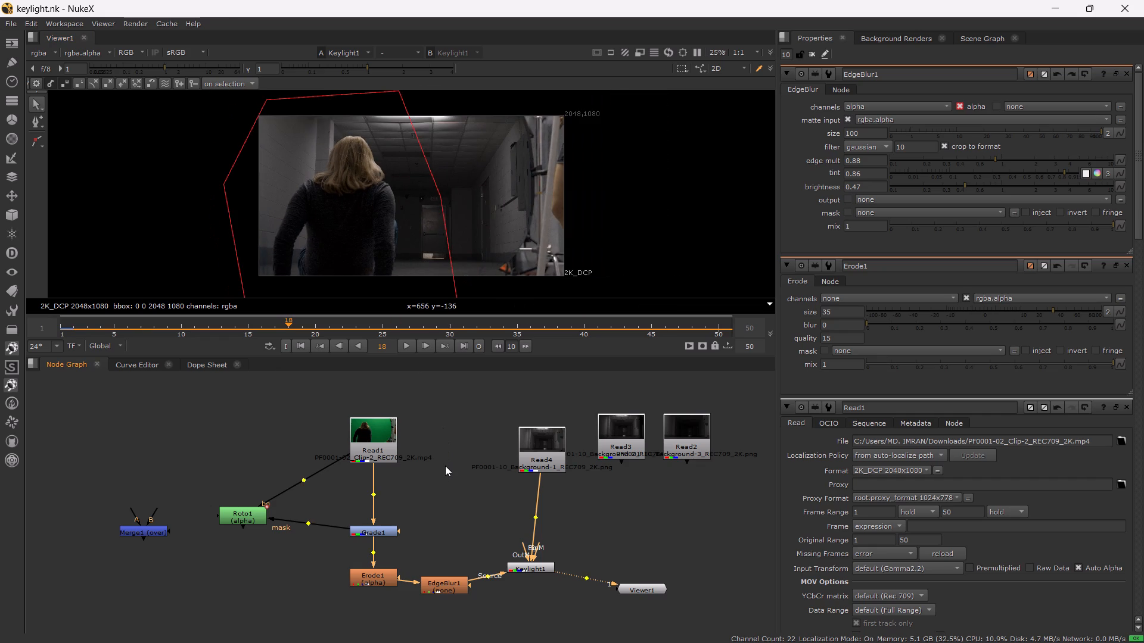
{"action": "key", "text": "ctrl+s"}
{"action": "key", "text": "ctrl+s"}
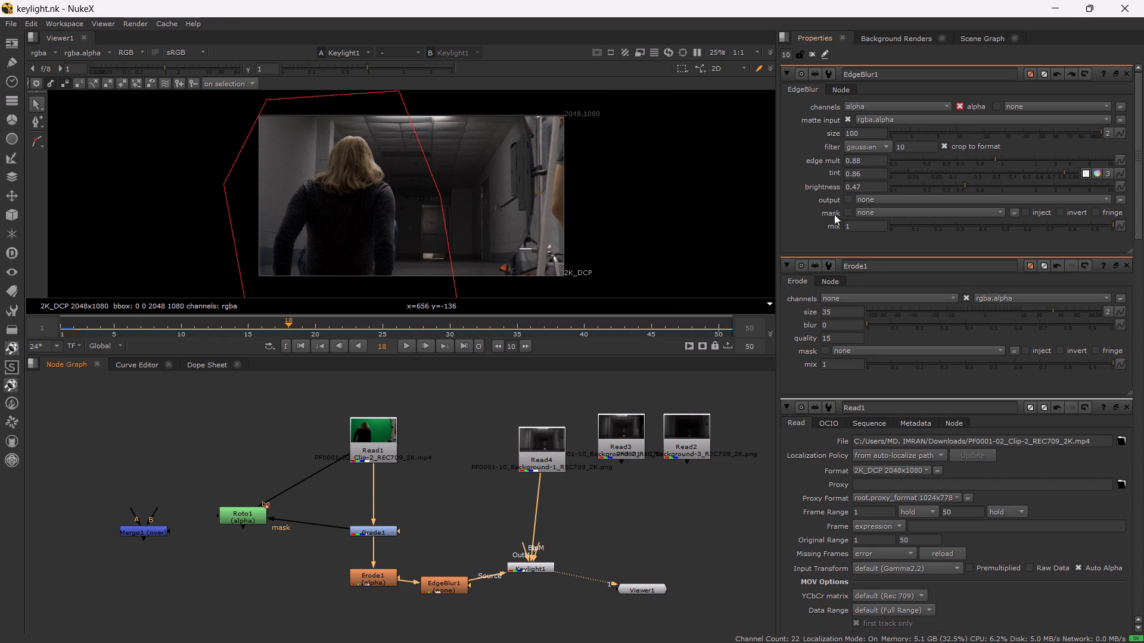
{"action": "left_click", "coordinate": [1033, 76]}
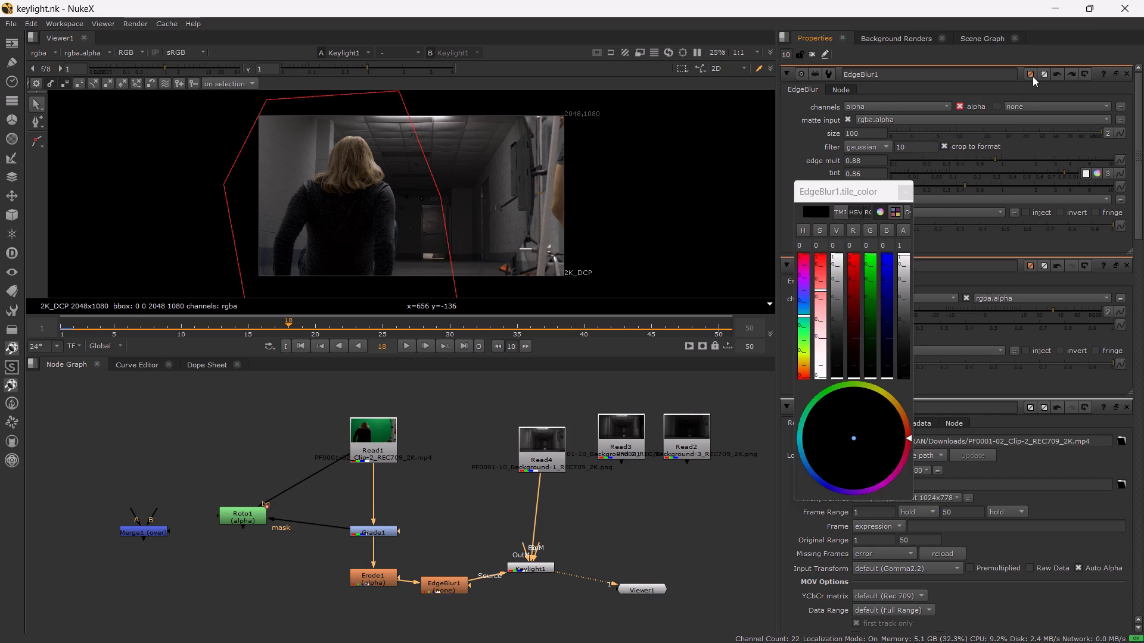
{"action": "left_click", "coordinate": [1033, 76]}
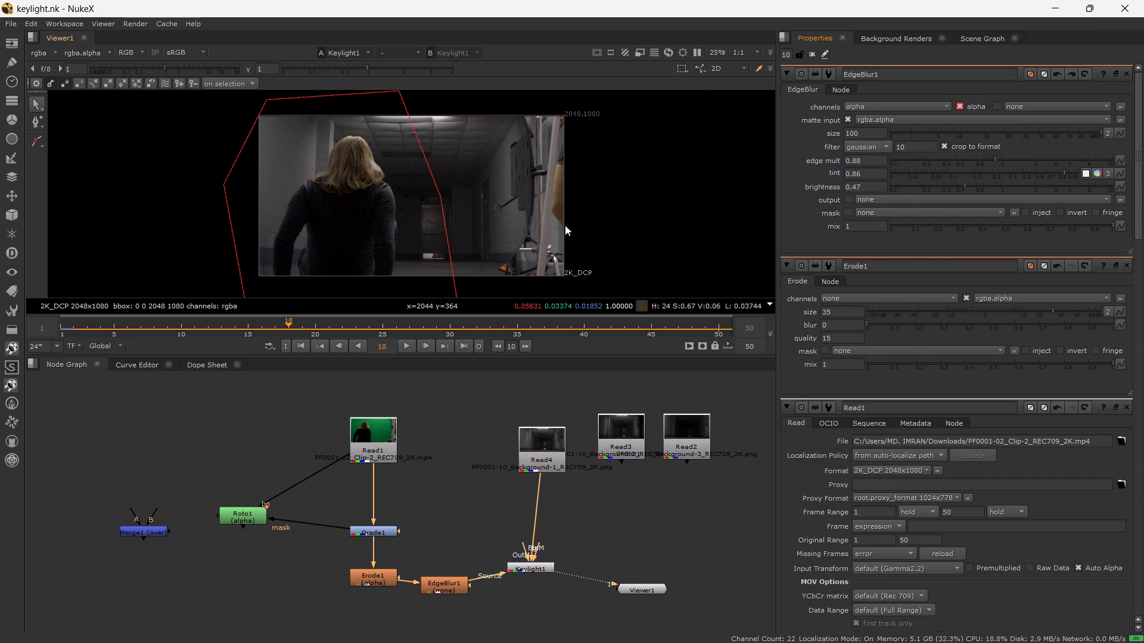
Collapse the properties of EdgeBlur1, Erode1, Read1, Project Settings, Grade1, Roto1 and Merge1.
{"action": "left_click", "coordinate": [790, 71]}
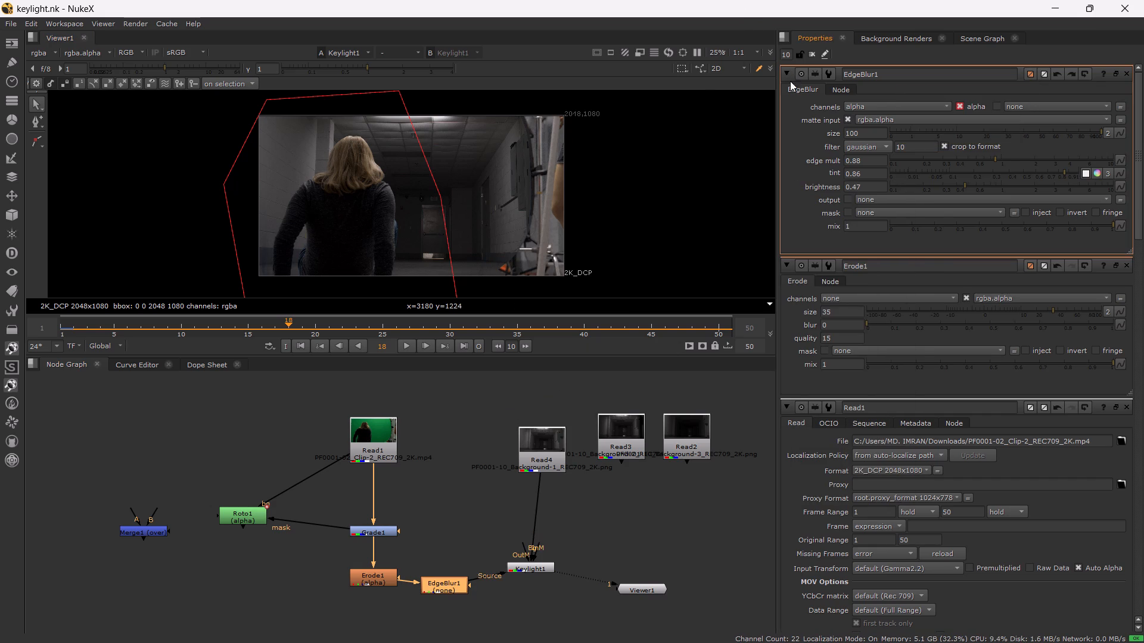
{"action": "left_click", "coordinate": [787, 268]}
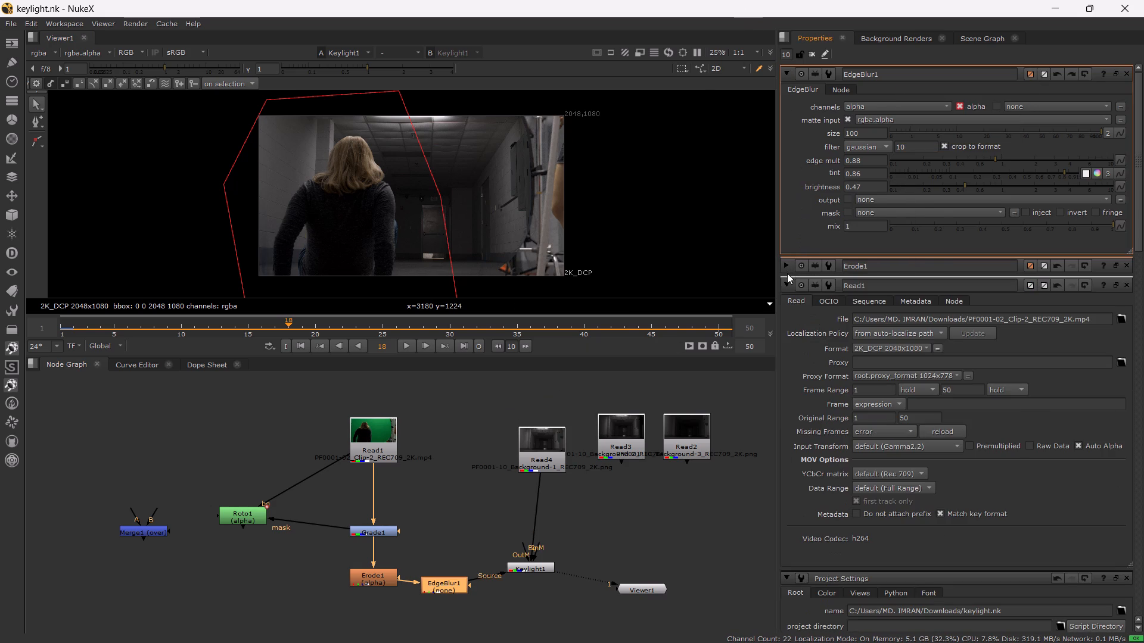
{"action": "left_click", "coordinate": [786, 281]}
{"action": "left_click", "coordinate": [786, 304]}
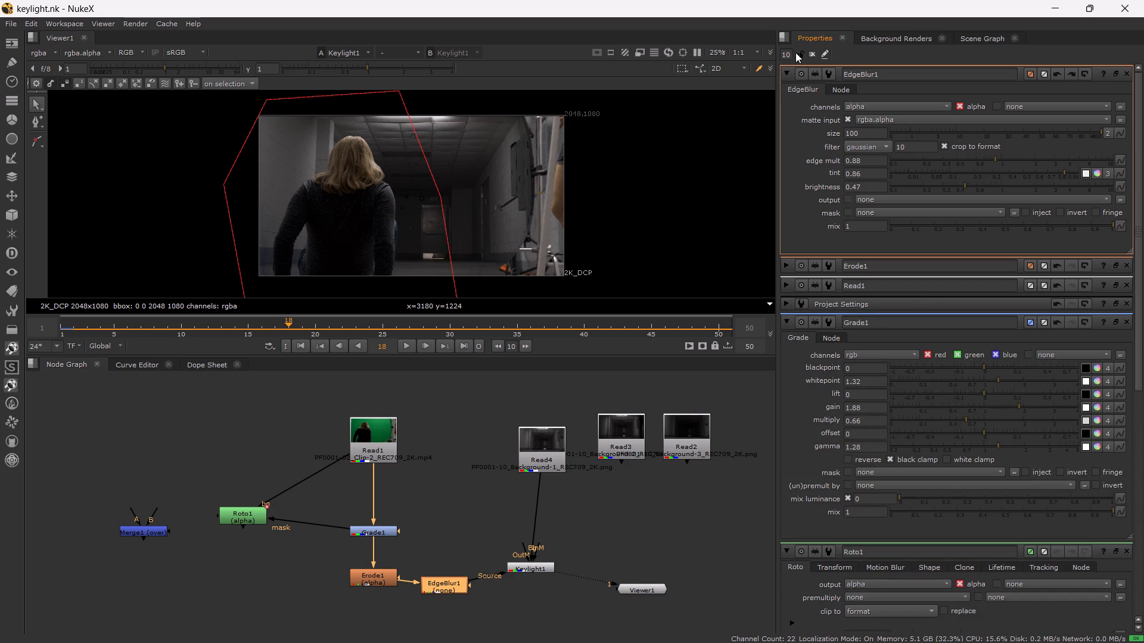
{"action": "left_click", "coordinate": [789, 70]}
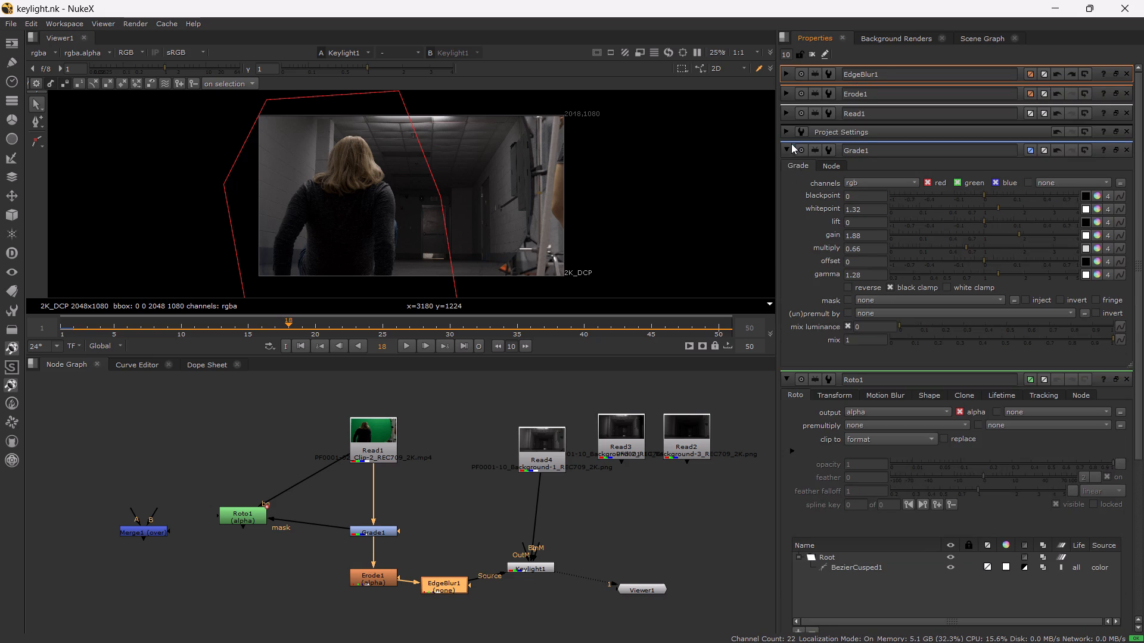
{"action": "left_click", "coordinate": [789, 149]}
{"action": "left_click", "coordinate": [789, 168]}
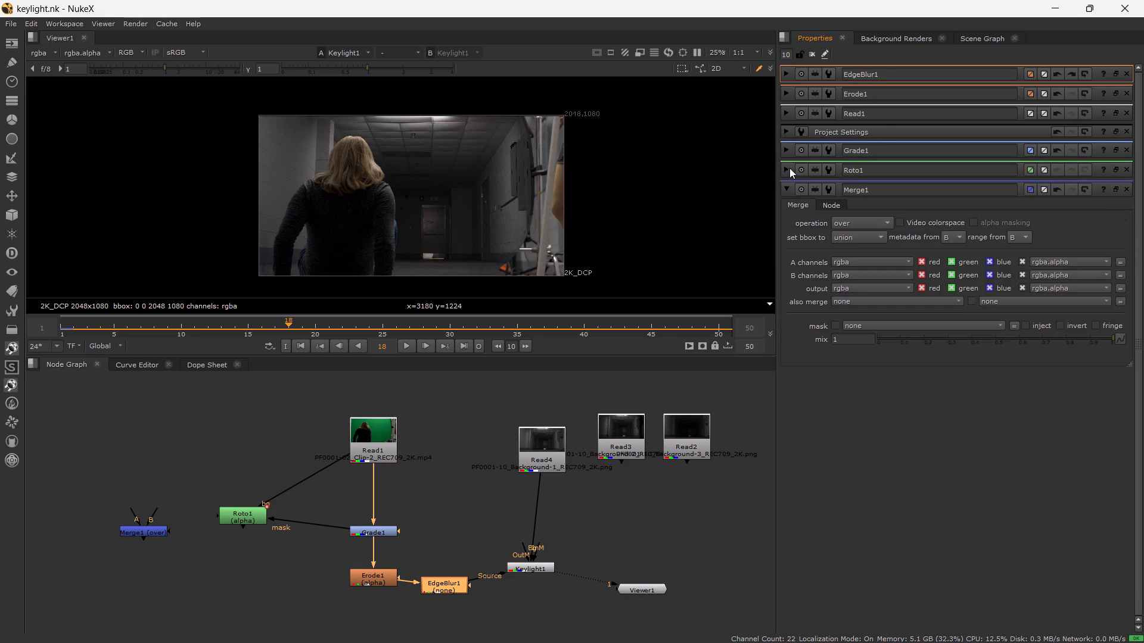
{"action": "left_click", "coordinate": [788, 188]}
Clear the node selection and save the keylight.nk script.
{"action": "left_click", "coordinate": [729, 407]}
{"action": "left_click_drag", "start_coordinate": [723, 397], "coordinate": [748, 454]}
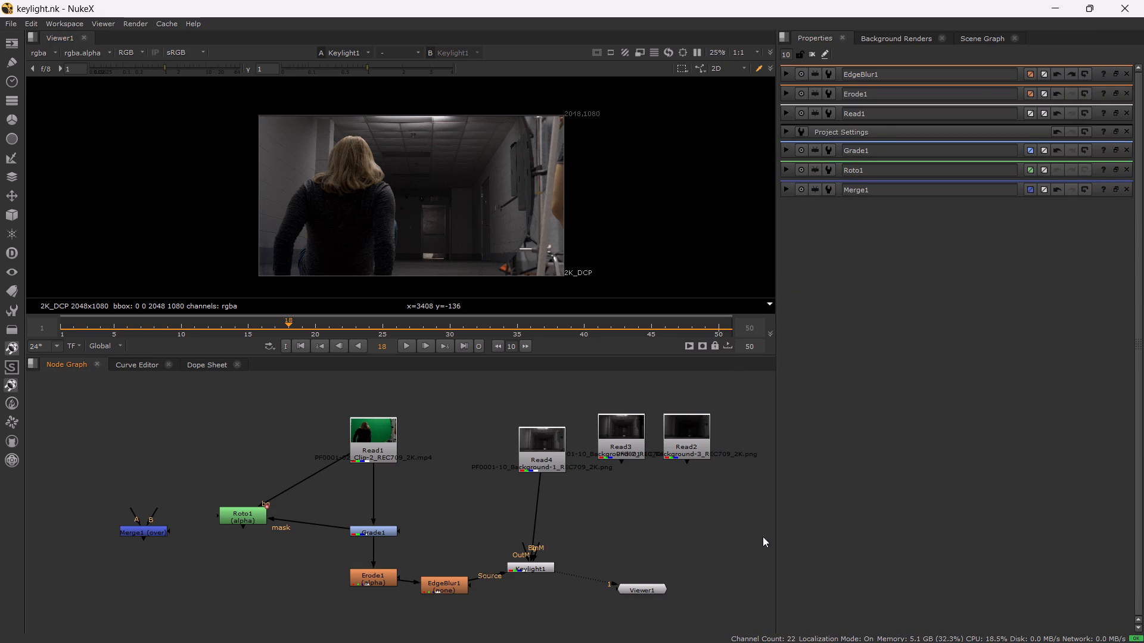
{"action": "left_click_drag", "start_coordinate": [763, 536], "coordinate": [694, 526]}
{"action": "left_click_drag", "start_coordinate": [648, 519], "coordinate": [726, 560]}
{"action": "key", "text": "ctrl+s"}
{"action": "key", "text": "ctrl+s"}
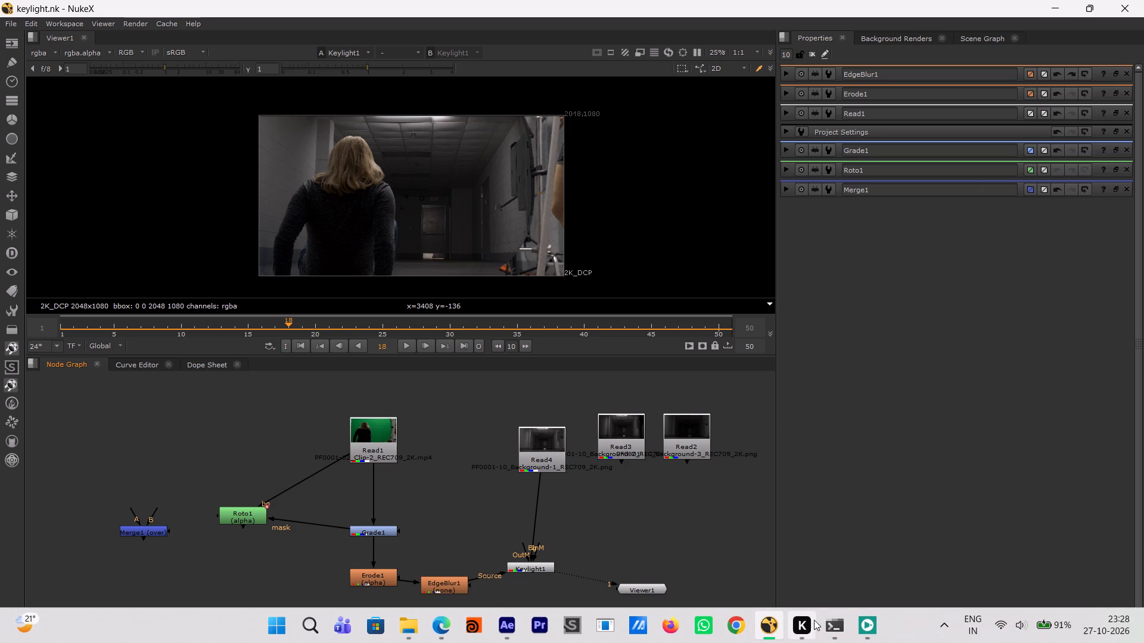
Switch to Chaos Player, where cc-1.mov is loaded, and close it.
{"action": "left_click", "coordinate": [860, 622]}
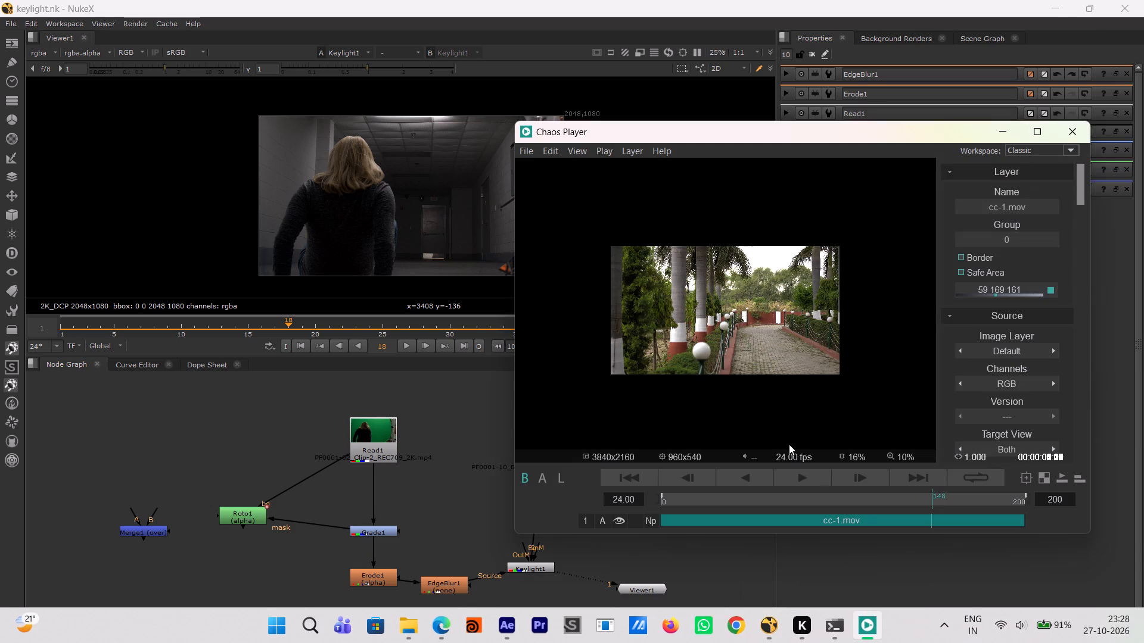
{"action": "left_click", "coordinate": [1072, 137]}
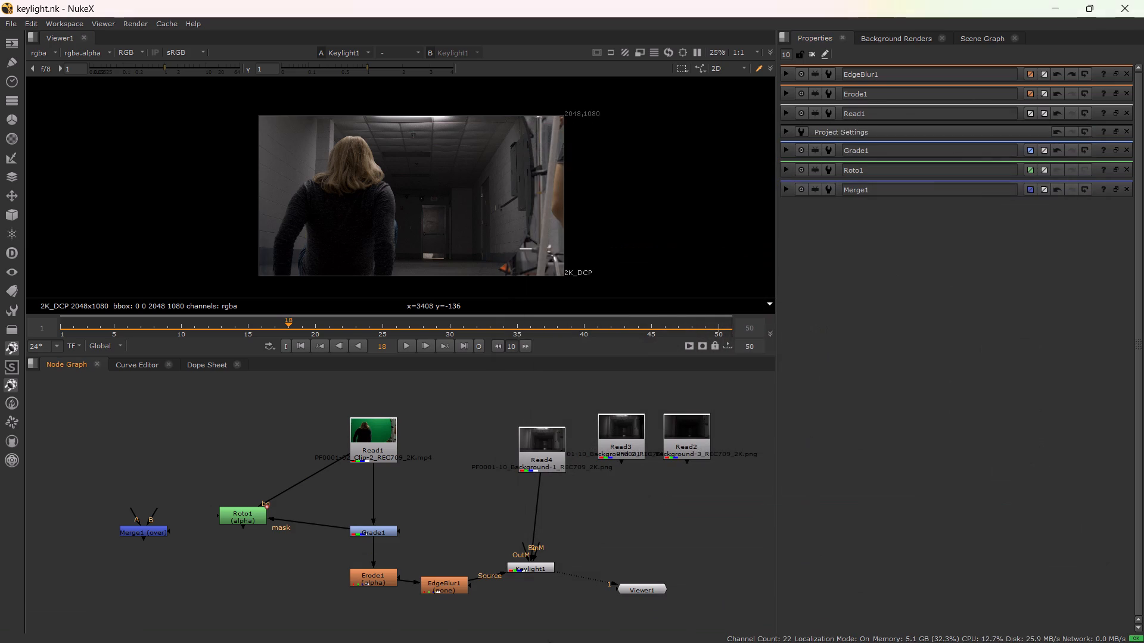
Switch to After Effects, look at the tracker01 composition, and return to the node graph in NukeX.
{"action": "left_click", "coordinate": [527, 623]}
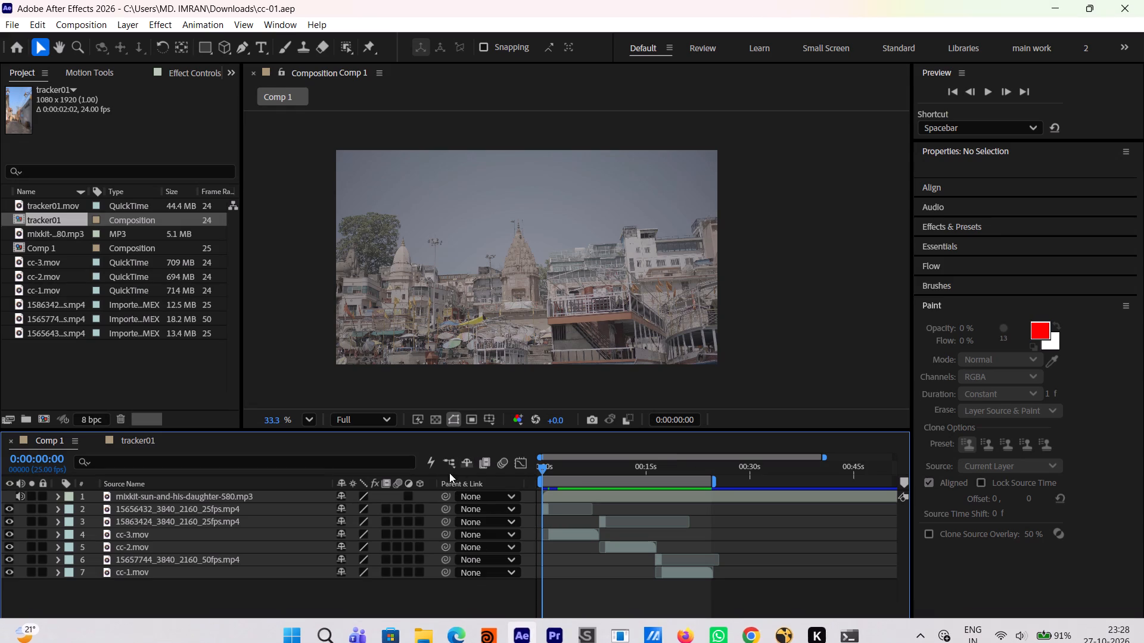
{"action": "left_click", "coordinate": [129, 452]}
{"action": "left_click", "coordinate": [129, 444]}
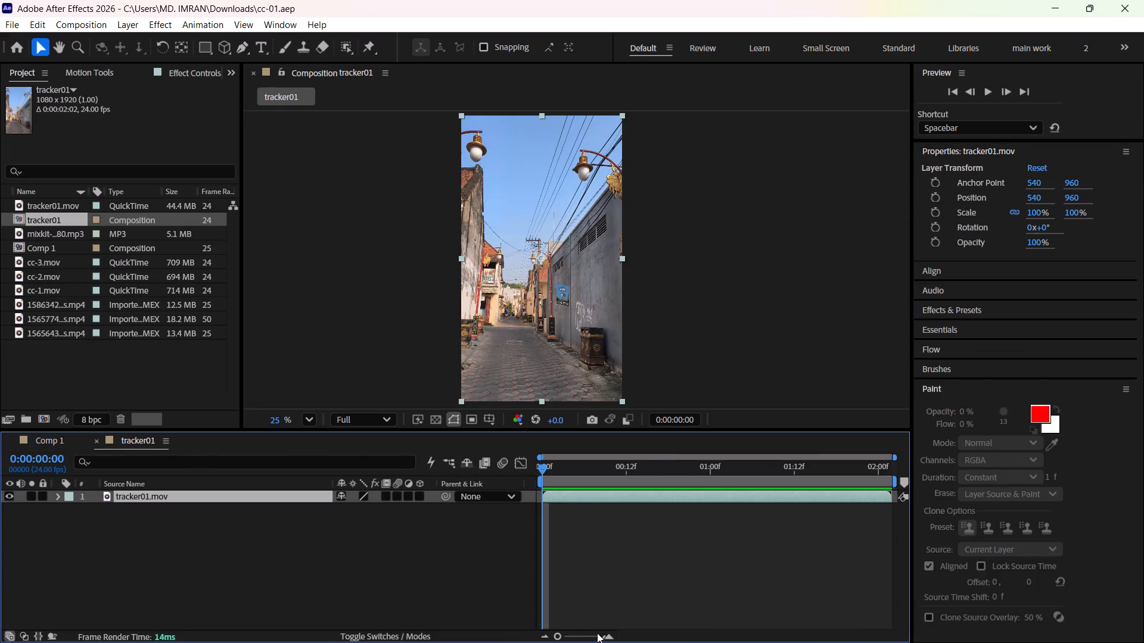
{"action": "left_click", "coordinate": [788, 622]}
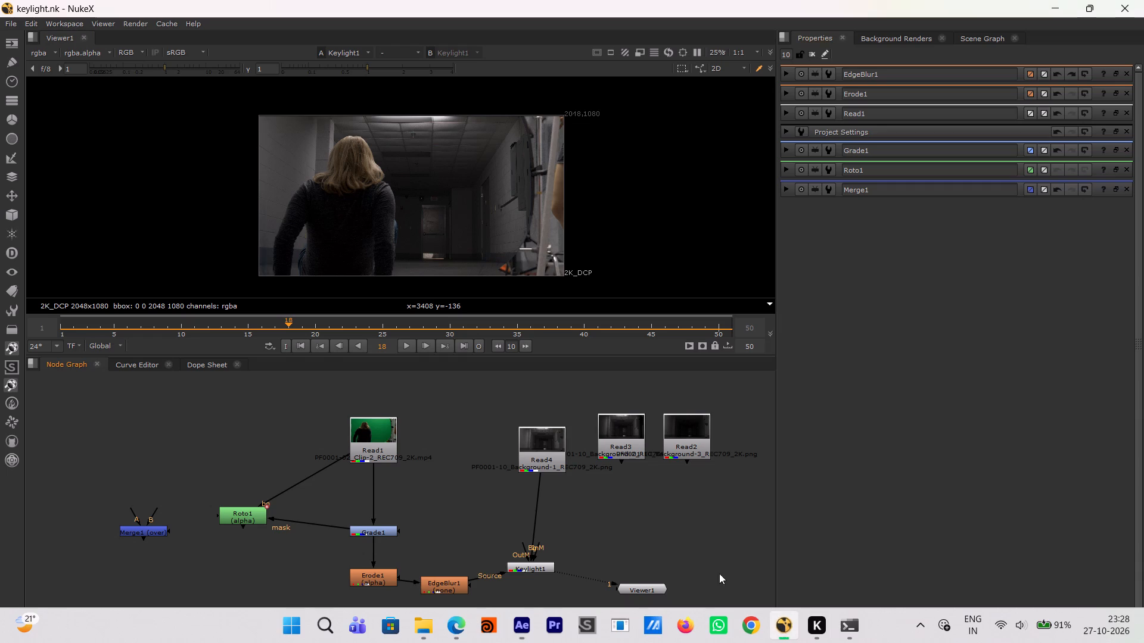
{"action": "scroll", "coordinate": [415, 493], "scroll_direction": "down", "scroll_amount": 3}
{"action": "scroll", "coordinate": [415, 493], "scroll_direction": "up", "scroll_amount": 5}
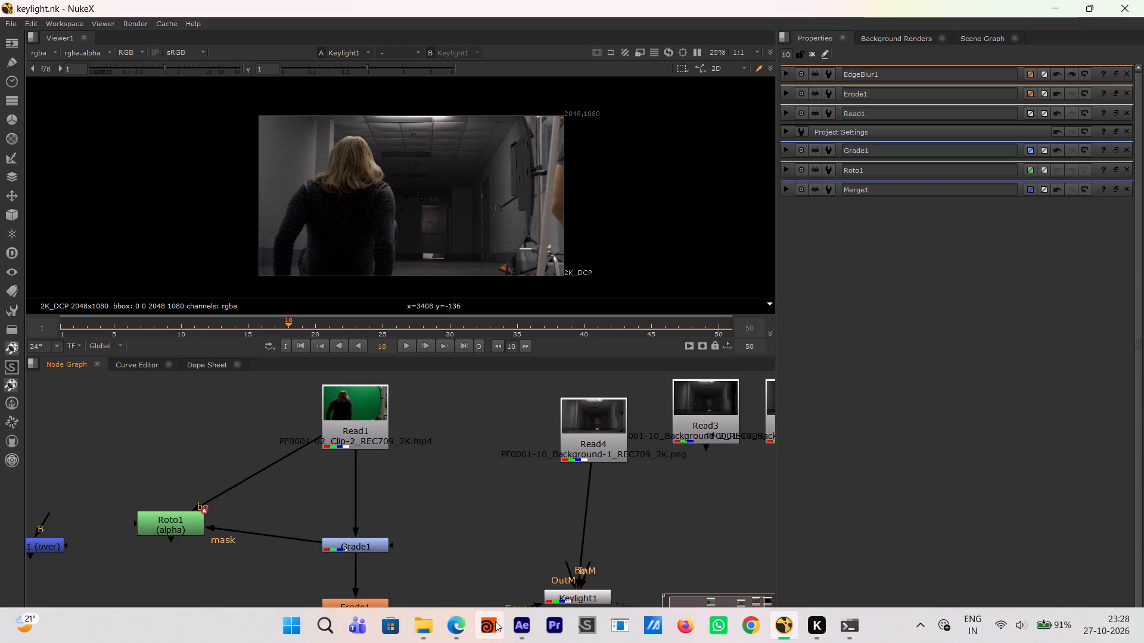
Switch to Microsoft Edge, search Pixabay videos for "wire removal" and look through the clips for suitable practice footage.
{"action": "left_click", "coordinate": [460, 620]}
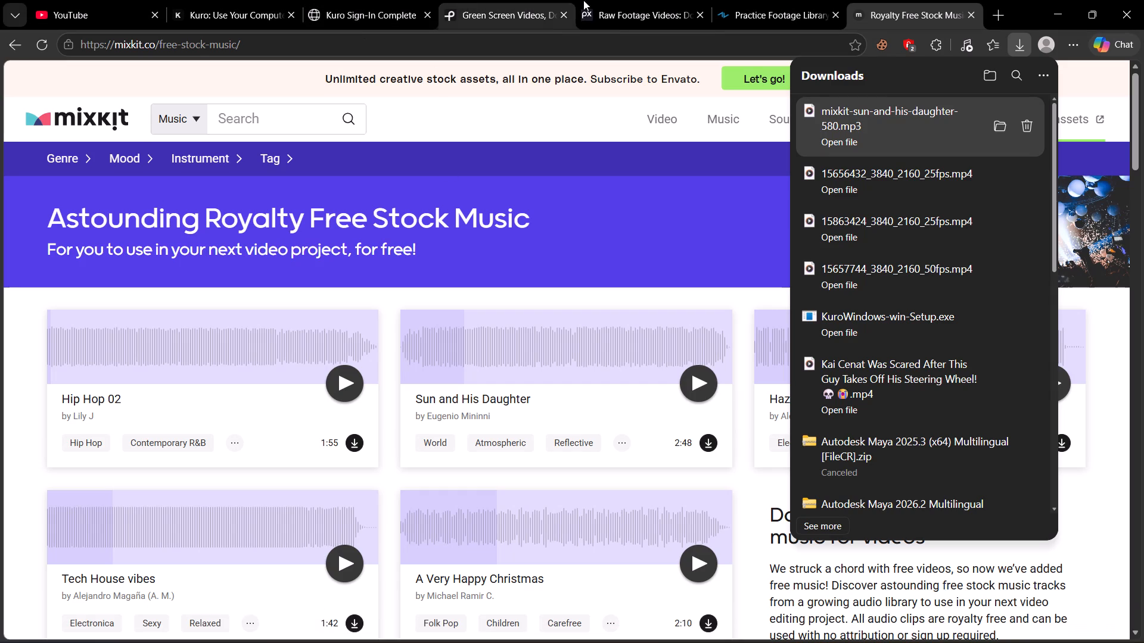
{"action": "left_click", "coordinate": [659, 0]}
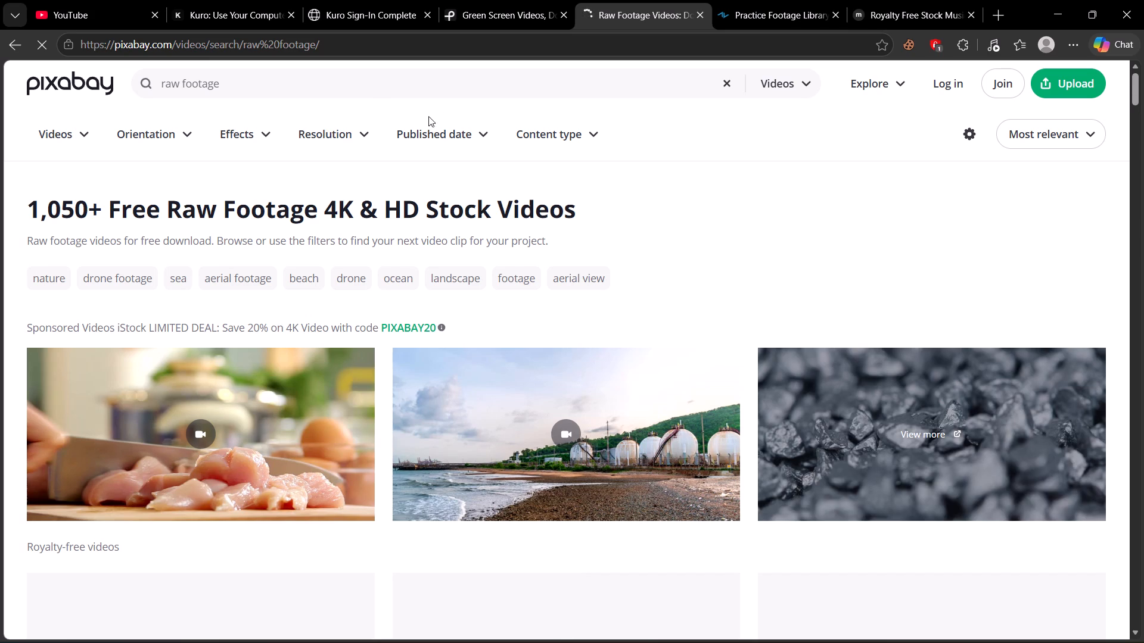
{"action": "left_click", "coordinate": [368, 102]}
{"action": "left_click", "coordinate": [324, 60]}
{"action": "left_click", "coordinate": [325, 93]}
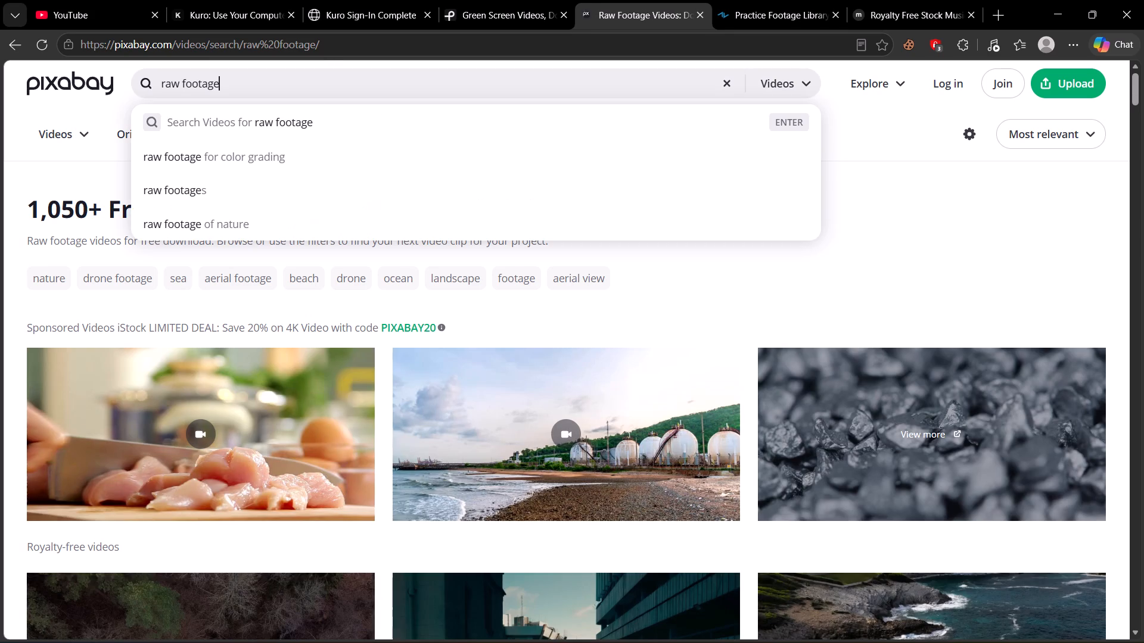
{"action": "key", "text": "ctrl+a"}
{"action": "key", "text": "w"}
{"action": "type", "text": "ire removal"}
{"action": "key", "text": "Return"}
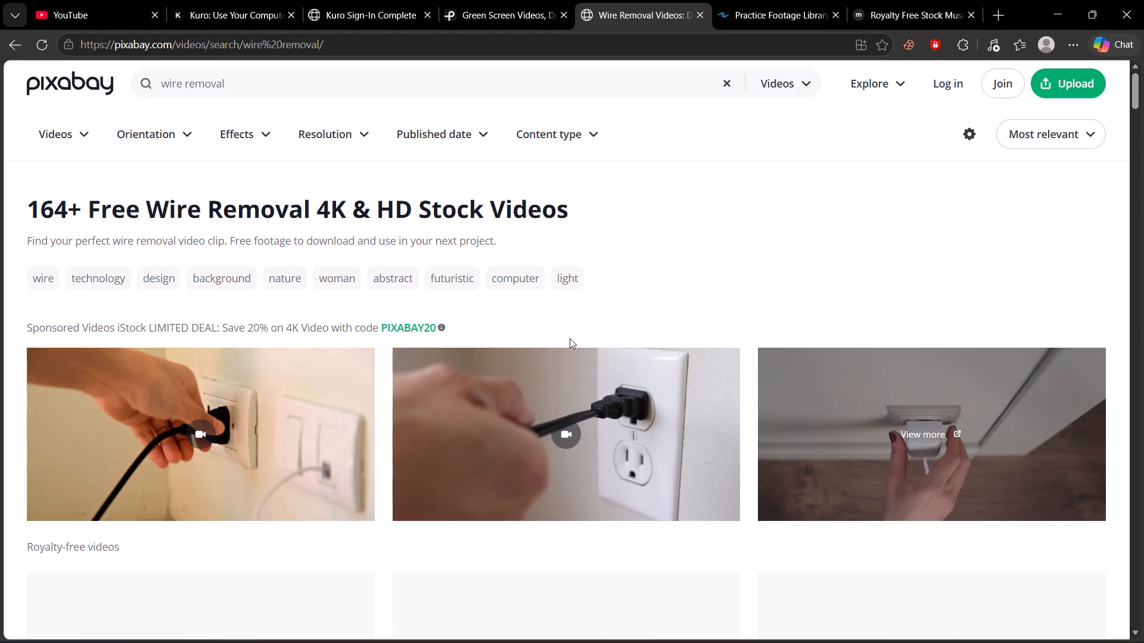
{"action": "scroll", "coordinate": [562, 317], "scroll_direction": "down", "scroll_amount": 7}
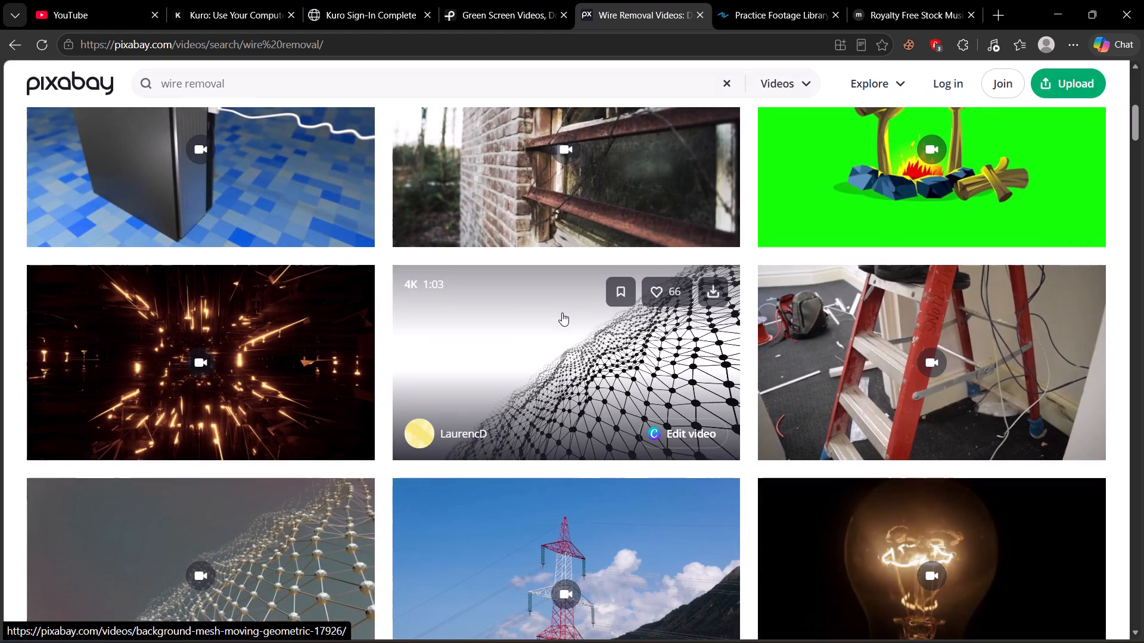
{"action": "scroll", "coordinate": [562, 313], "scroll_direction": "down", "scroll_amount": 18}
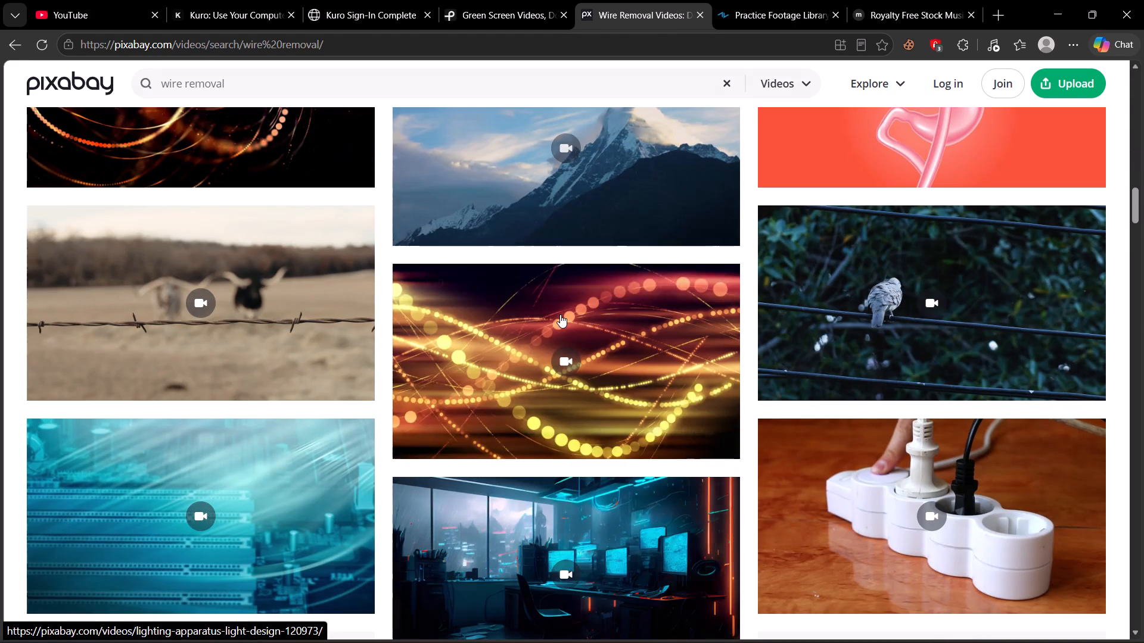
Refine the Pixabay video search to "wire removal stunt" and look through the clips for usable stunt footage.
{"action": "left_click", "coordinate": [265, 83]}
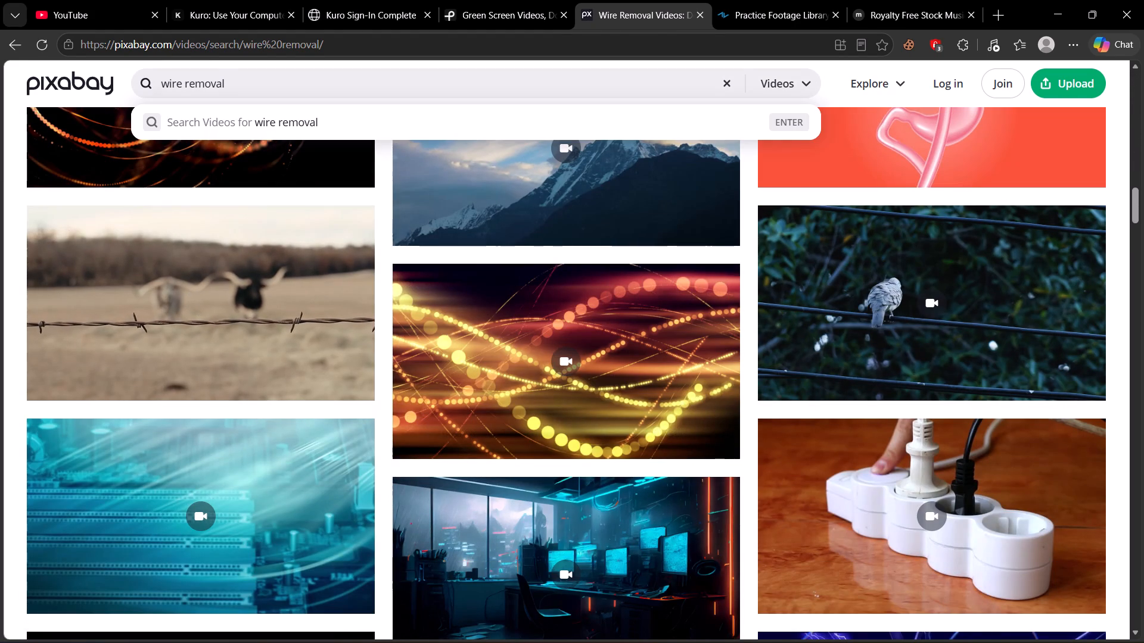
{"action": "key", "text": "space"}
{"action": "type", "text": "stunt"}
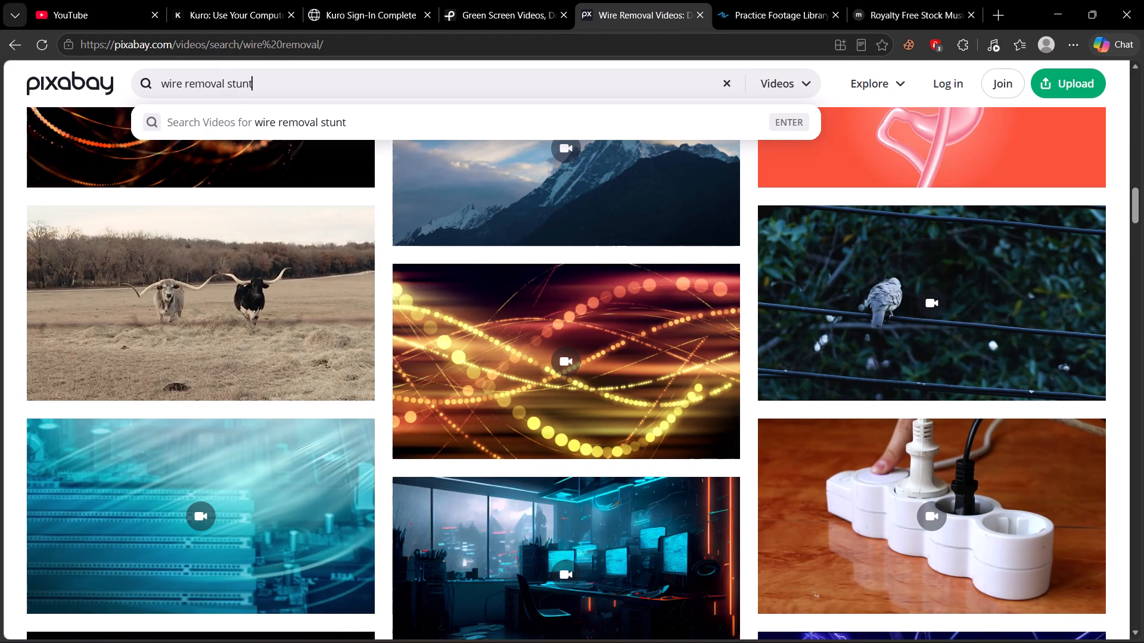
{"action": "key", "text": "Return"}
{"action": "scroll", "coordinate": [418, 205], "scroll_direction": "down", "scroll_amount": 6}
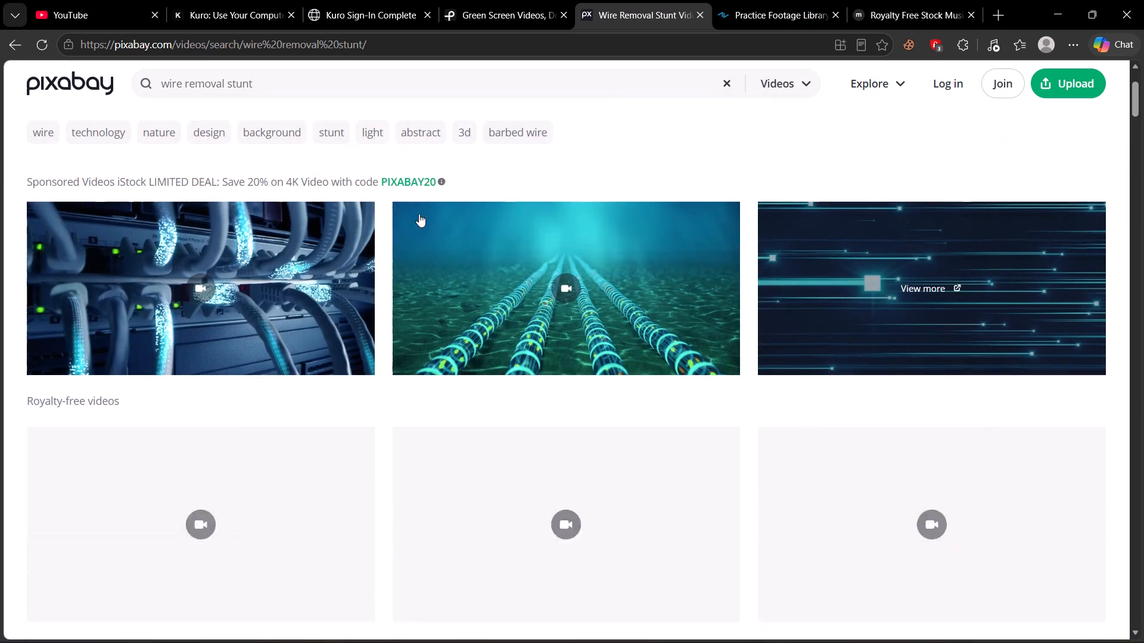
{"action": "scroll", "coordinate": [395, 245], "scroll_direction": "down", "scroll_amount": 7}
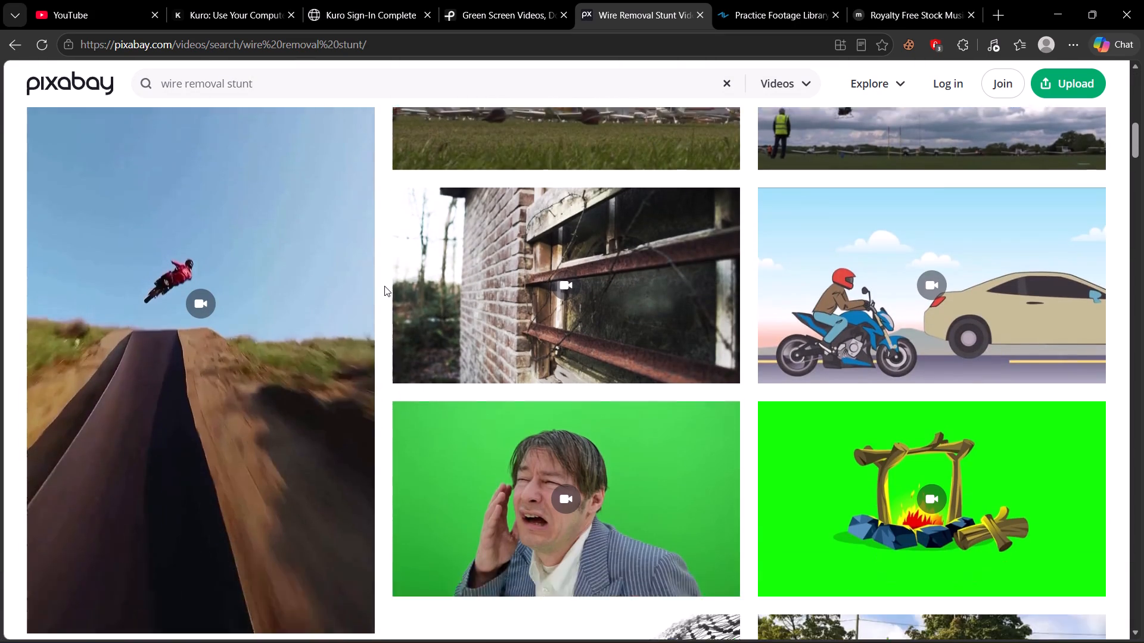
{"action": "scroll", "coordinate": [384, 286], "scroll_direction": "down", "scroll_amount": 16}
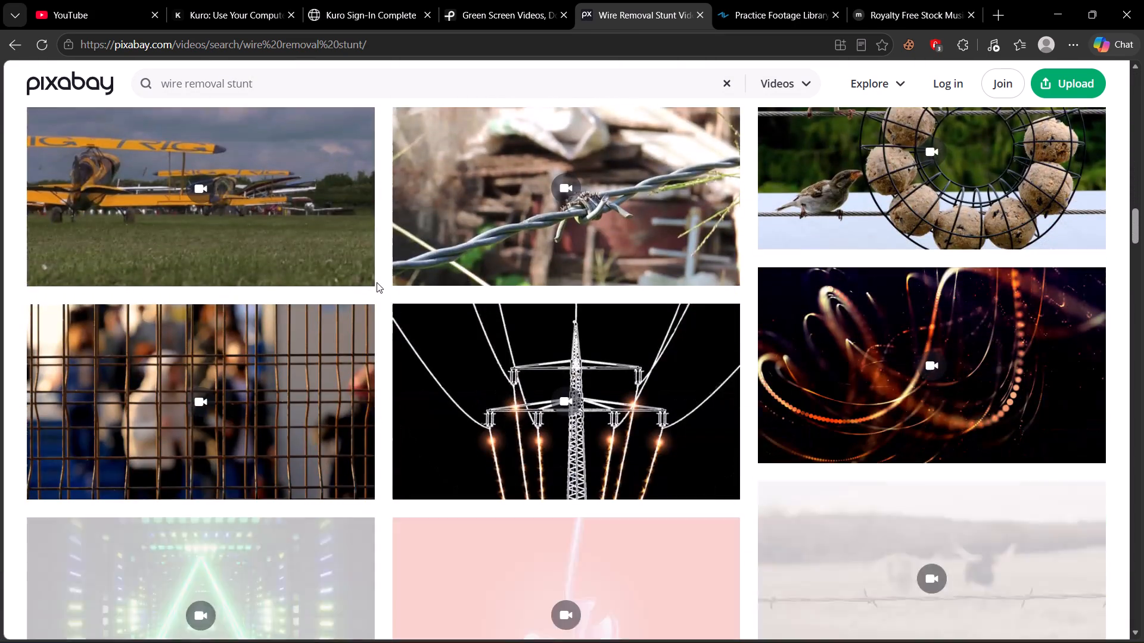
{"action": "scroll", "coordinate": [377, 282], "scroll_direction": "down", "scroll_amount": 4}
{"action": "scroll", "coordinate": [375, 282], "scroll_direction": "up", "scroll_amount": 20}
{"action": "scroll", "coordinate": [375, 282], "scroll_direction": "up", "scroll_amount": 1}
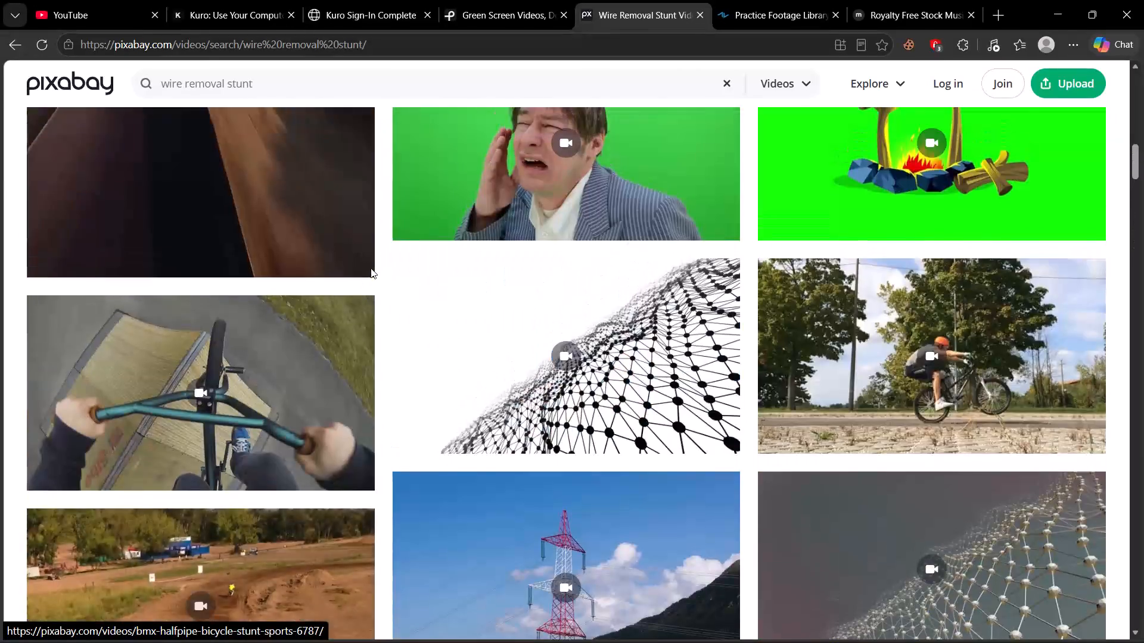
{"action": "scroll", "coordinate": [369, 261], "scroll_direction": "up", "scroll_amount": 9}
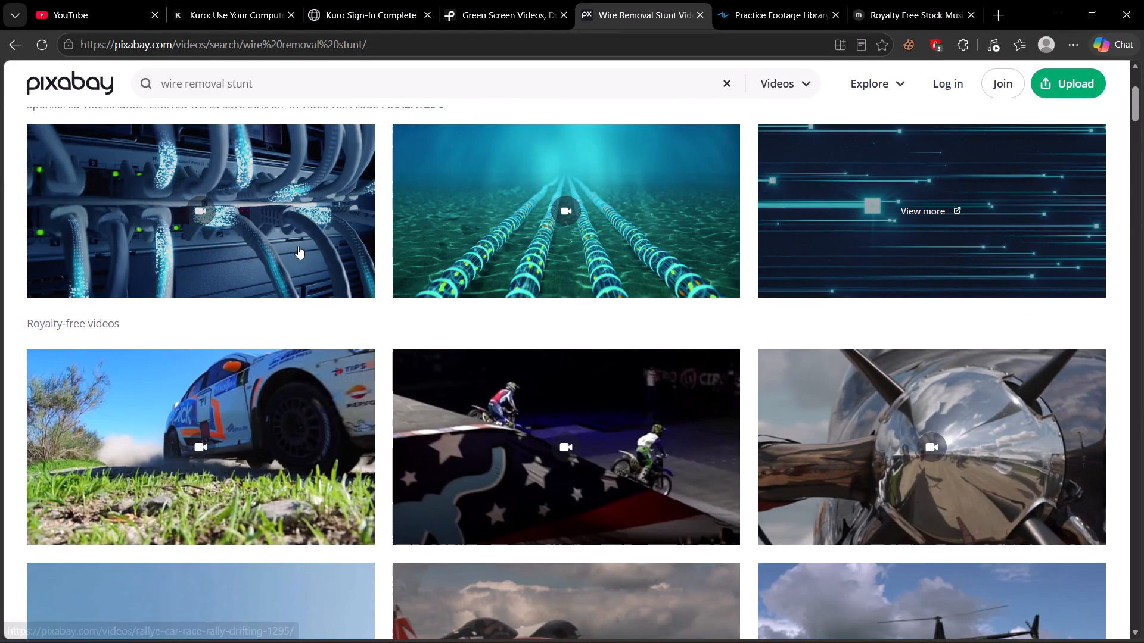
{"action": "scroll", "coordinate": [368, 364], "scroll_direction": "down", "scroll_amount": 5}
{"action": "scroll", "coordinate": [848, 304], "scroll_direction": "up", "scroll_amount": 2}
{"action": "scroll", "coordinate": [844, 303], "scroll_direction": "down", "scroll_amount": 1}
{"action": "scroll", "coordinate": [844, 303], "scroll_direction": "up", "scroll_amount": 1}
{"action": "scroll", "coordinate": [844, 303], "scroll_direction": "down", "scroll_amount": 1}
{"action": "scroll", "coordinate": [844, 303], "scroll_direction": "up", "scroll_amount": 2}
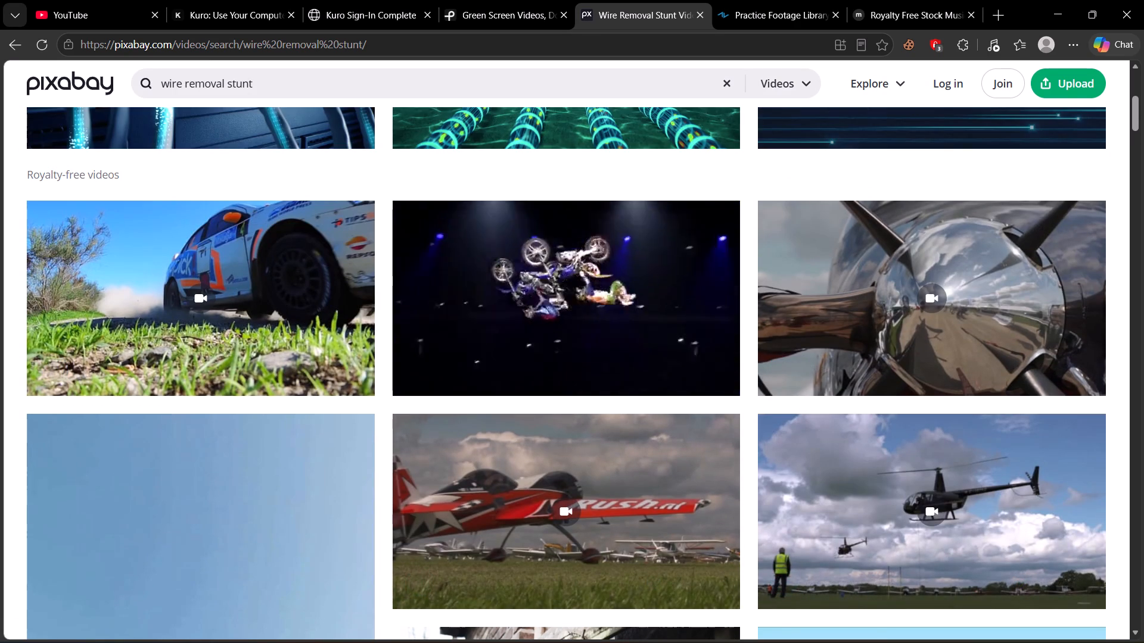
Refine the Pixabay video search to "wire removal stunt movie" and look through the clips for footage with wires.
{"action": "left_click", "coordinate": [262, 89]}
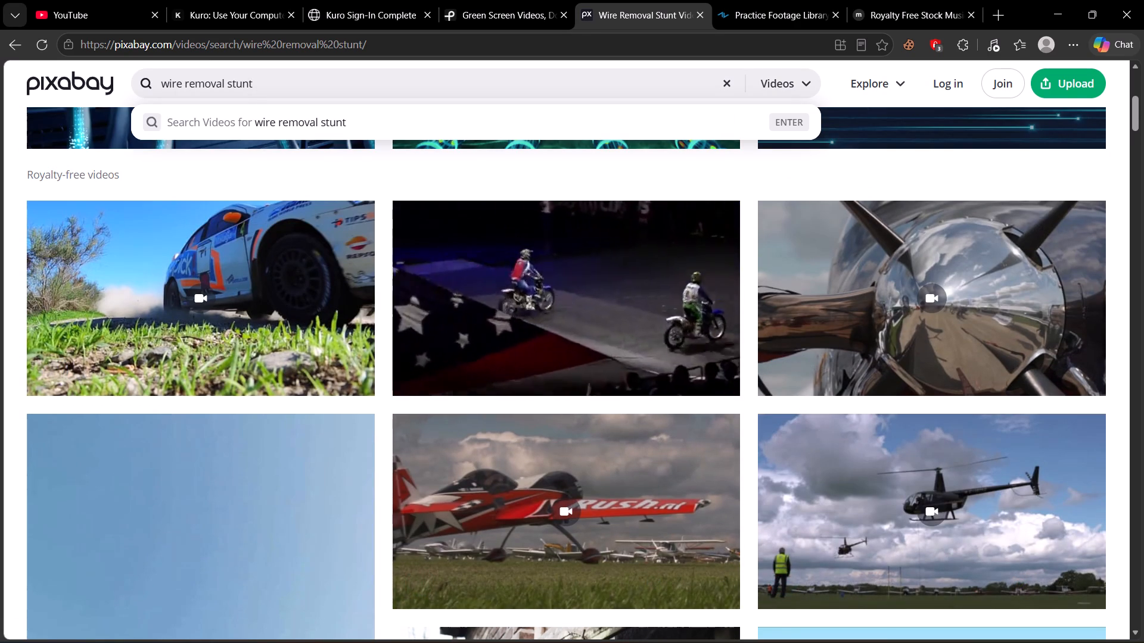
{"action": "key", "text": "space"}
{"action": "type", "text": "movie4"}
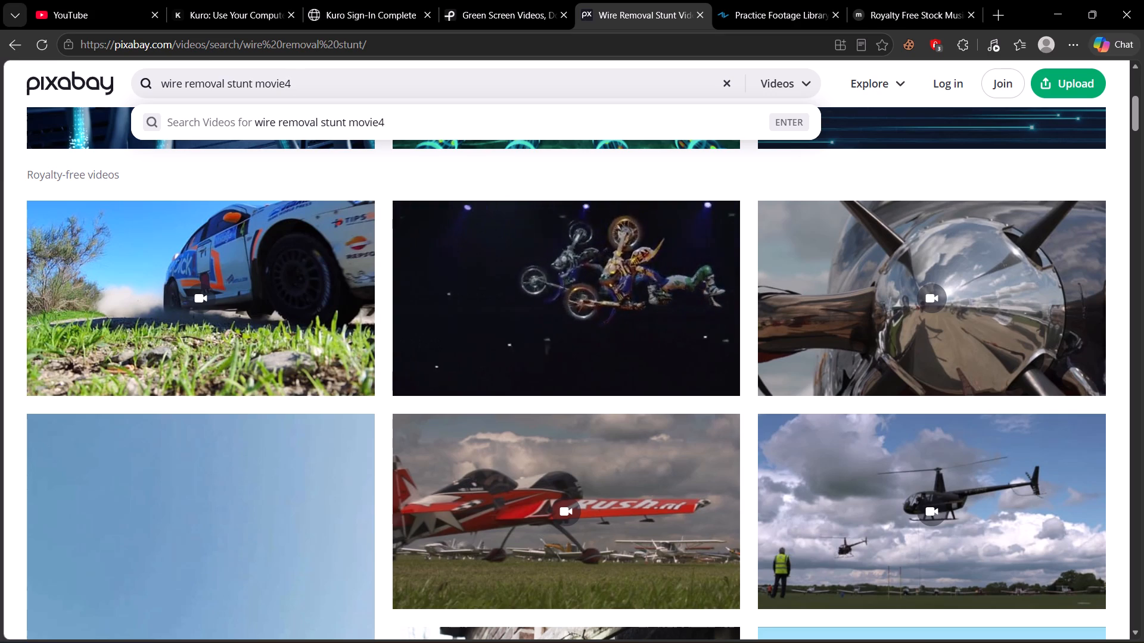
{"action": "key", "text": "BackSpace"}
{"action": "key", "text": "Return"}
{"action": "scroll", "coordinate": [569, 360], "scroll_direction": "down", "scroll_amount": 2}
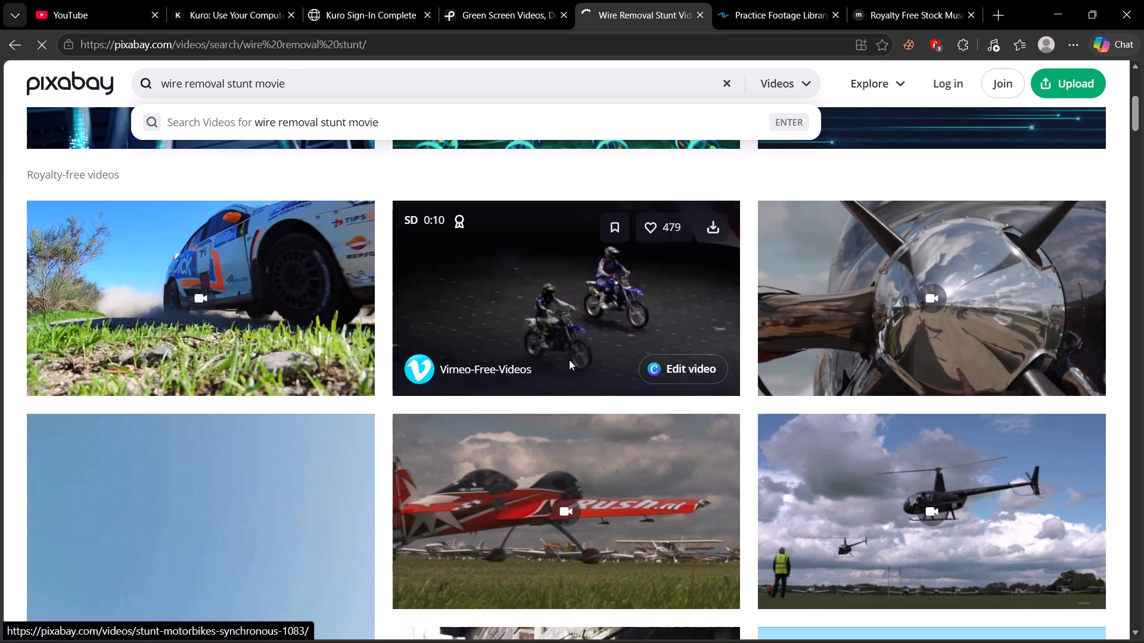
{"action": "scroll", "coordinate": [569, 360], "scroll_direction": "down", "scroll_amount": 2}
{"action": "scroll", "coordinate": [526, 289], "scroll_direction": "down", "scroll_amount": 6}
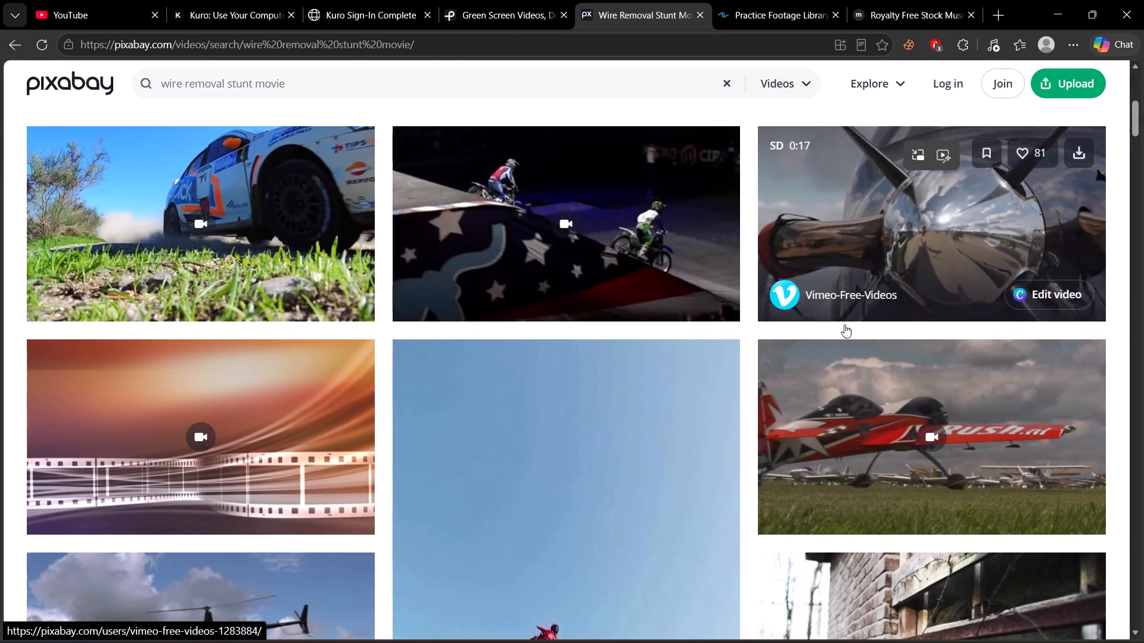
{"action": "scroll", "coordinate": [829, 378], "scroll_direction": "down", "scroll_amount": 13}
{"action": "scroll", "coordinate": [819, 390], "scroll_direction": "down", "scroll_amount": 8}
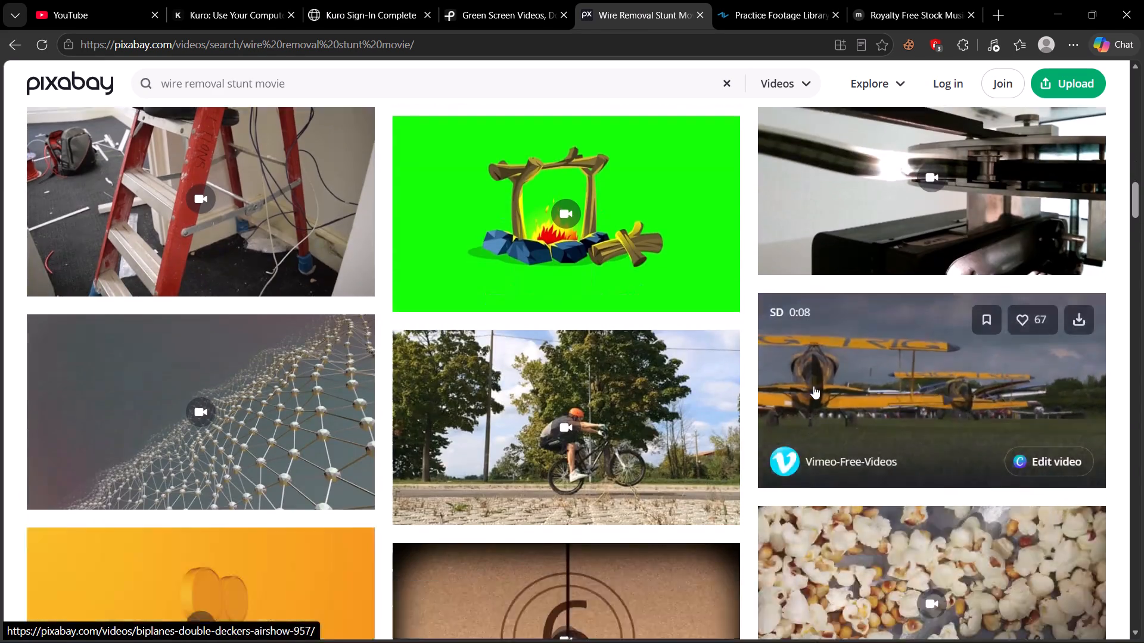
{"action": "scroll", "coordinate": [813, 386], "scroll_direction": "down", "scroll_amount": 19}
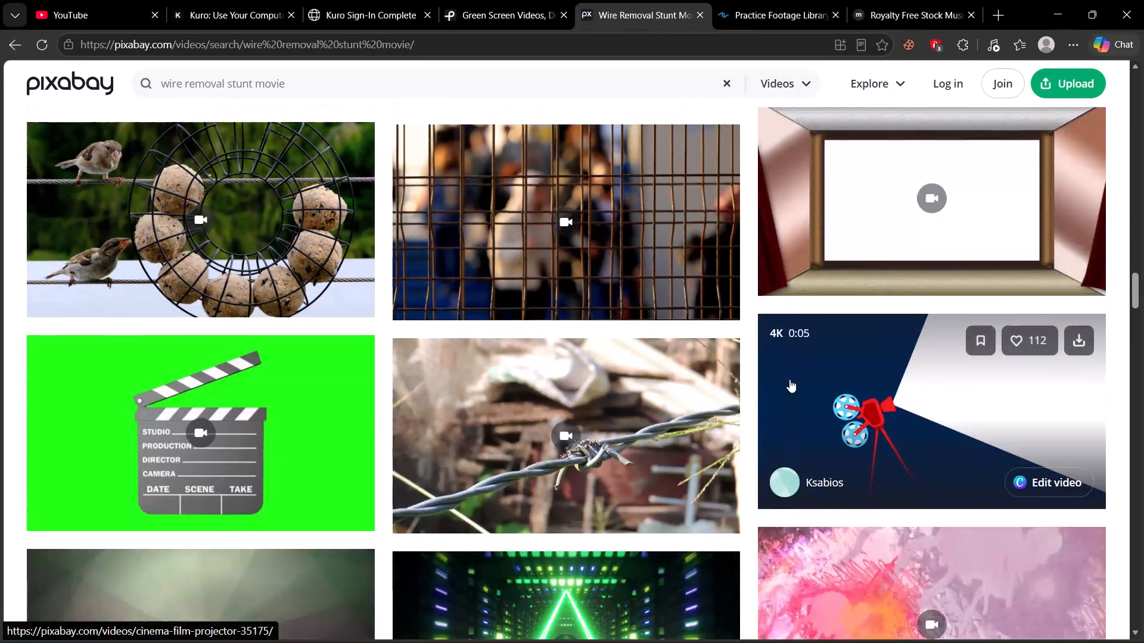
{"action": "scroll", "coordinate": [789, 379], "scroll_direction": "down", "scroll_amount": 12}
{"action": "scroll", "coordinate": [786, 377], "scroll_direction": "up", "scroll_amount": 1}
{"action": "scroll", "coordinate": [786, 377], "scroll_direction": "down", "scroll_amount": 9}
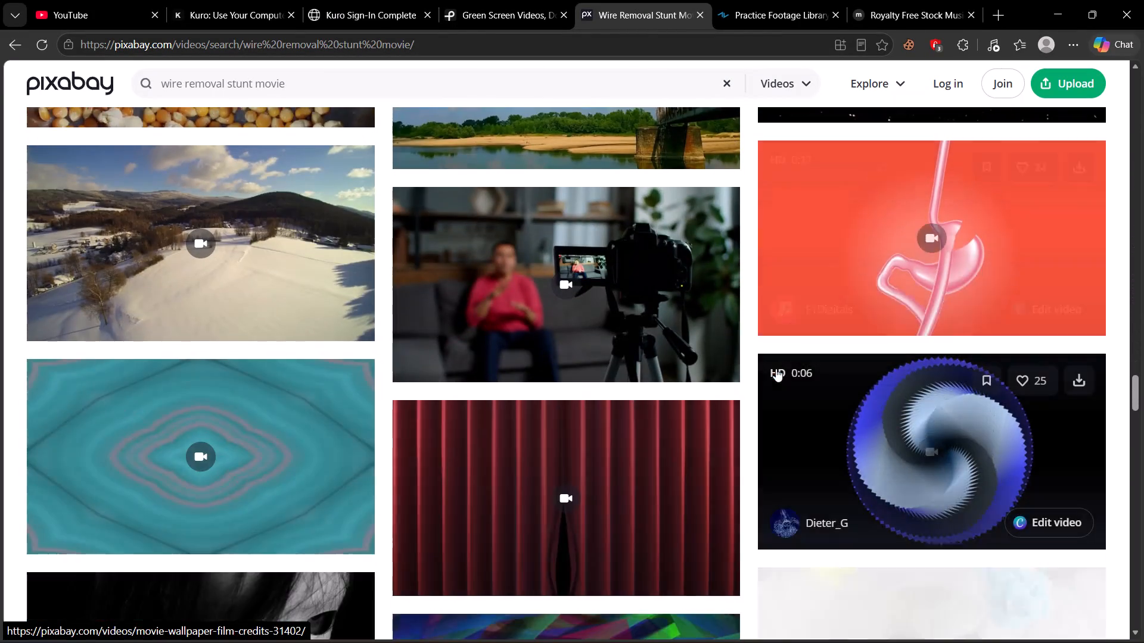
{"action": "scroll", "coordinate": [776, 369], "scroll_direction": "up", "scroll_amount": 5}
{"action": "scroll", "coordinate": [253, 230], "scroll_direction": "up", "scroll_amount": 4}
{"action": "scroll", "coordinate": [229, 304], "scroll_direction": "down", "scroll_amount": 3}
{"action": "scroll", "coordinate": [229, 305], "scroll_direction": "up", "scroll_amount": 1}
{"action": "scroll", "coordinate": [229, 304], "scroll_direction": "down", "scroll_amount": 3}
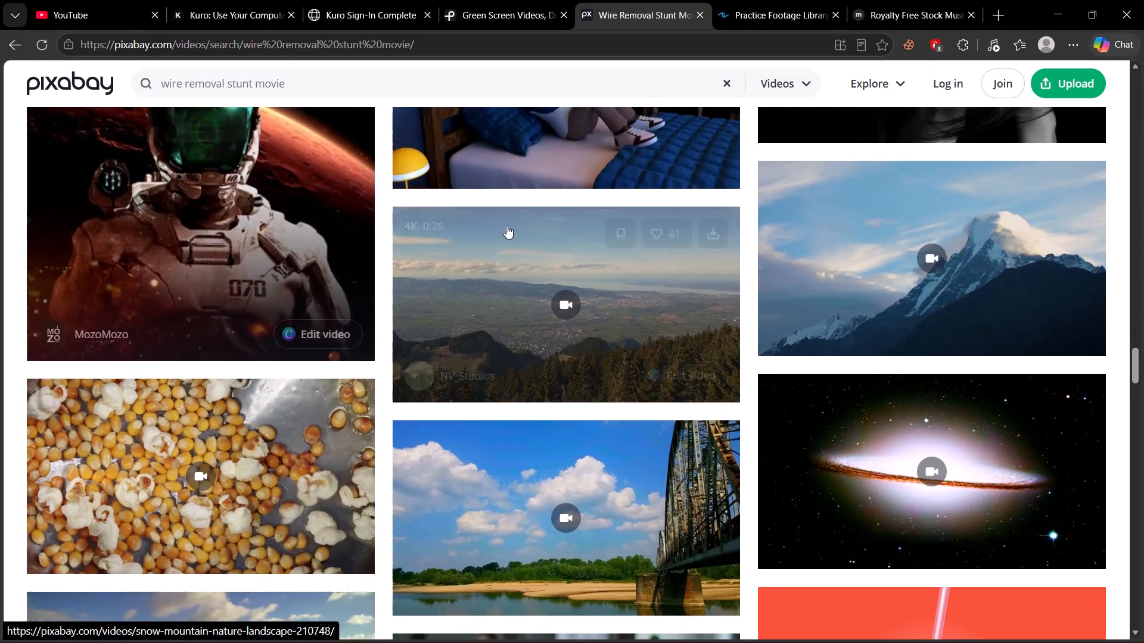
Switch to the Mixkit page, set the search category to Videos and search for "wire removal".
{"action": "scroll", "coordinate": [506, 226], "scroll_direction": "down", "scroll_amount": 10}
{"action": "left_click", "coordinate": [915, 0]}
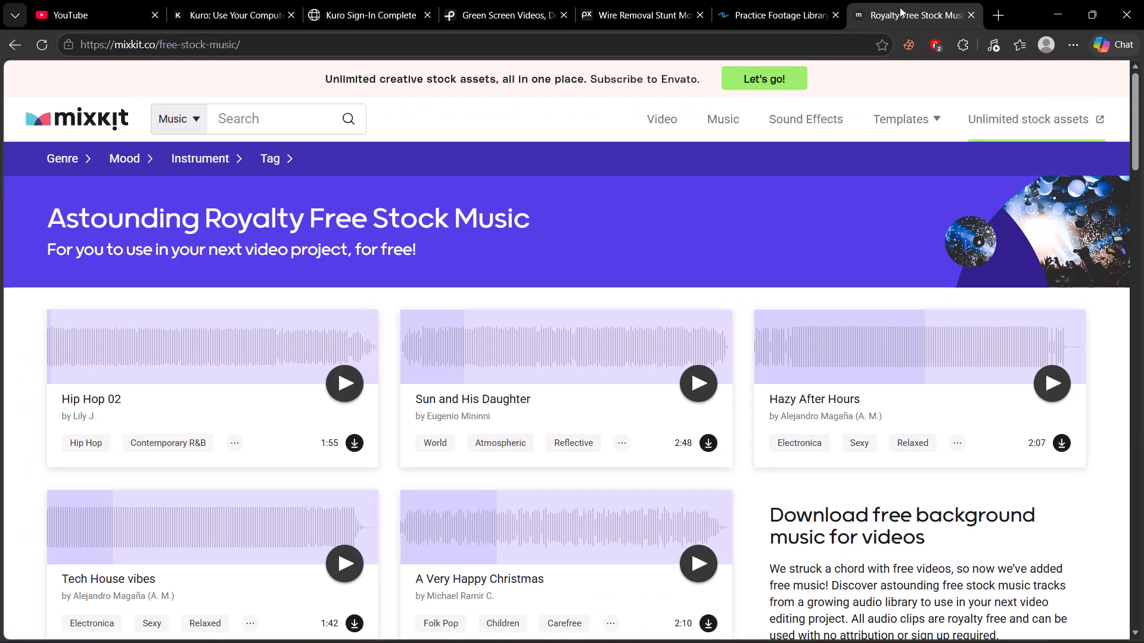
{"action": "left_click", "coordinate": [170, 124]}
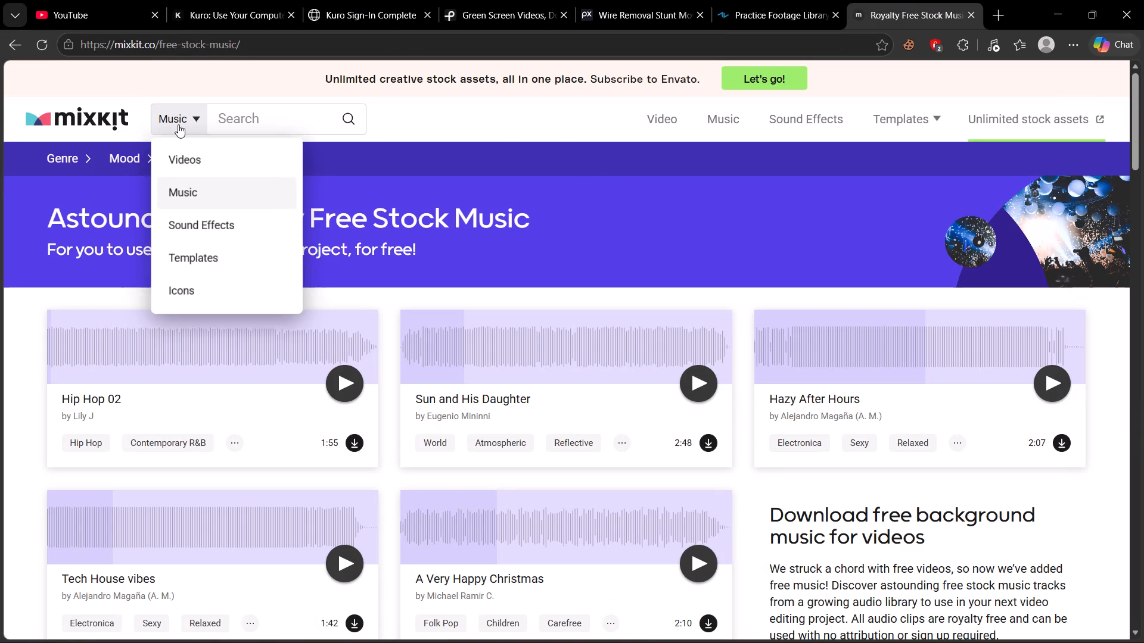
{"action": "left_click", "coordinate": [197, 155]}
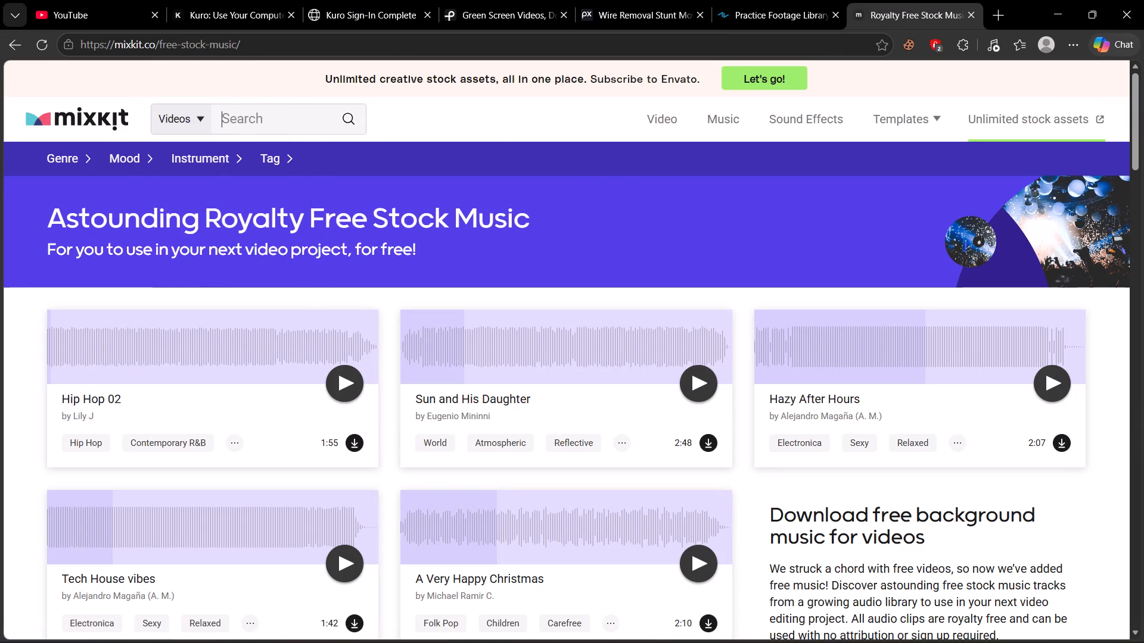
{"action": "type", "text": "wire m"}
{"action": "key", "text": "BackSpace"}
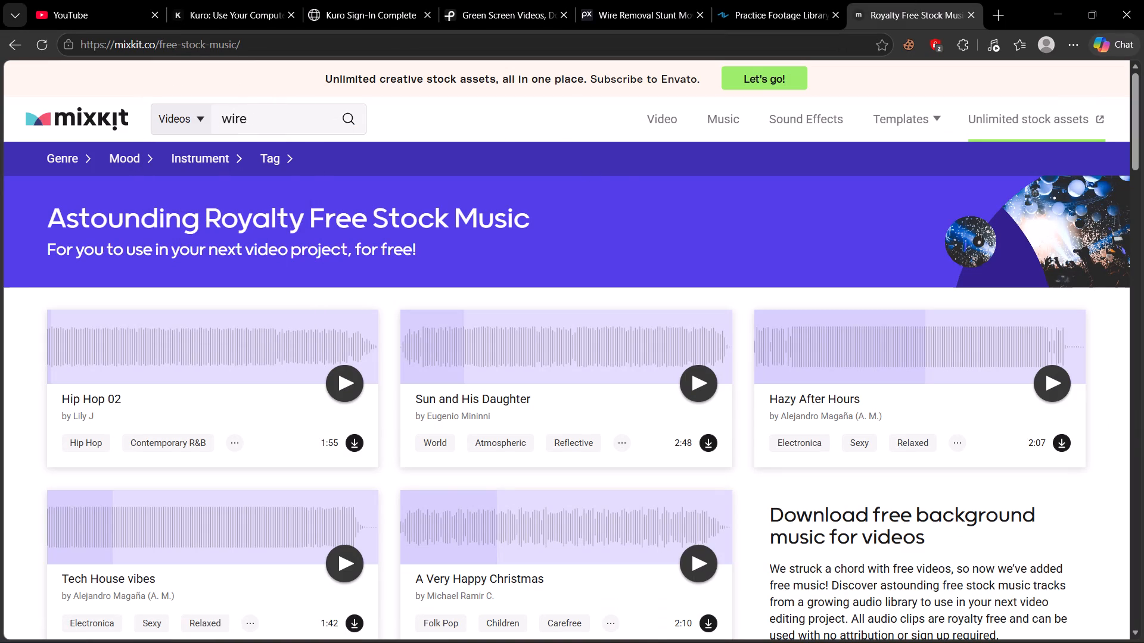
{"action": "type", "text": "removal"}
{"action": "key", "text": "Return"}
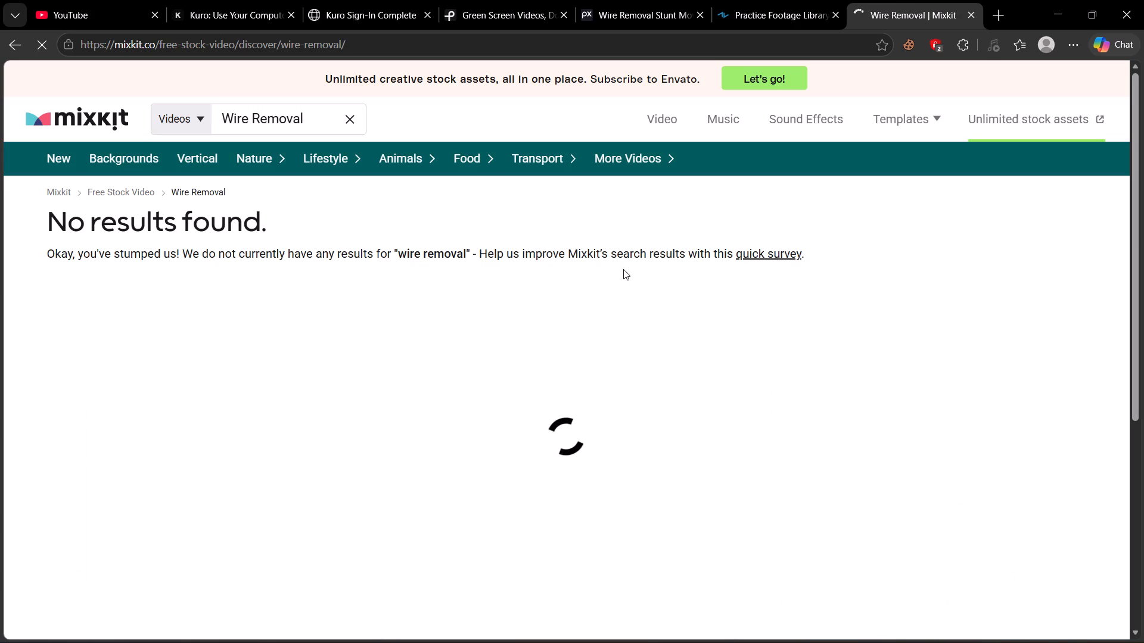
Replace the Mixkit video search with "action stunt" and check the results page for usable footage.
{"action": "left_click", "coordinate": [276, 111]}
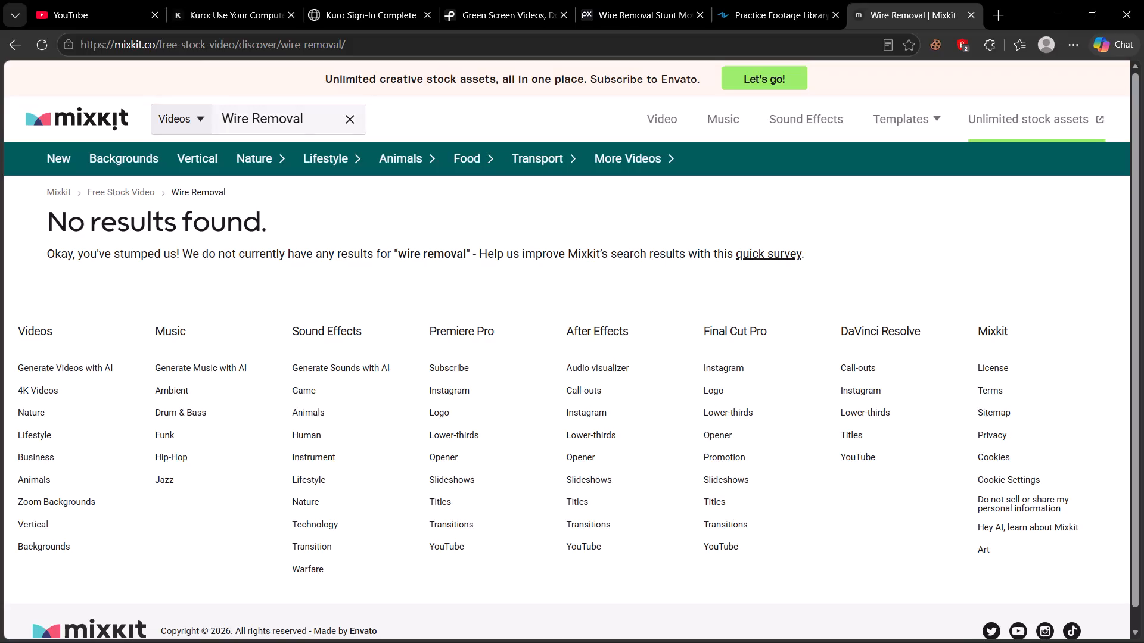
{"action": "key", "text": "ctrl+a"}
{"action": "type", "text": "action stunt"}
{"action": "key", "text": "Return"}
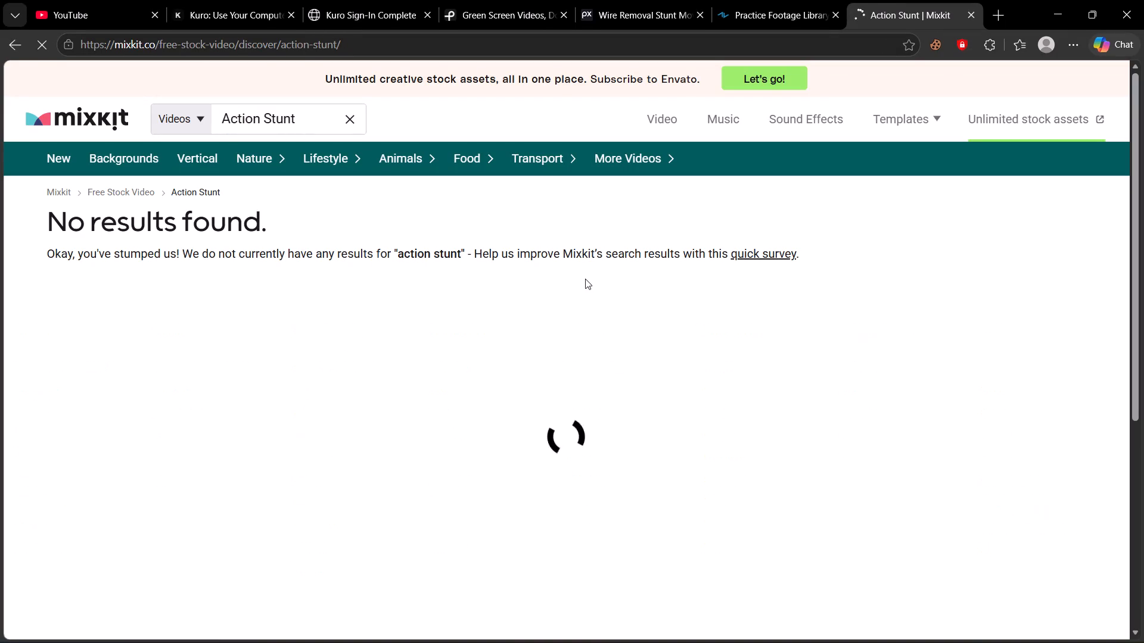
{"action": "scroll", "coordinate": [578, 271], "scroll_direction": "down", "scroll_amount": 3}
Look through the clips in the ActionVFX practice footage library for a shot suited to wire removal, dismissing the profile completion notice.
{"action": "left_click", "coordinate": [776, 7]}
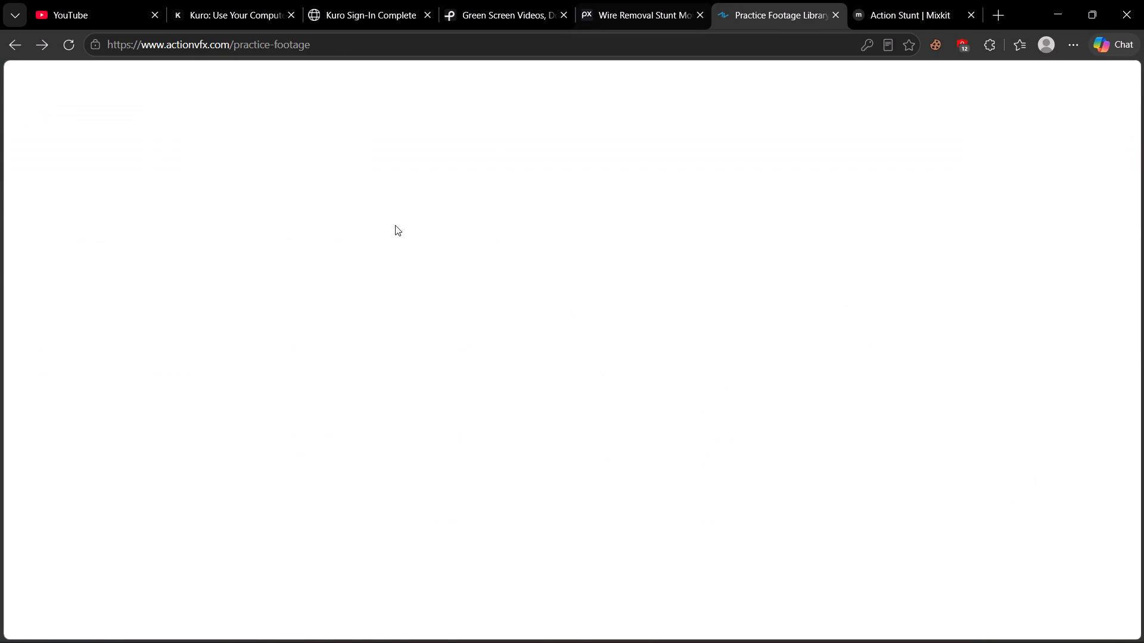
{"action": "scroll", "coordinate": [511, 361], "scroll_direction": "down", "scroll_amount": 3}
{"action": "scroll", "coordinate": [594, 340], "scroll_direction": "down", "scroll_amount": 4}
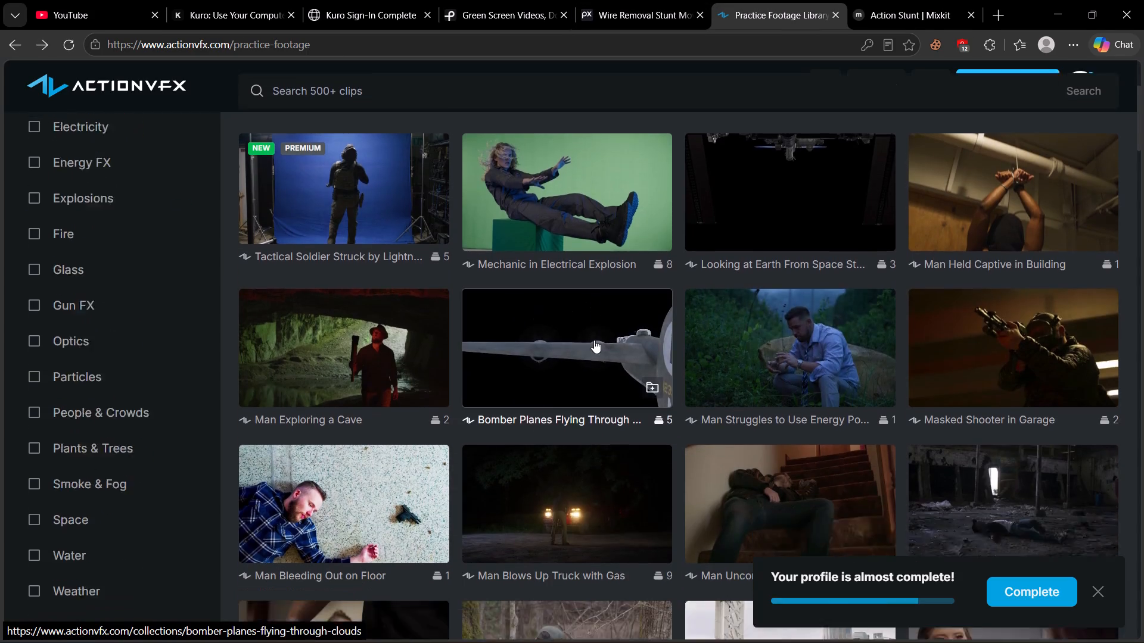
{"action": "scroll", "coordinate": [594, 340], "scroll_direction": "down", "scroll_amount": 9}
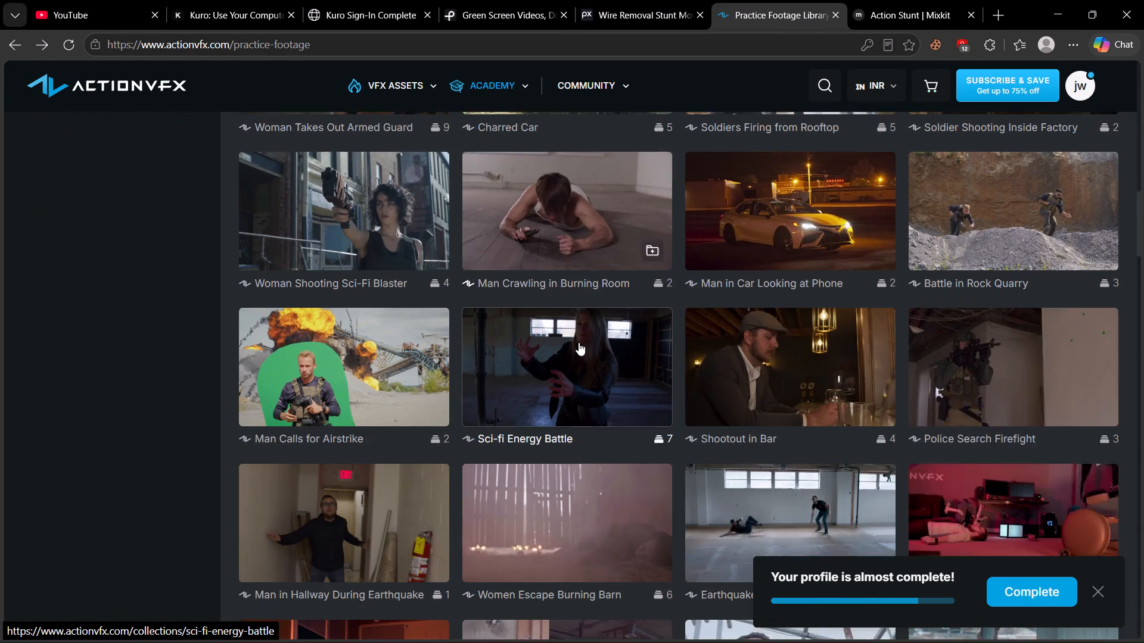
{"action": "scroll", "coordinate": [579, 342], "scroll_direction": "down", "scroll_amount": 2}
{"action": "scroll", "coordinate": [579, 342], "scroll_direction": "up", "scroll_amount": 1}
{"action": "scroll", "coordinate": [579, 342], "scroll_direction": "down", "scroll_amount": 11}
{"action": "scroll", "coordinate": [579, 340], "scroll_direction": "up", "scroll_amount": 5}
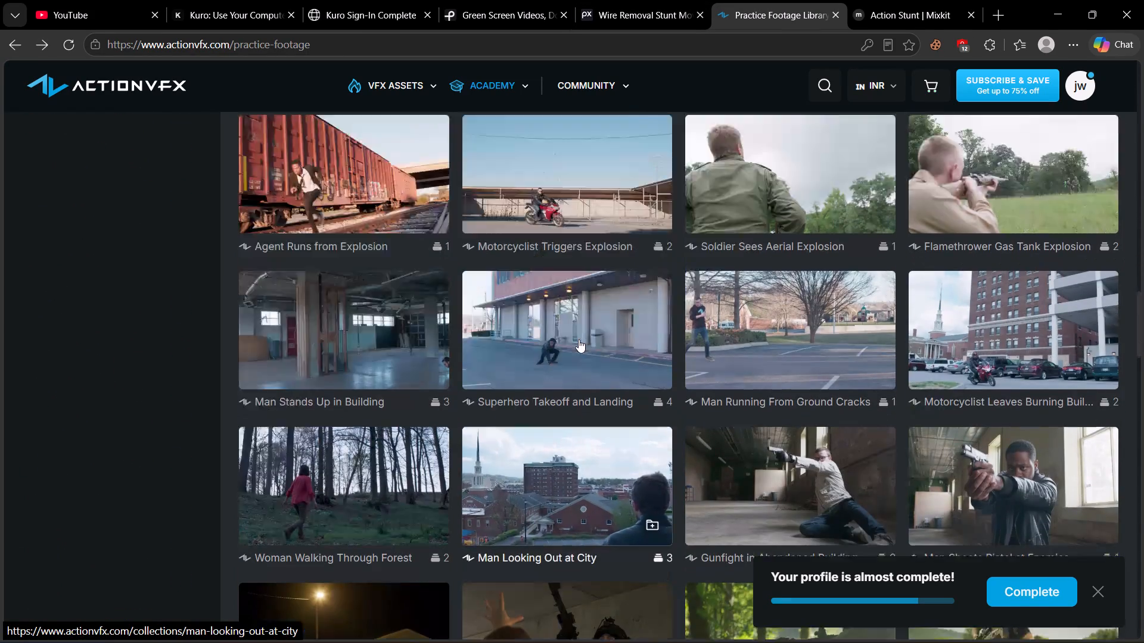
{"action": "scroll", "coordinate": [779, 314], "scroll_direction": "down", "scroll_amount": 6}
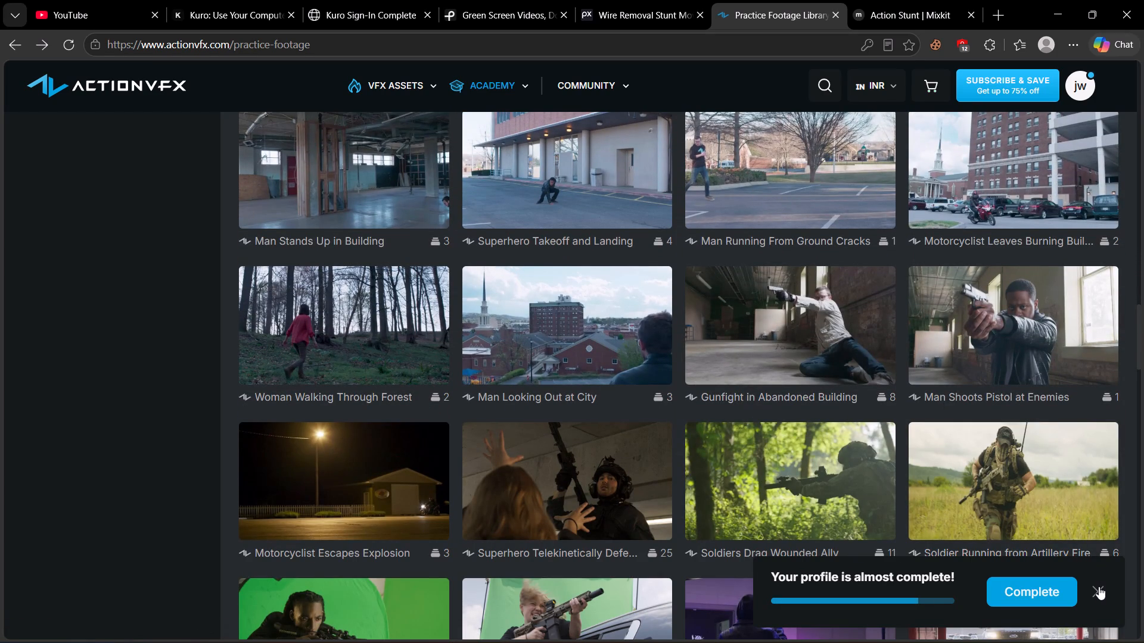
{"action": "left_click", "coordinate": [1099, 586]}
{"action": "scroll", "coordinate": [604, 468], "scroll_direction": "down", "scroll_amount": 5}
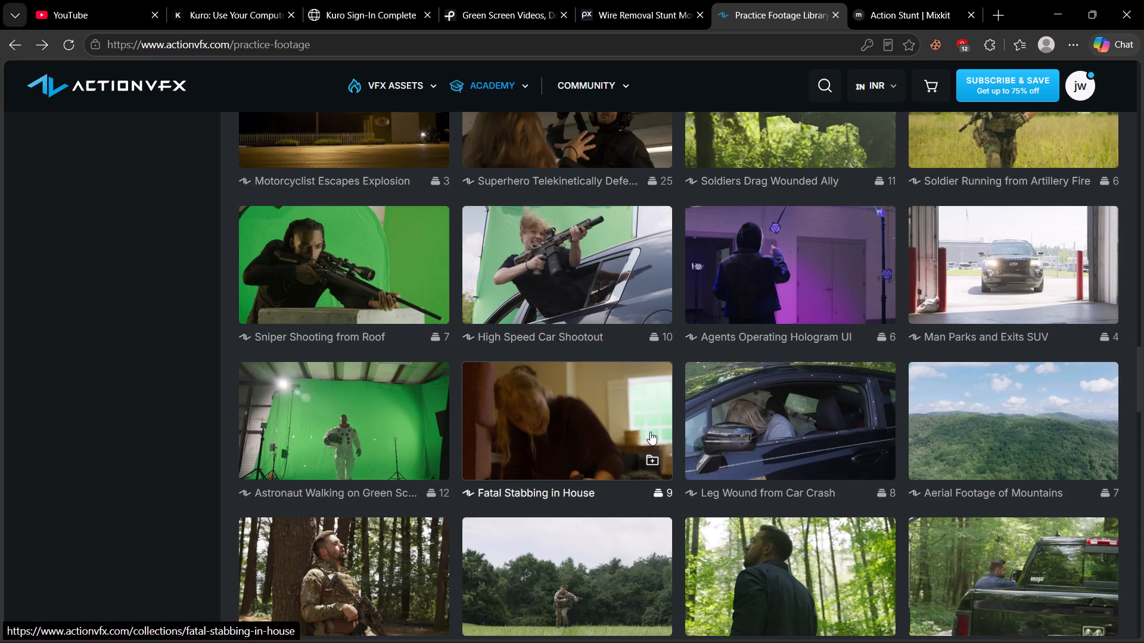
{"action": "scroll", "coordinate": [650, 432], "scroll_direction": "down", "scroll_amount": 6}
{"action": "scroll", "coordinate": [334, 199], "scroll_direction": "up", "scroll_amount": 12}
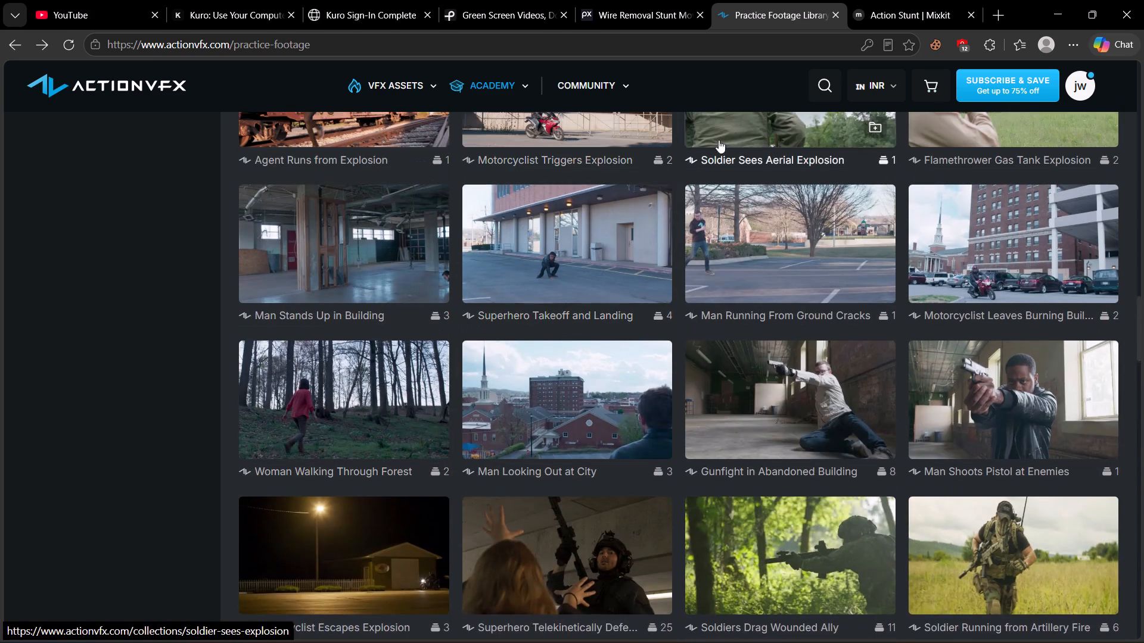
Look over the ActionVFX practice footage filter categories for one relevant to wire removal.
{"action": "scroll", "coordinate": [0, 384], "scroll_direction": "up", "scroll_amount": 20}
{"action": "scroll", "coordinate": [0, 384], "scroll_direction": "up", "scroll_amount": 2}
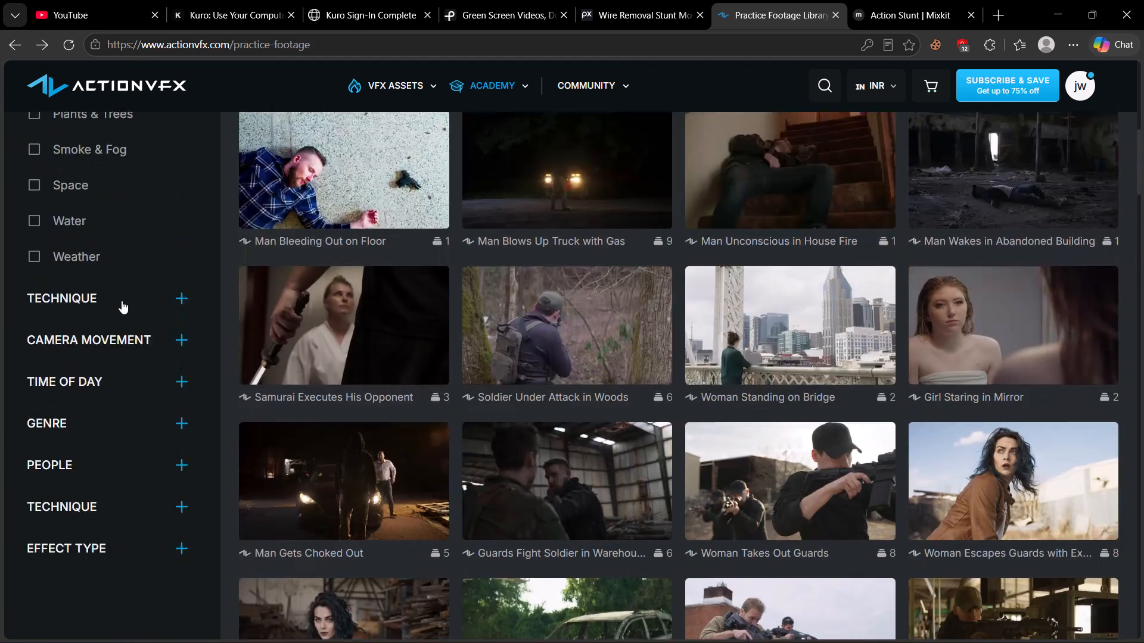
{"action": "scroll", "coordinate": [122, 301], "scroll_direction": "up", "scroll_amount": 1}
{"action": "scroll", "coordinate": [137, 430], "scroll_direction": "down", "scroll_amount": 3}
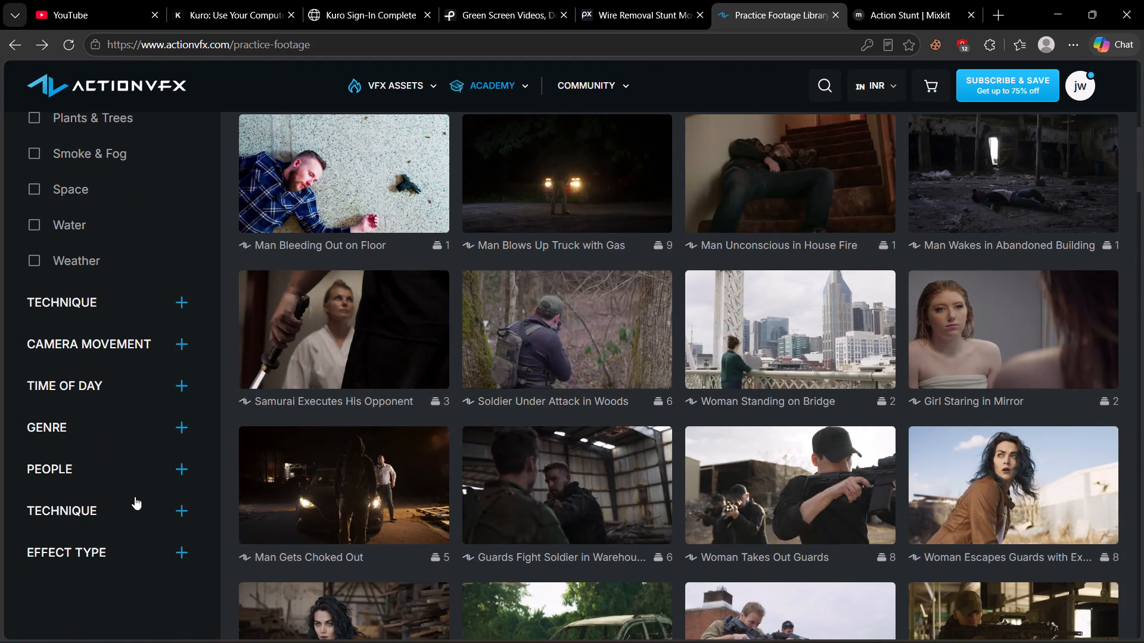
{"action": "scroll", "coordinate": [138, 478], "scroll_direction": "up", "scroll_amount": 3}
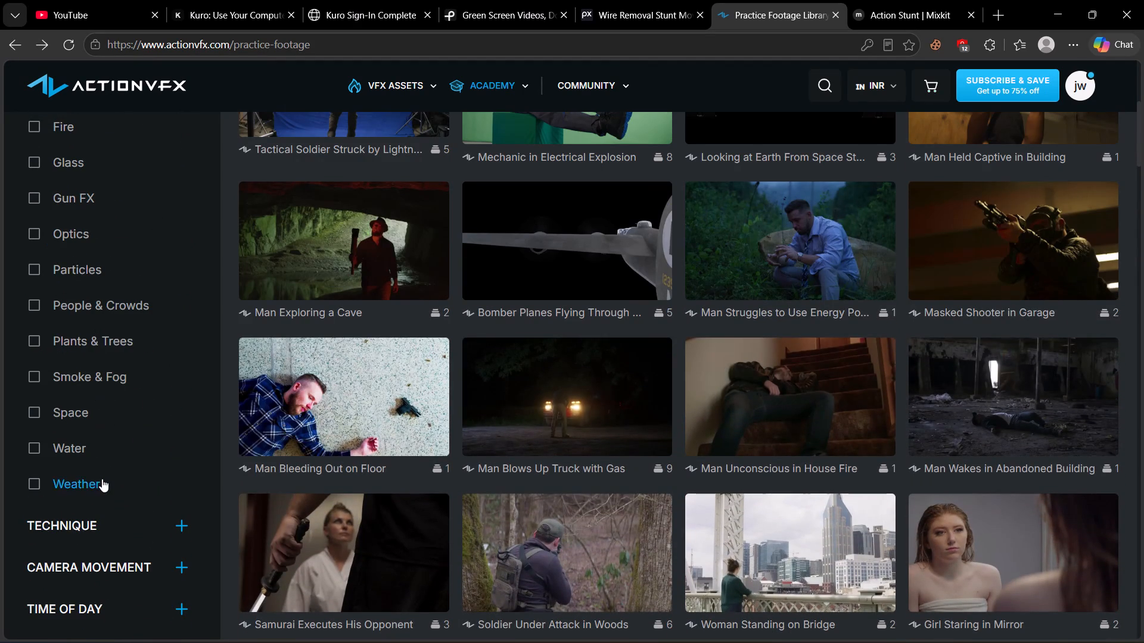
{"action": "scroll", "coordinate": [102, 479], "scroll_direction": "up", "scroll_amount": 3}
{"action": "scroll", "coordinate": [100, 369], "scroll_direction": "up", "scroll_amount": 6}
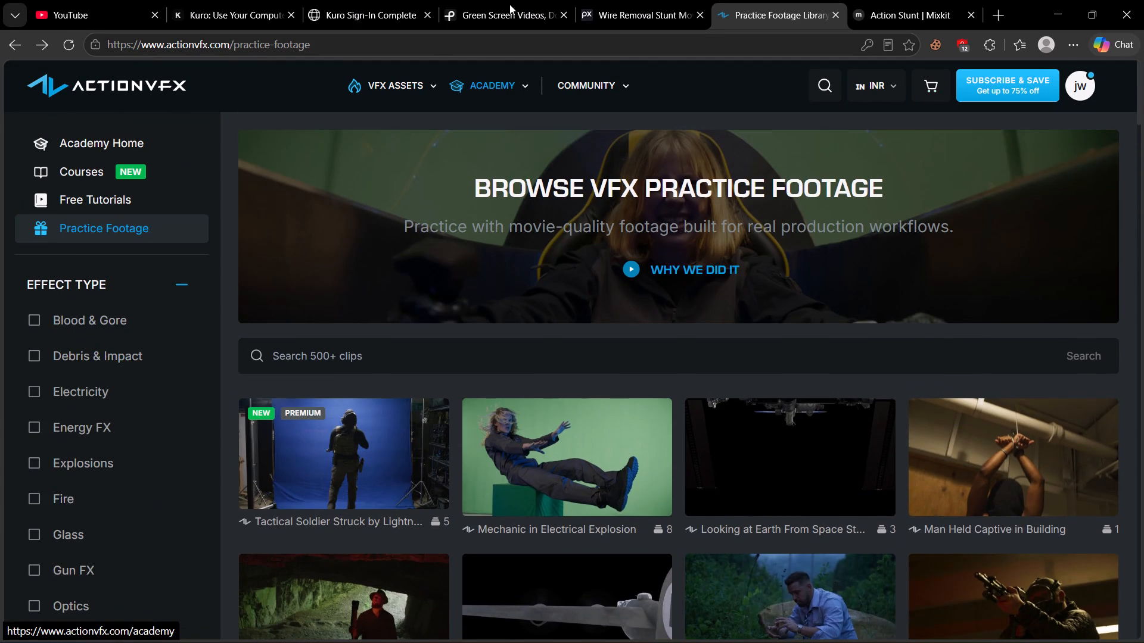
Search the web for "wire removal action" in a new browser tab.
{"action": "left_click", "coordinate": [601, 0]}
{"action": "left_click", "coordinate": [826, 2]}
{"action": "left_click", "coordinate": [906, 4]}
{"action": "left_click", "coordinate": [996, 18]}
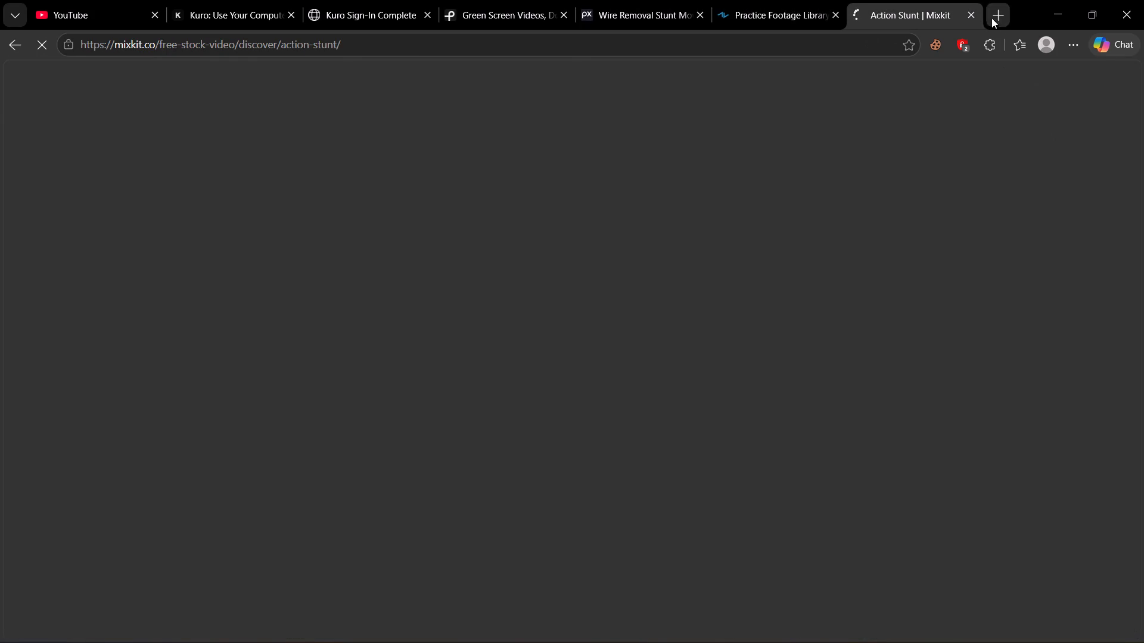
{"action": "type", "text": "wire remova"}
{"action": "type", "text": "l a"}
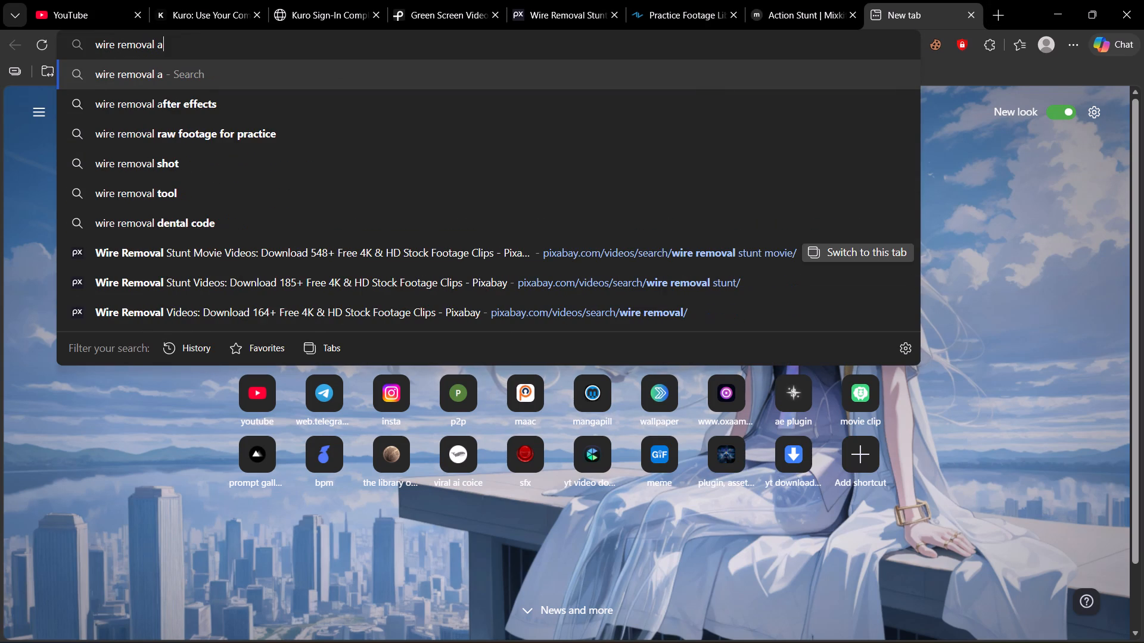
{"action": "type", "text": "ction"}
{"action": "key", "text": "space"}
{"action": "key", "text": "Return"}
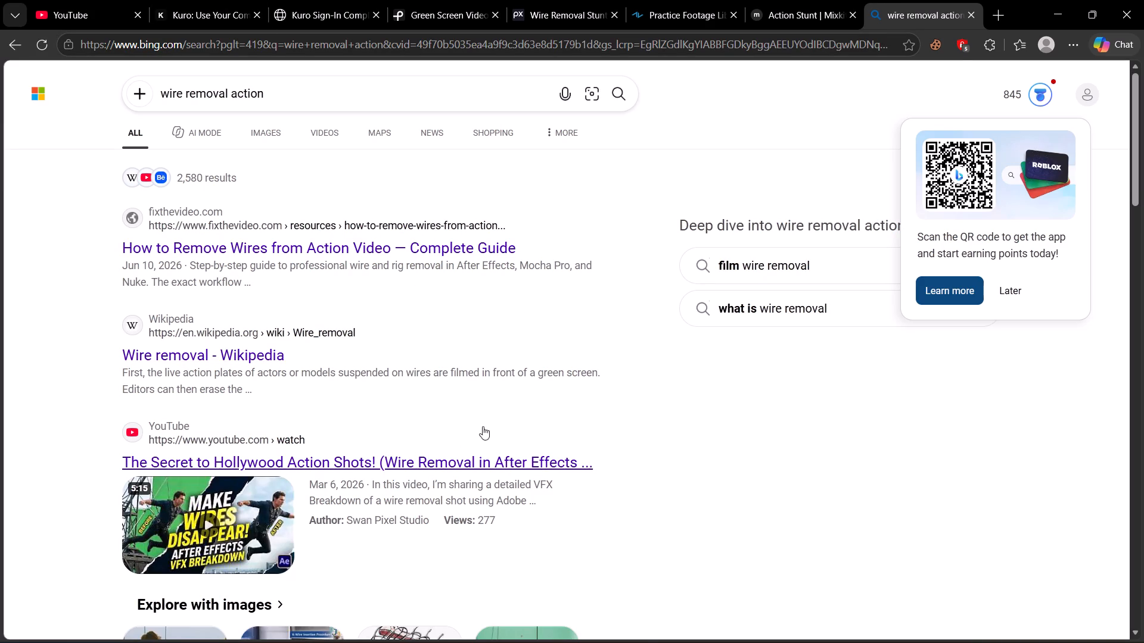
Return to Pixabay and search its videos for "hollywood action stunt".
{"action": "left_click", "coordinate": [763, 0]}
{"action": "left_click", "coordinate": [545, 0]}
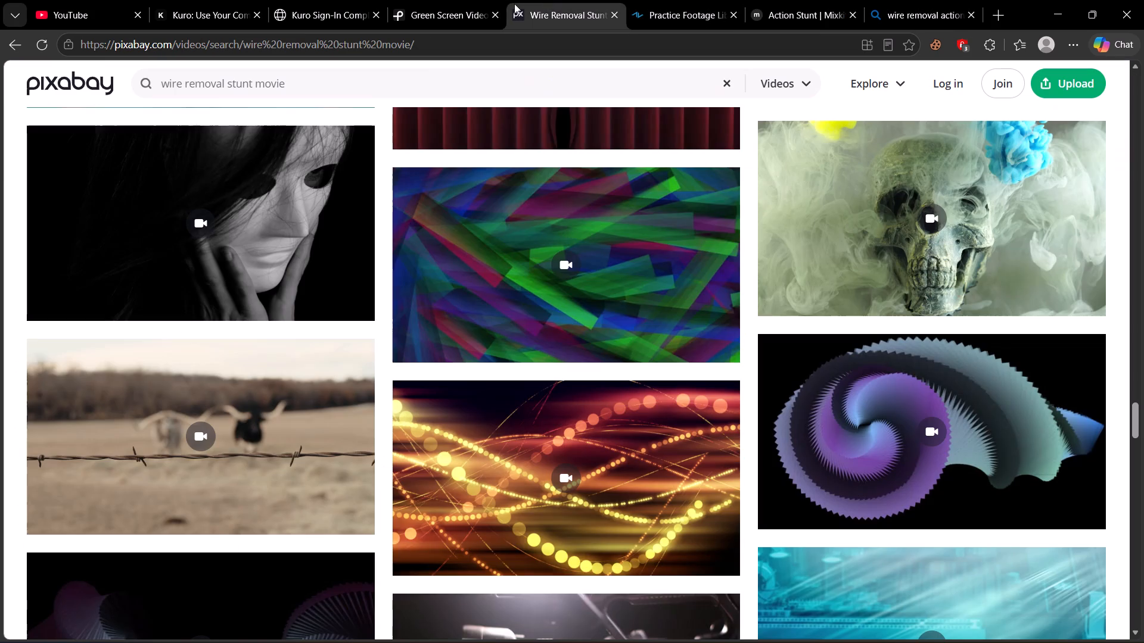
{"action": "left_click", "coordinate": [349, 79]}
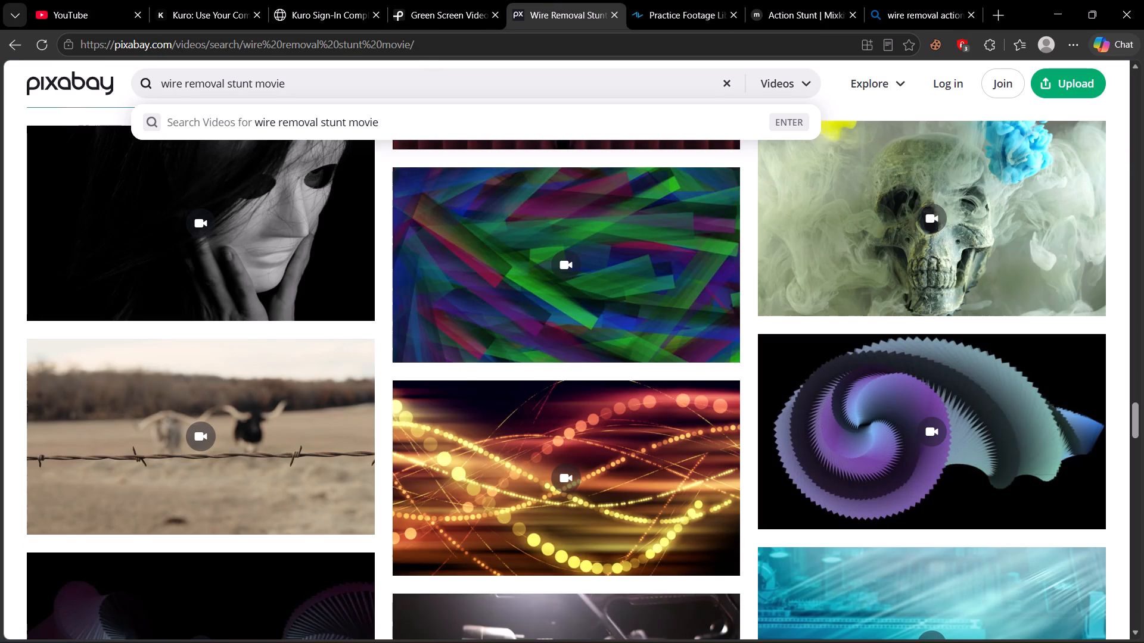
{"action": "key", "text": "ctrl+a"}
{"action": "type", "text": "hollywood action stunt"}
{"action": "key", "text": "Return"}
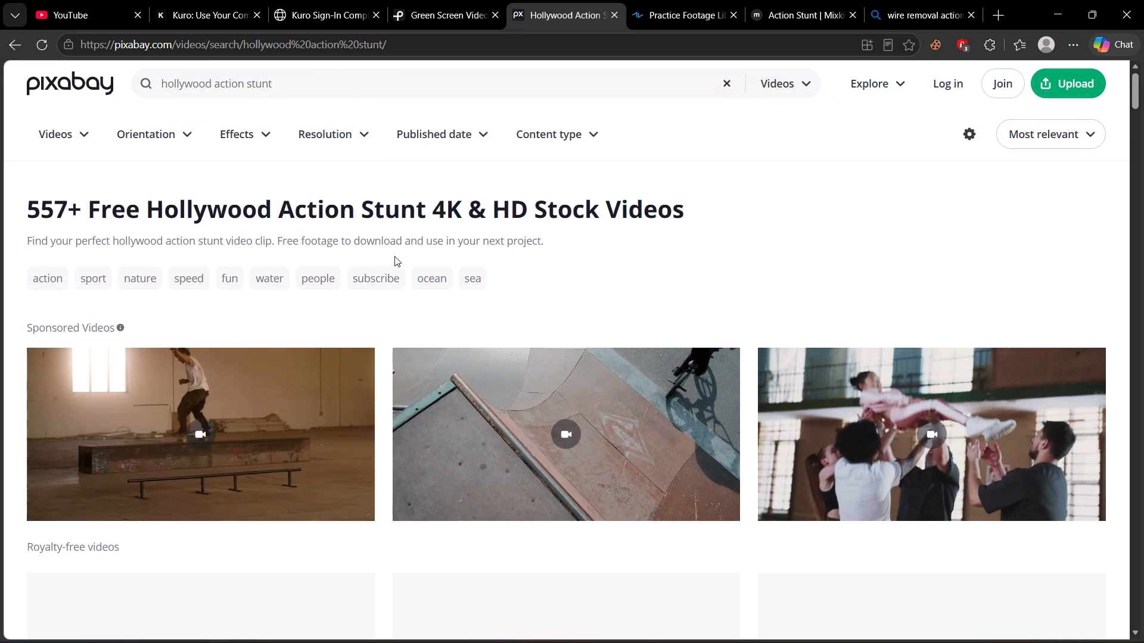
Look through the Pixabay "hollywood action stunt" clips for stunt footage suitable for wire removal practice.
{"action": "scroll", "coordinate": [394, 255], "scroll_direction": "down", "scroll_amount": 8}
{"action": "scroll", "coordinate": [390, 239], "scroll_direction": "up", "scroll_amount": 2}
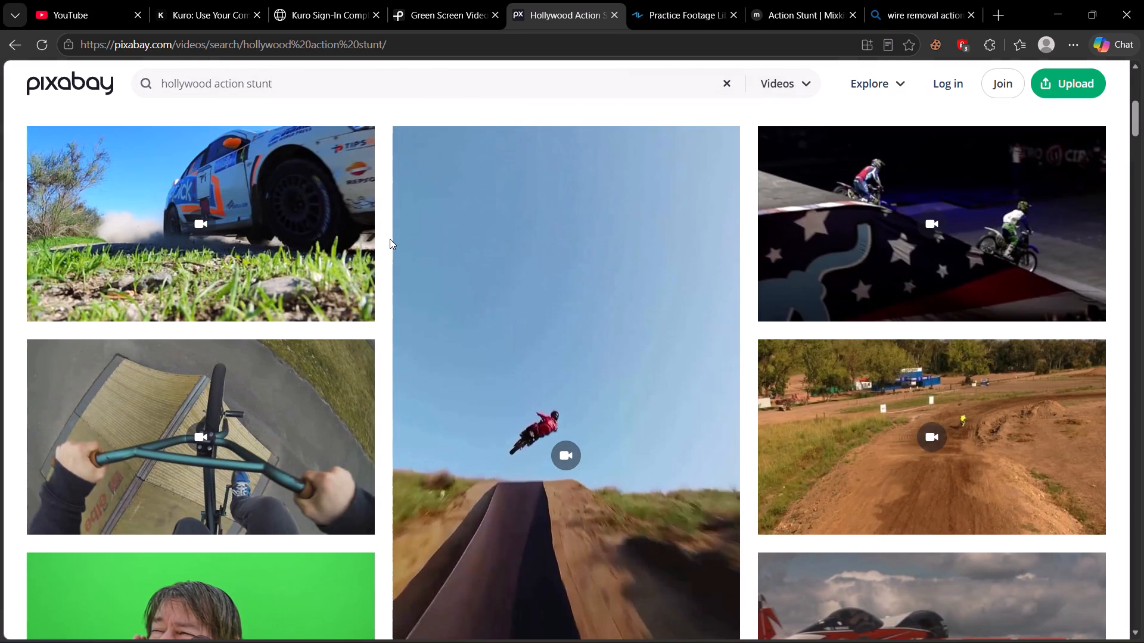
{"action": "scroll", "coordinate": [455, 264], "scroll_direction": "down", "scroll_amount": 11}
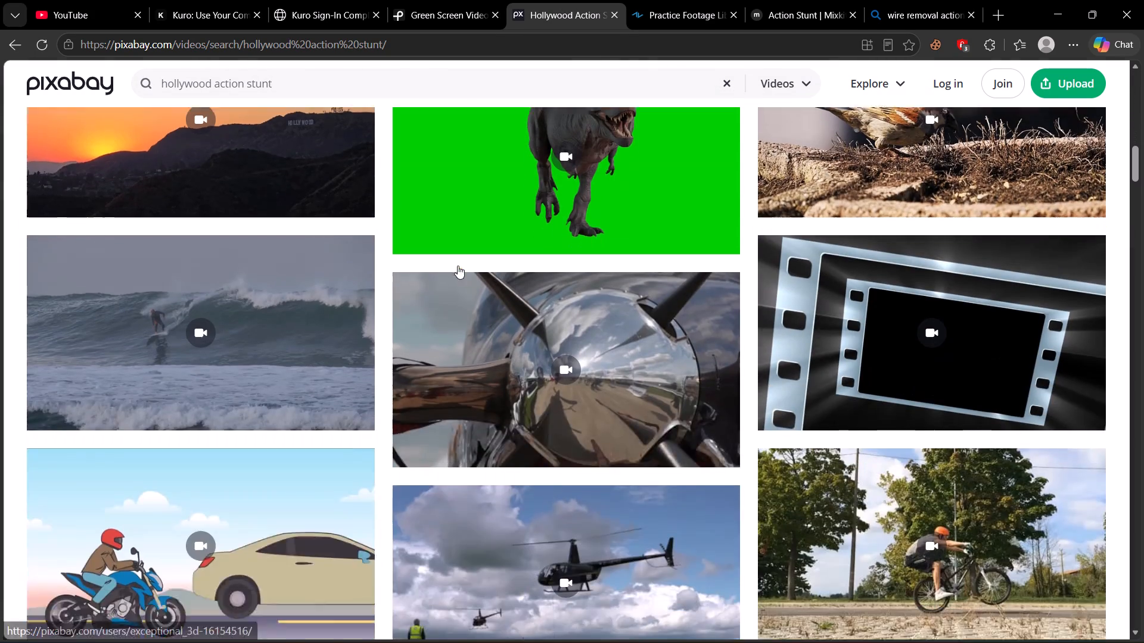
{"action": "scroll", "coordinate": [458, 276], "scroll_direction": "down", "scroll_amount": 18}
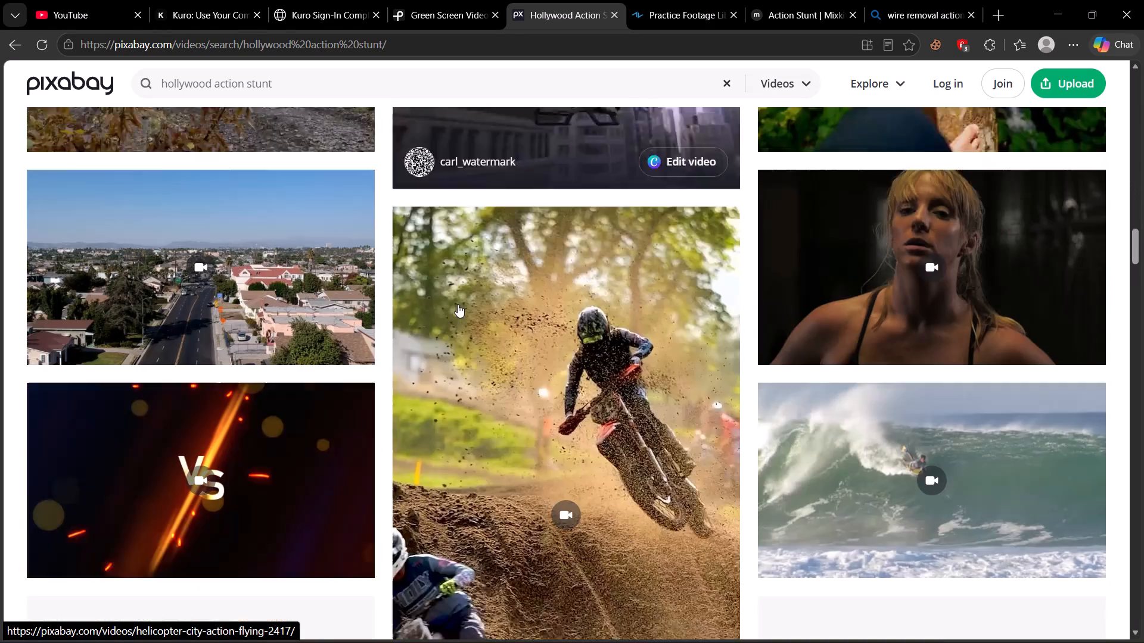
{"action": "scroll", "coordinate": [524, 325], "scroll_direction": "down", "scroll_amount": 5}
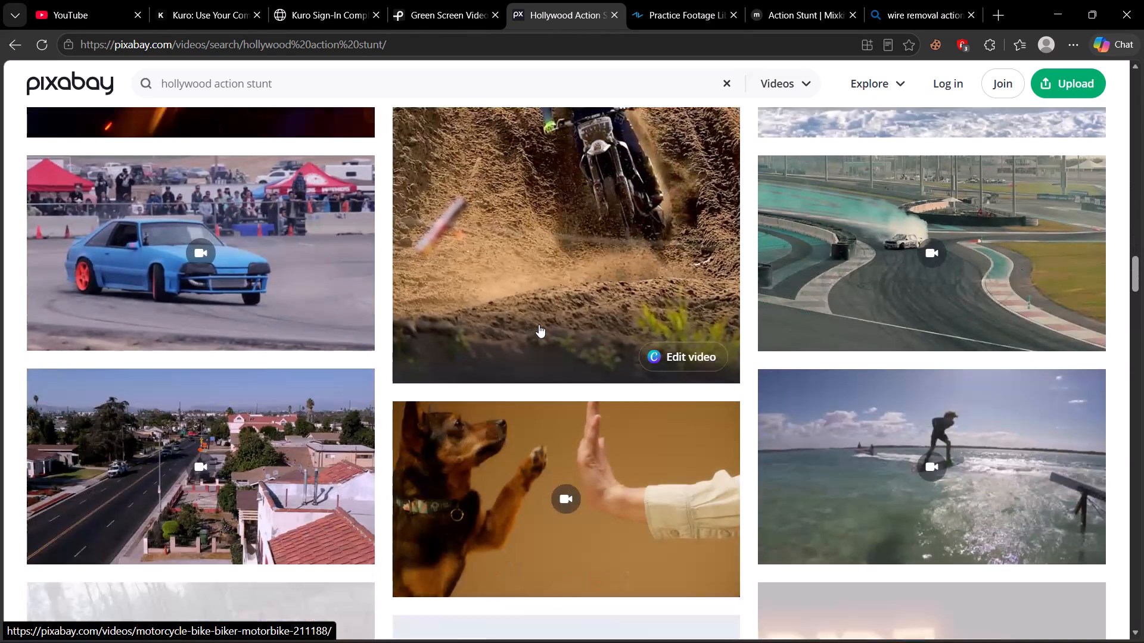
{"action": "scroll", "coordinate": [539, 324], "scroll_direction": "down", "scroll_amount": 11}
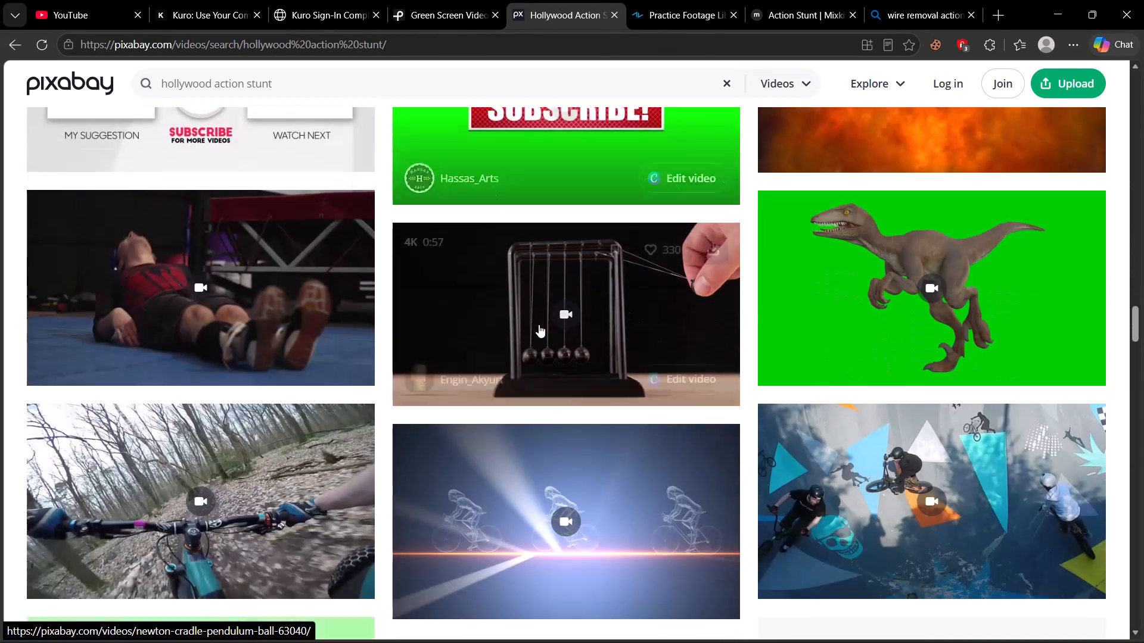
{"action": "scroll", "coordinate": [539, 324], "scroll_direction": "down", "scroll_amount": 7}
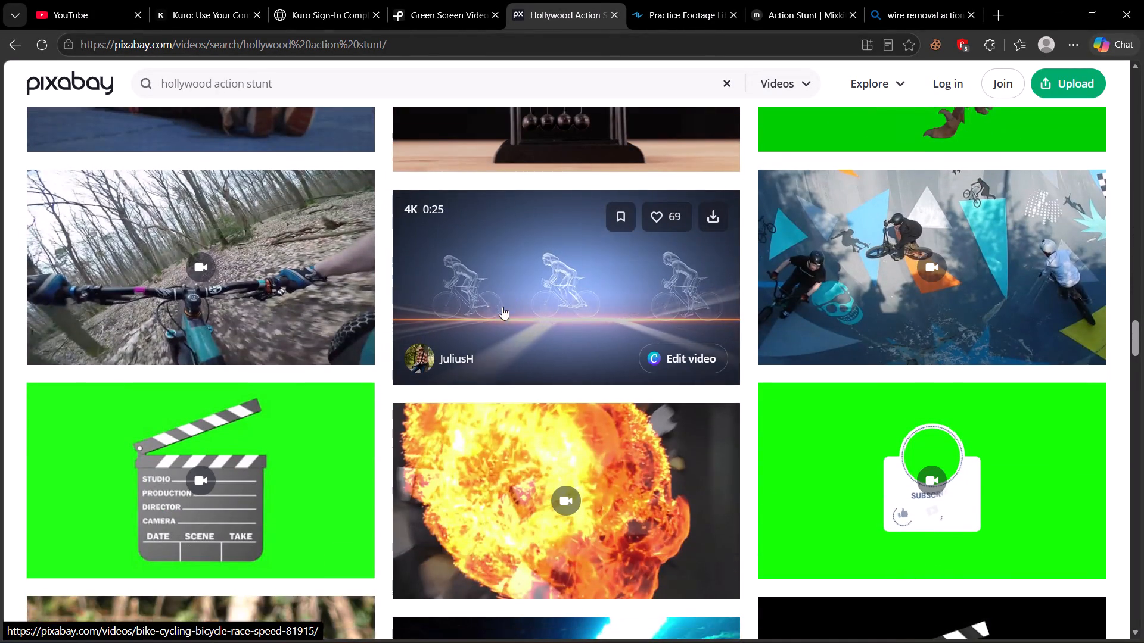
{"action": "scroll", "coordinate": [502, 307], "scroll_direction": "down", "scroll_amount": 15}
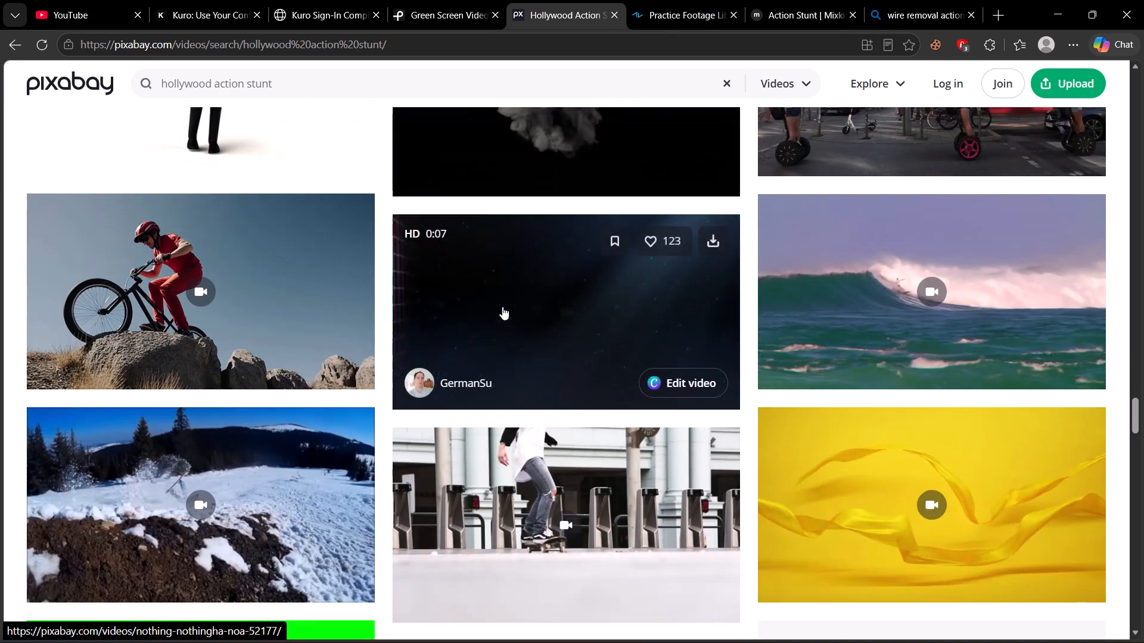
{"action": "scroll", "coordinate": [502, 307], "scroll_direction": "down", "scroll_amount": 14}
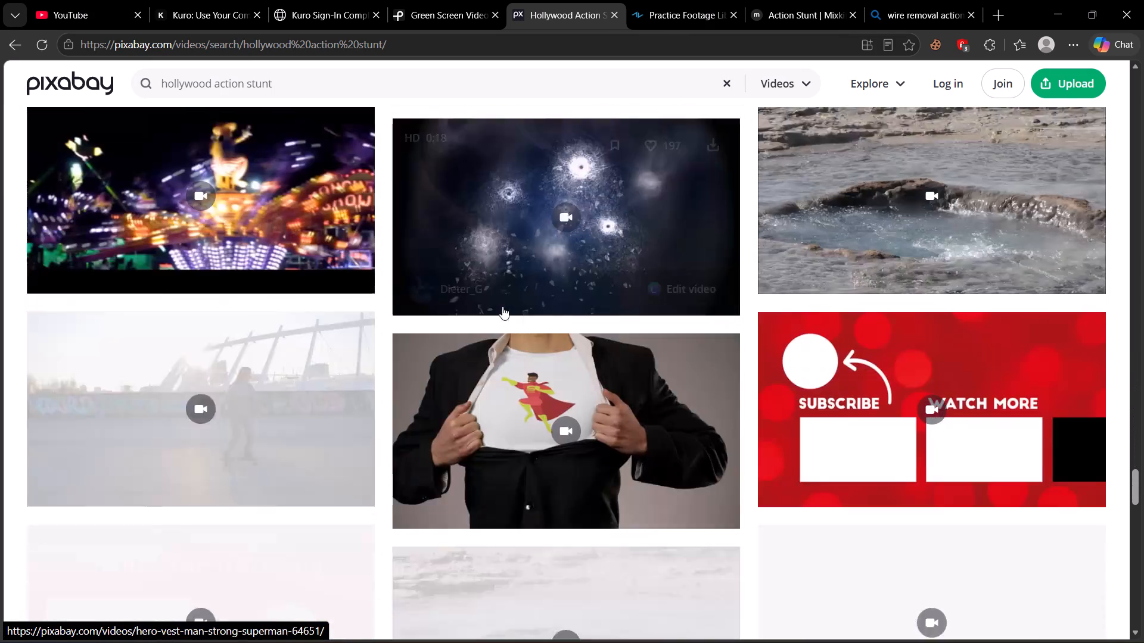
{"action": "scroll", "coordinate": [502, 307], "scroll_direction": "down", "scroll_amount": 3}
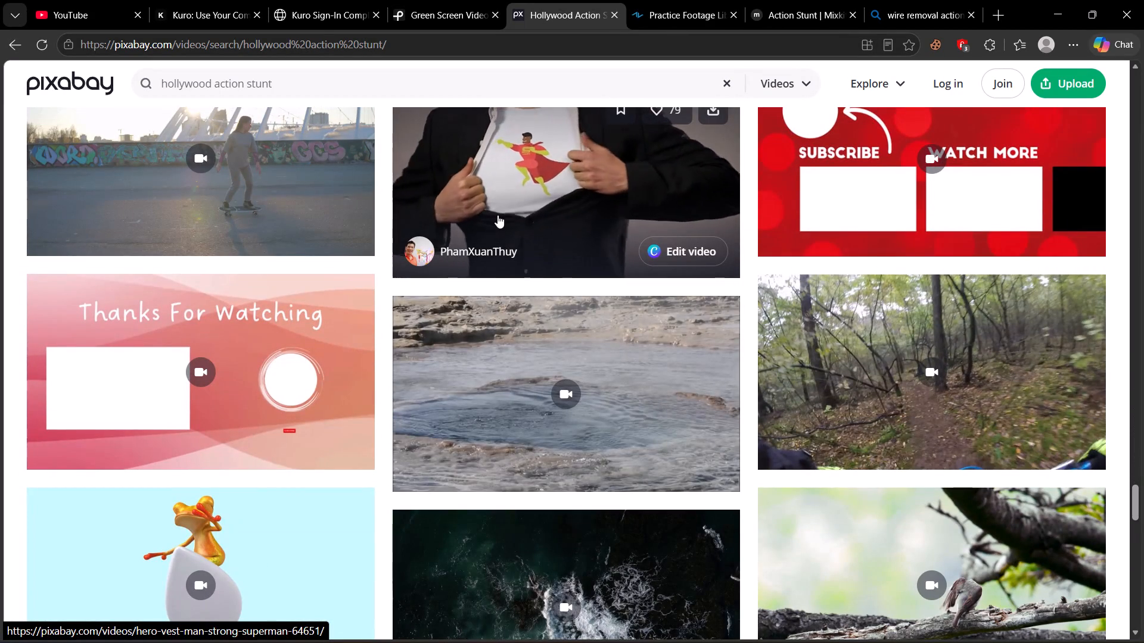
Change the Pixabay video search to "hollywood flying stunt" and skim the clips for usable wire stunt footage.
{"action": "double_click", "coordinate": [230, 83]}
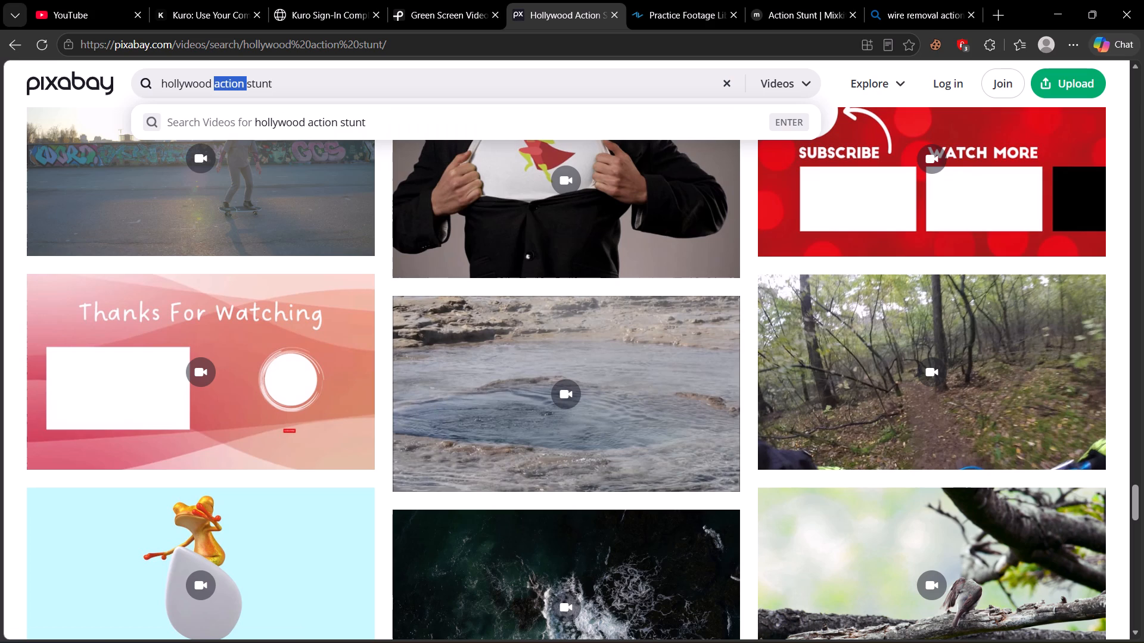
{"action": "type", "text": "fl"}
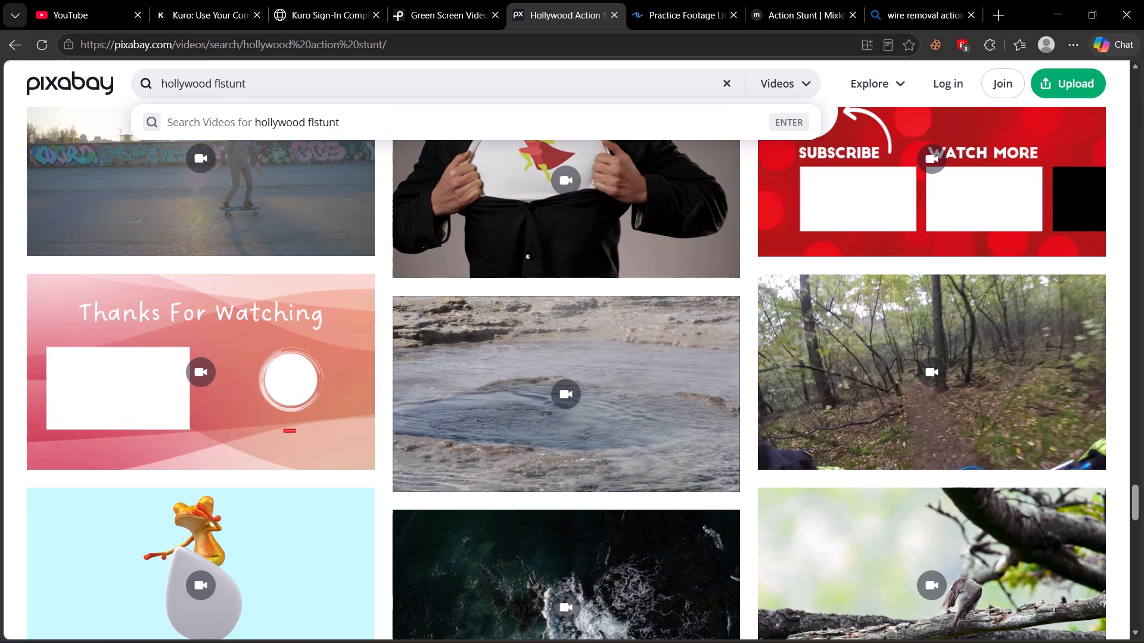
{"action": "type", "text": "ying"}
{"action": "key", "text": "space"}
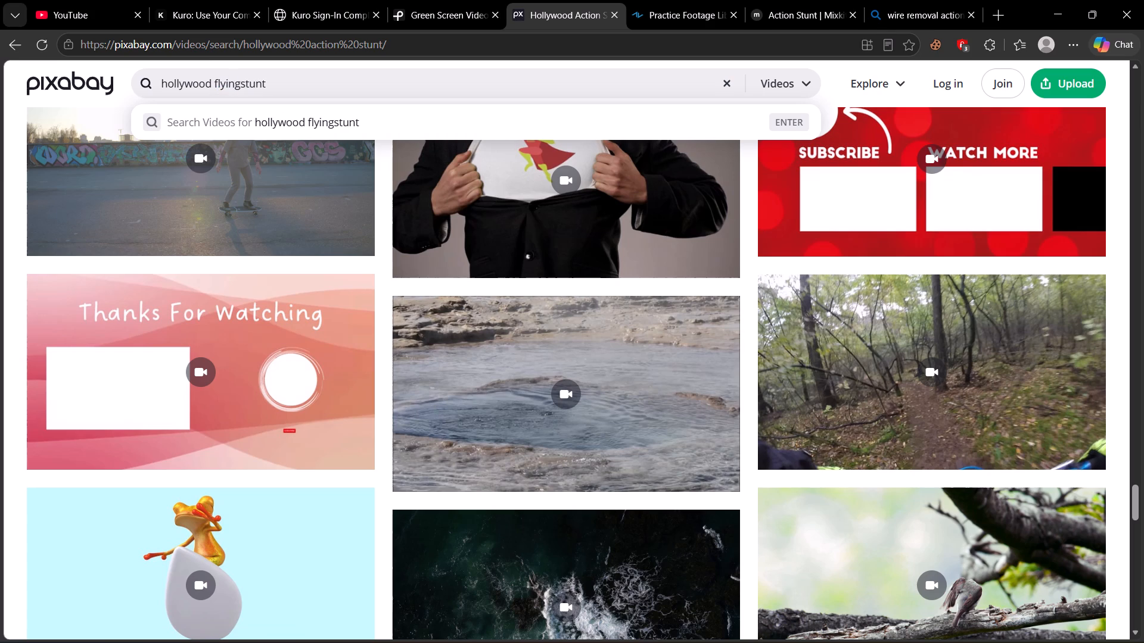
{"action": "key", "text": "Return"}
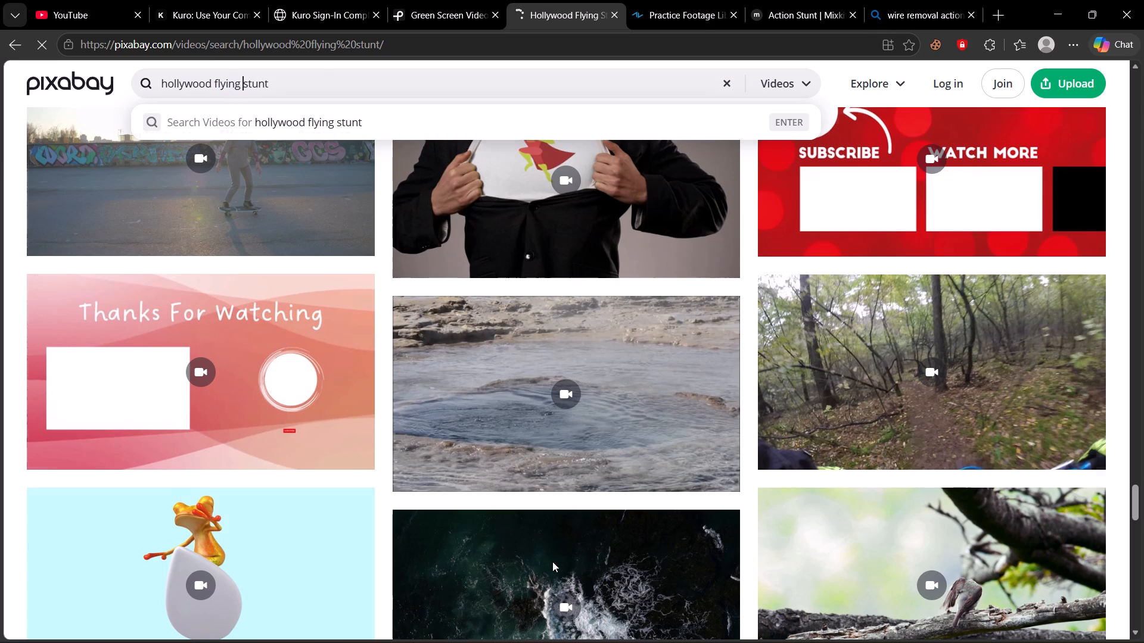
{"action": "scroll", "coordinate": [549, 542], "scroll_direction": "down", "scroll_amount": 9}
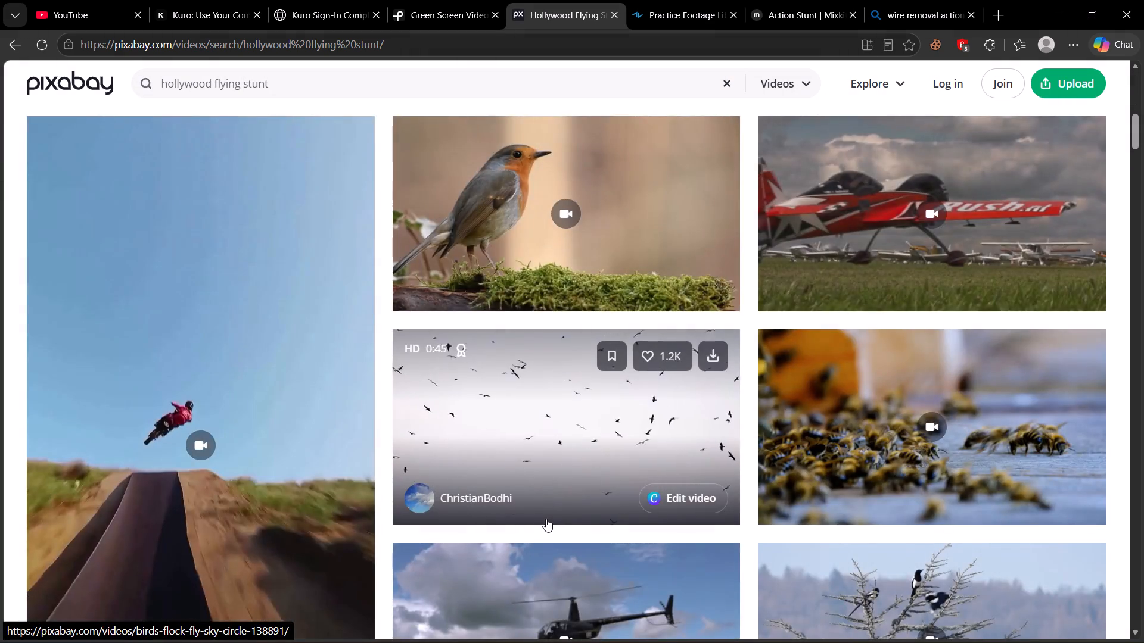
{"action": "scroll", "coordinate": [546, 520], "scroll_direction": "down", "scroll_amount": 20}
{"action": "scroll", "coordinate": [546, 520], "scroll_direction": "down", "scroll_amount": 3}
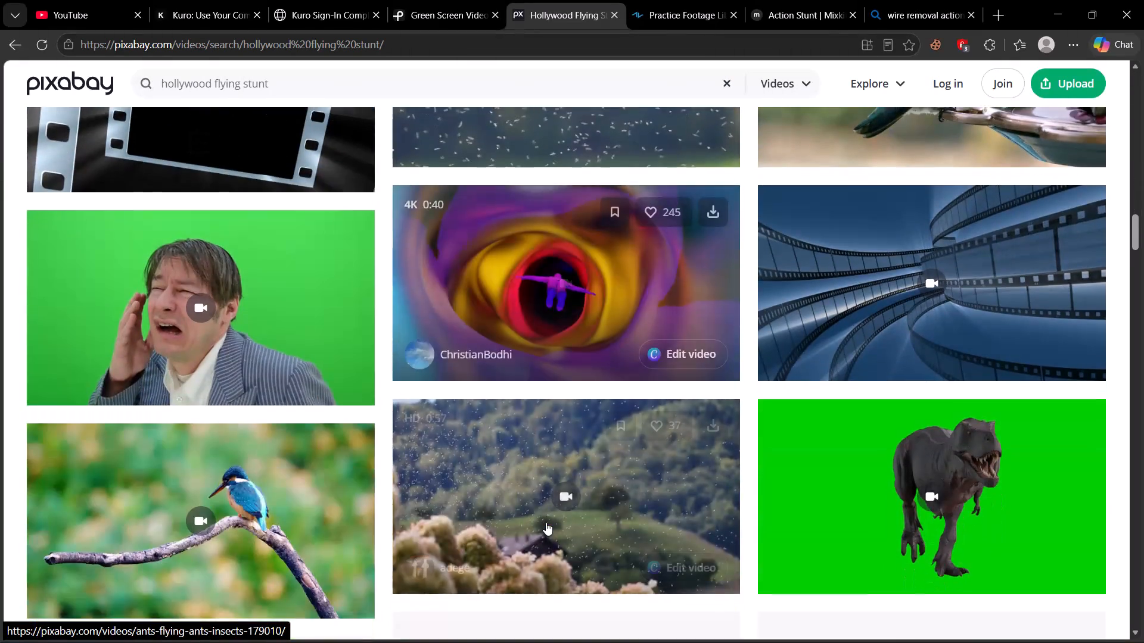
{"action": "scroll", "coordinate": [546, 522], "scroll_direction": "down", "scroll_amount": 3}
Copy the "hollywood flying stunt" query from Pixabay and search the Pexels videos with it.
{"action": "left_click", "coordinate": [201, 74]}
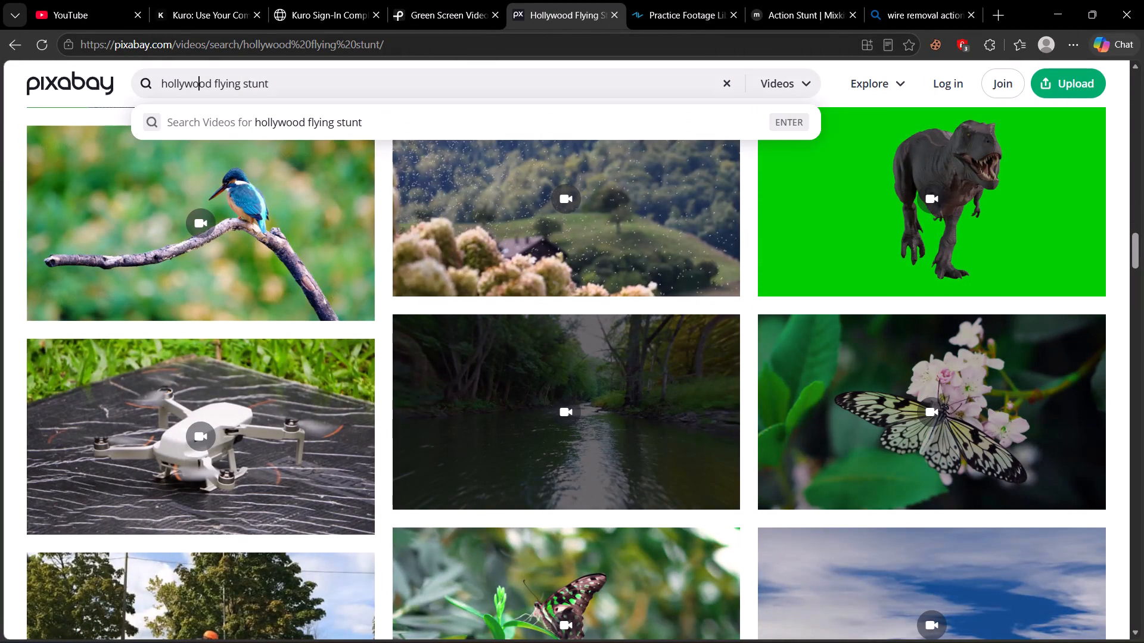
{"action": "key", "text": "ctrl+a"}
{"action": "key", "text": "ctrl+c"}
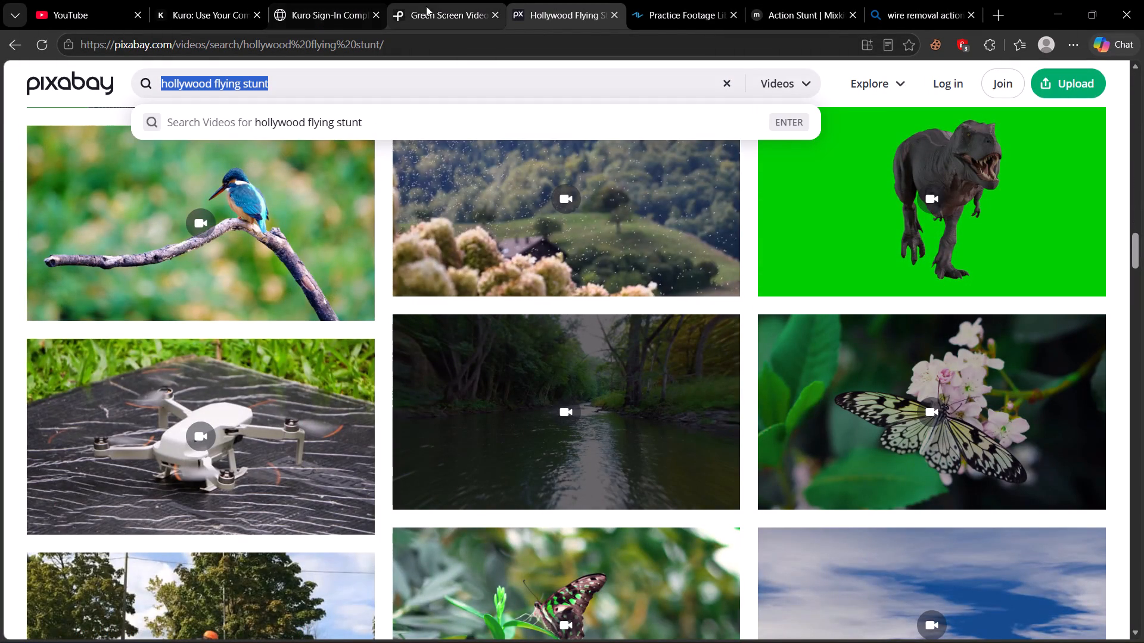
{"action": "left_click", "coordinate": [426, 6]}
{"action": "left_click", "coordinate": [356, 149]}
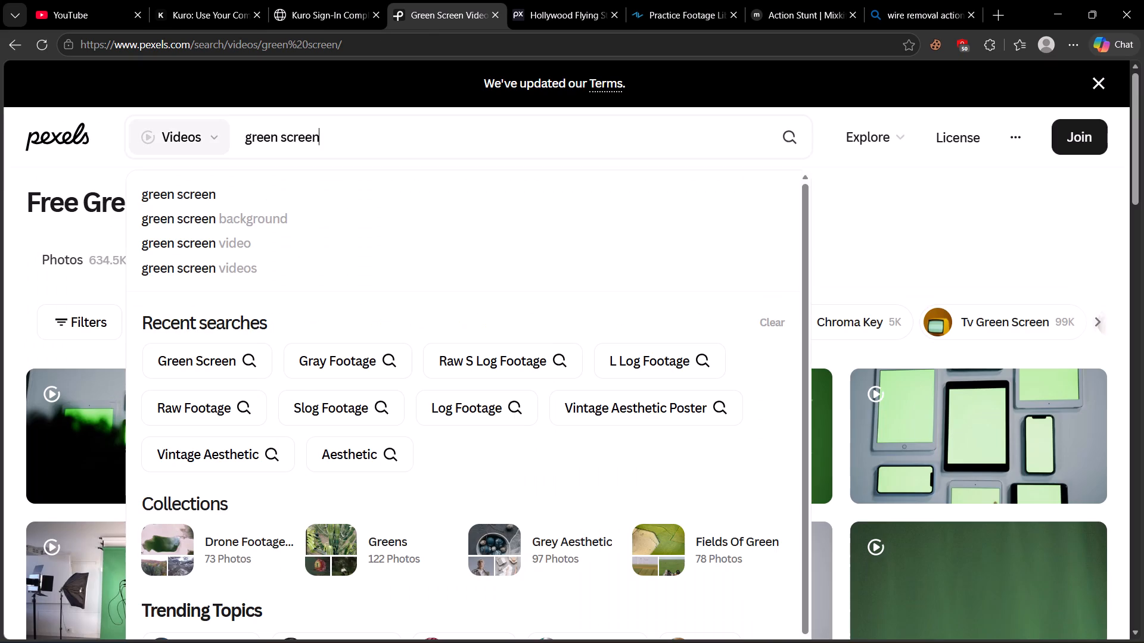
{"action": "key", "text": "ctrl+a"}
{"action": "key", "text": "ctrl+v"}
{"action": "key", "text": "Return"}
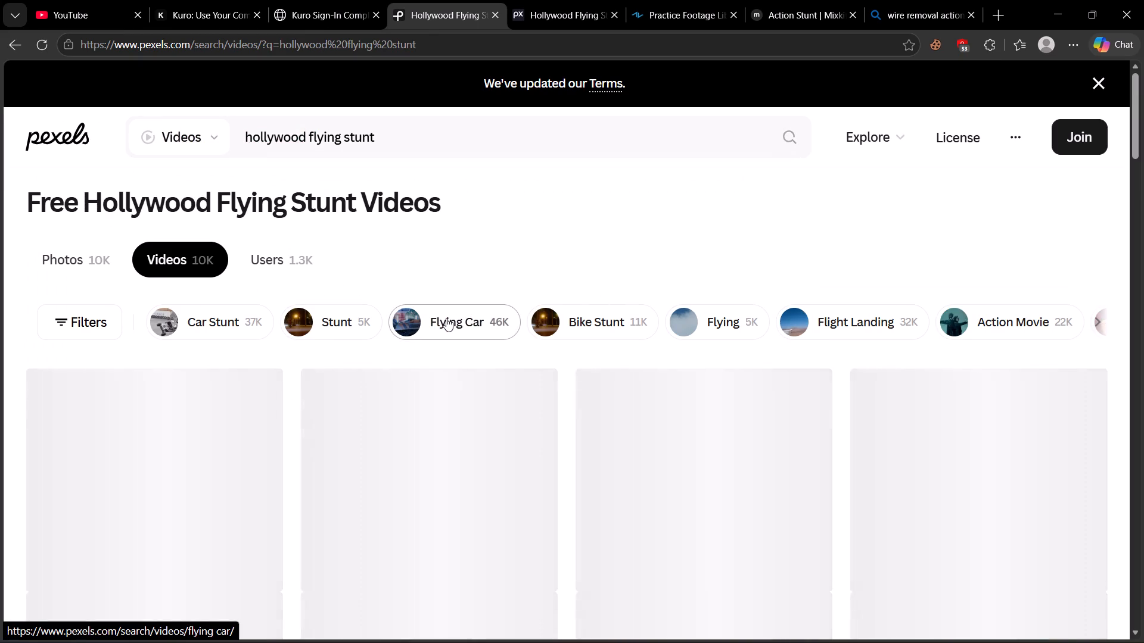
Look through the Pexels "hollywood flying stunt" clips for a performer shot suitable for wire removal.
{"action": "scroll", "coordinate": [434, 326], "scroll_direction": "down", "scroll_amount": 9}
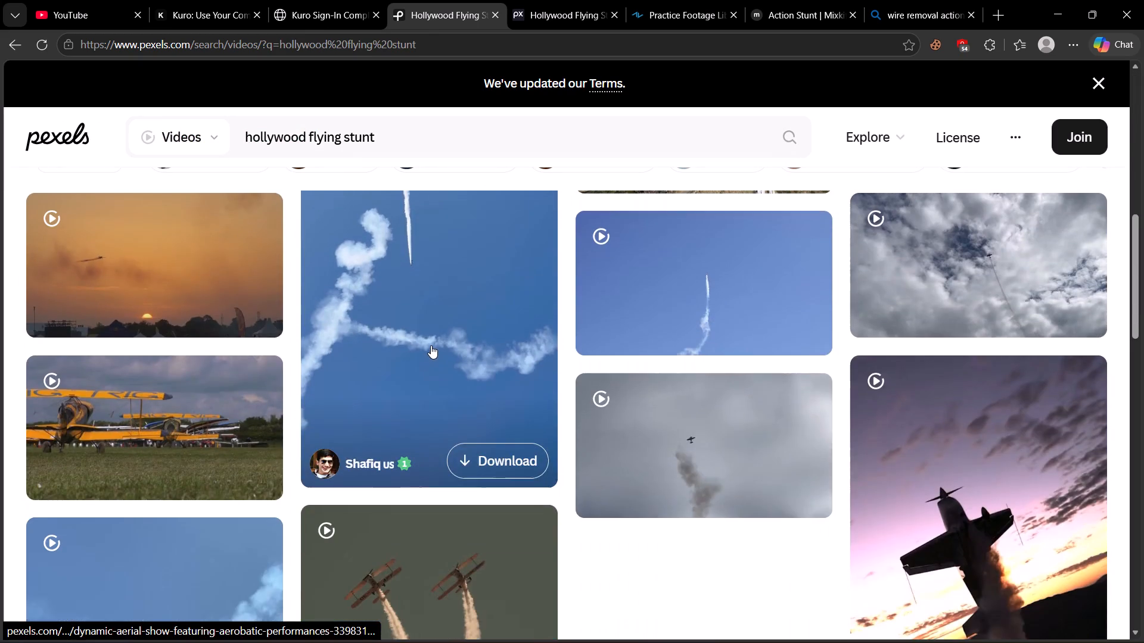
{"action": "scroll", "coordinate": [431, 345], "scroll_direction": "down", "scroll_amount": 16}
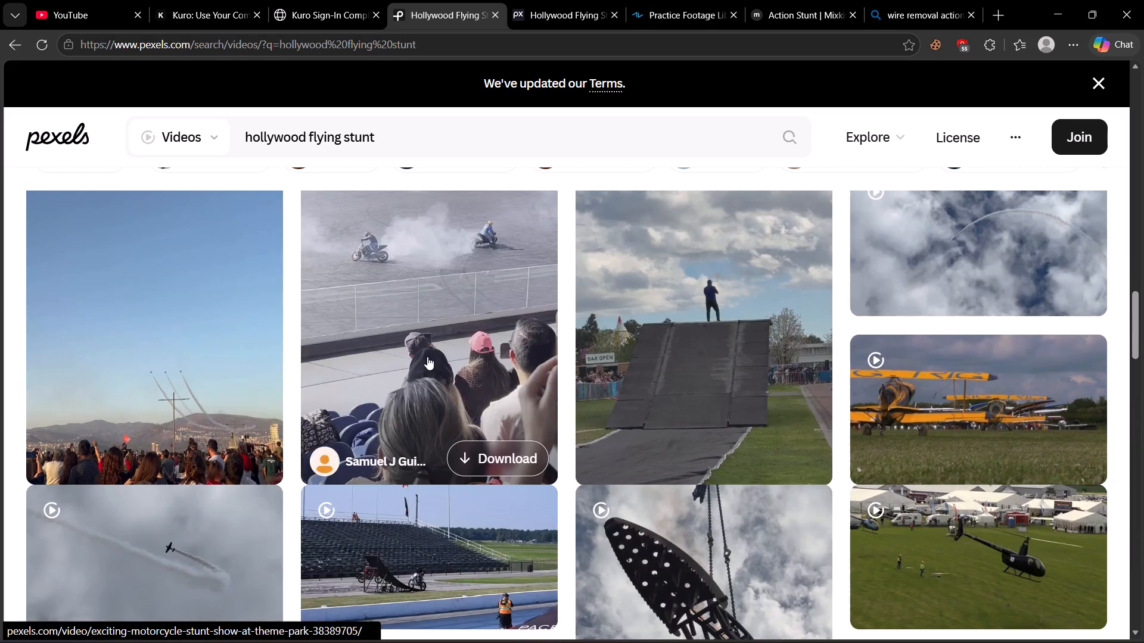
{"action": "scroll", "coordinate": [427, 357], "scroll_direction": "down", "scroll_amount": 4}
{"action": "scroll", "coordinate": [425, 365], "scroll_direction": "up", "scroll_amount": 4}
{"action": "scroll", "coordinate": [683, 385], "scroll_direction": "down", "scroll_amount": 2}
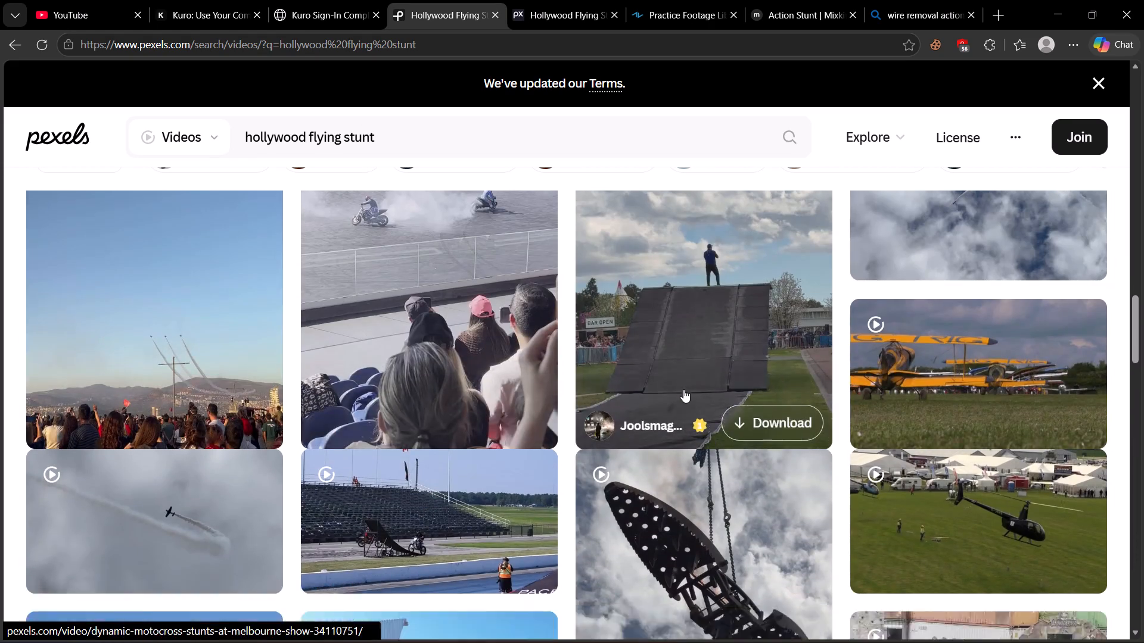
{"action": "scroll", "coordinate": [683, 389], "scroll_direction": "down", "scroll_amount": 19}
{"action": "scroll", "coordinate": [683, 395], "scroll_direction": "down", "scroll_amount": 3}
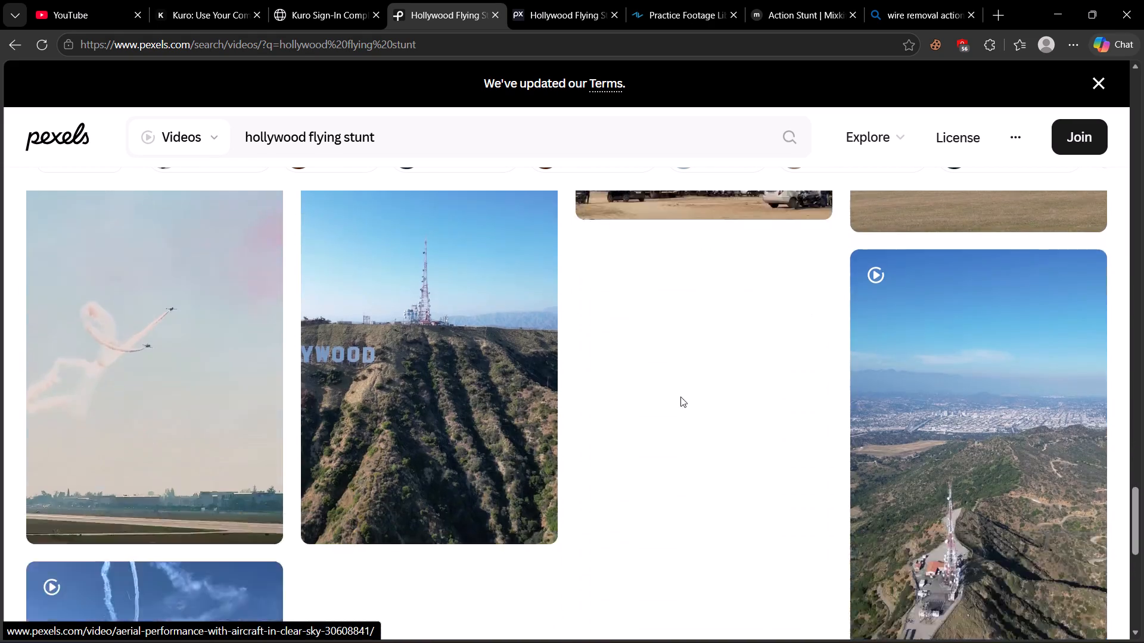
{"action": "scroll", "coordinate": [680, 397], "scroll_direction": "down", "scroll_amount": 15}
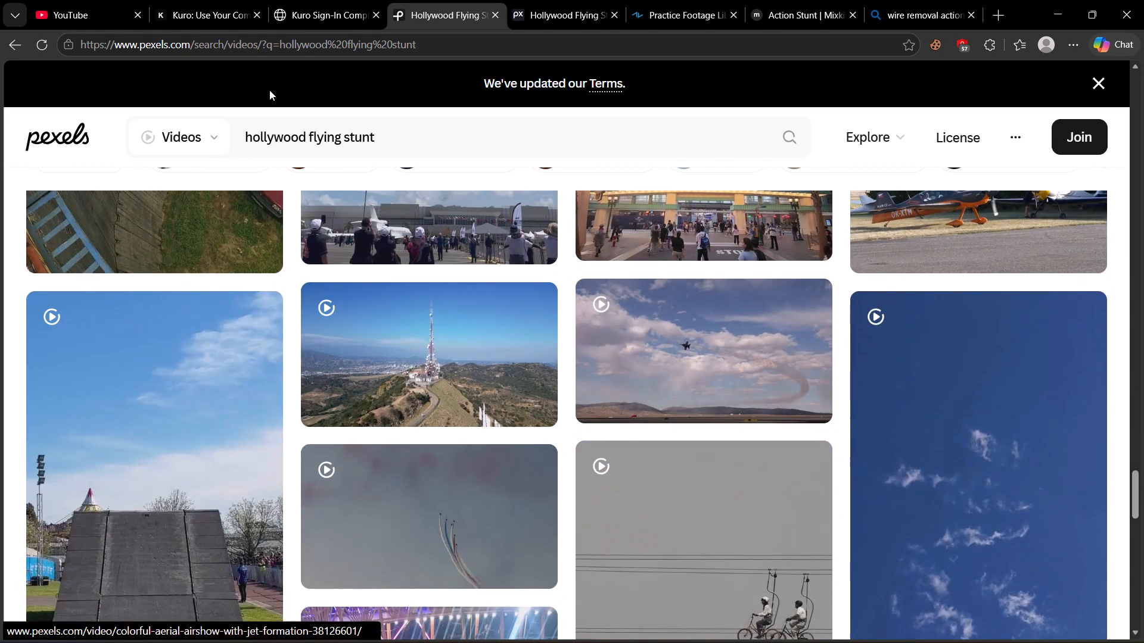
Search the Pexels videos for "wire removal".
{"action": "left_click", "coordinate": [309, 142]}
{"action": "key", "text": "ctrl+a"}
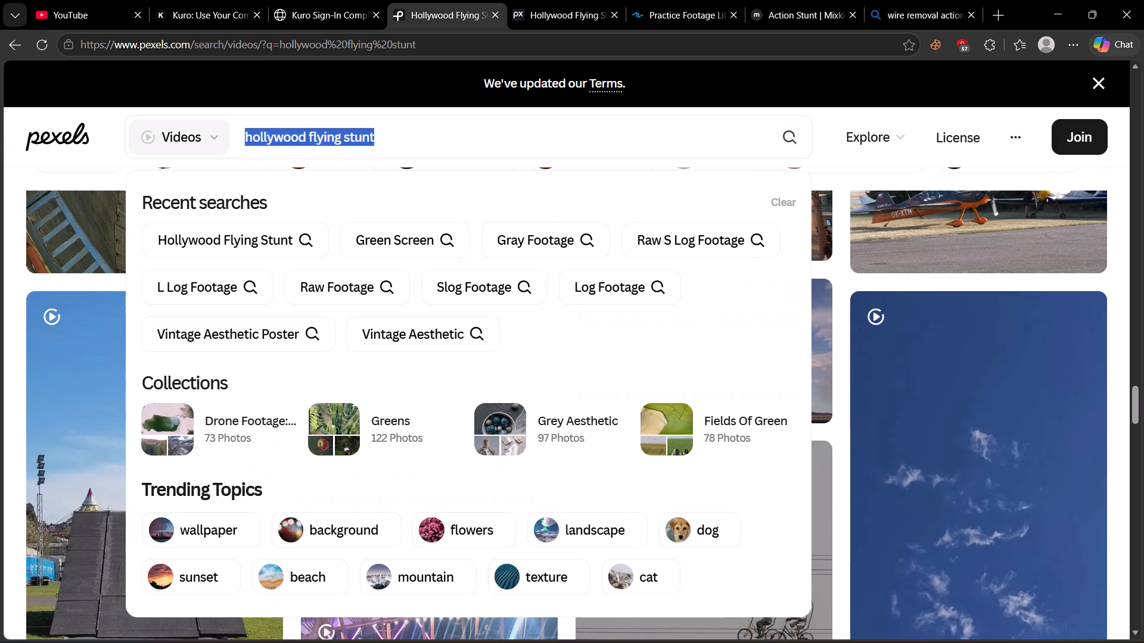
{"action": "type", "text": "wire"}
{"action": "key", "text": "space"}
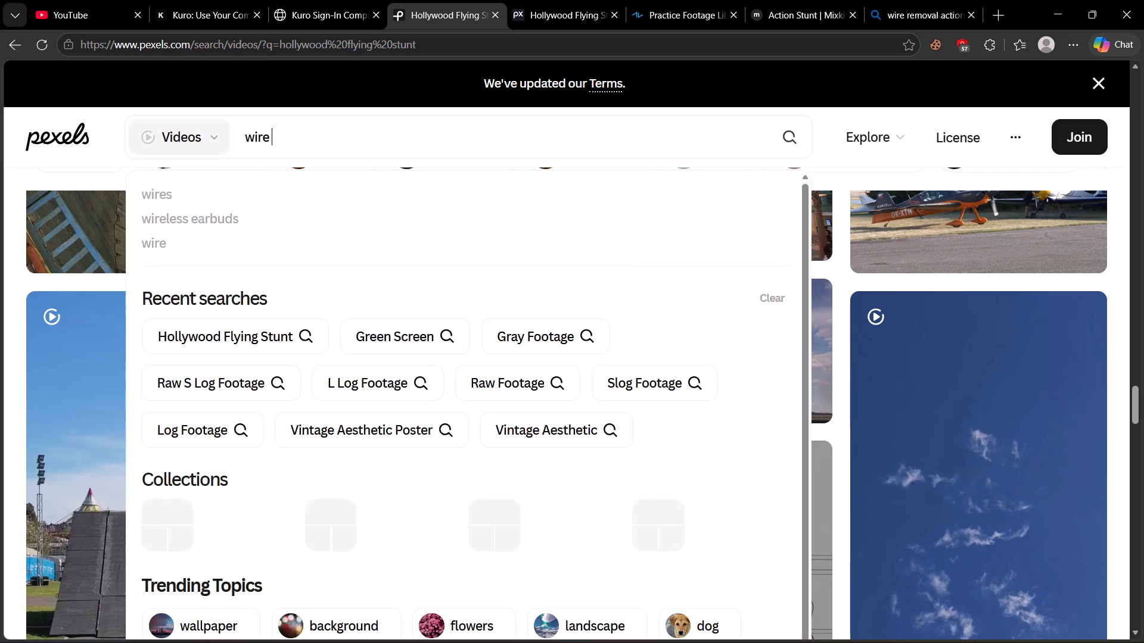
{"action": "type", "text": "removal"}
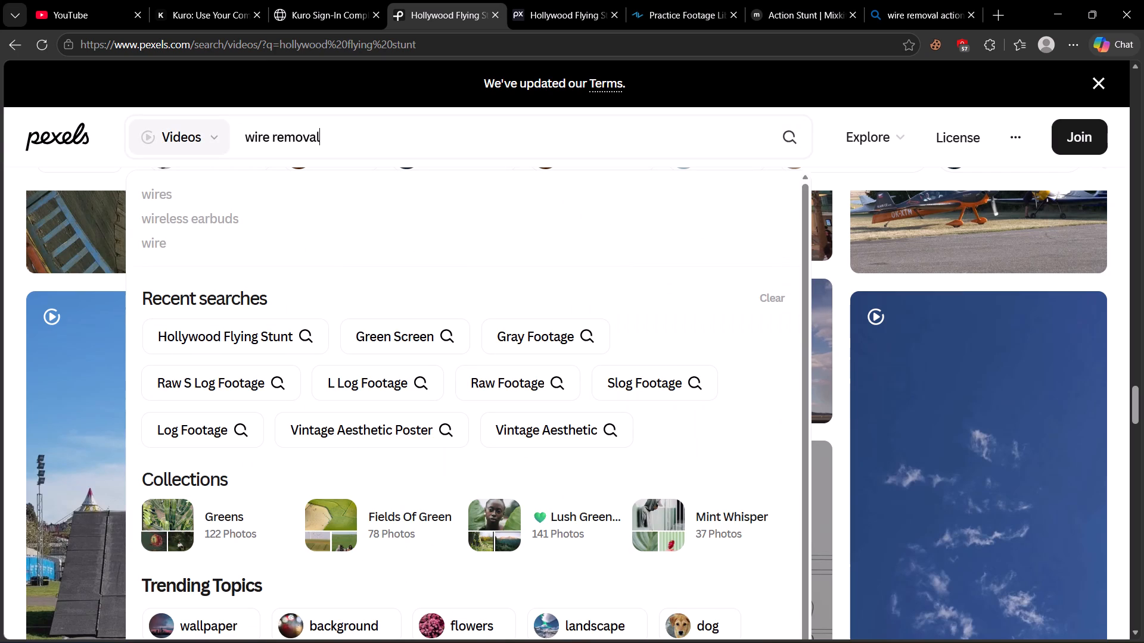
{"action": "key", "text": "Return"}
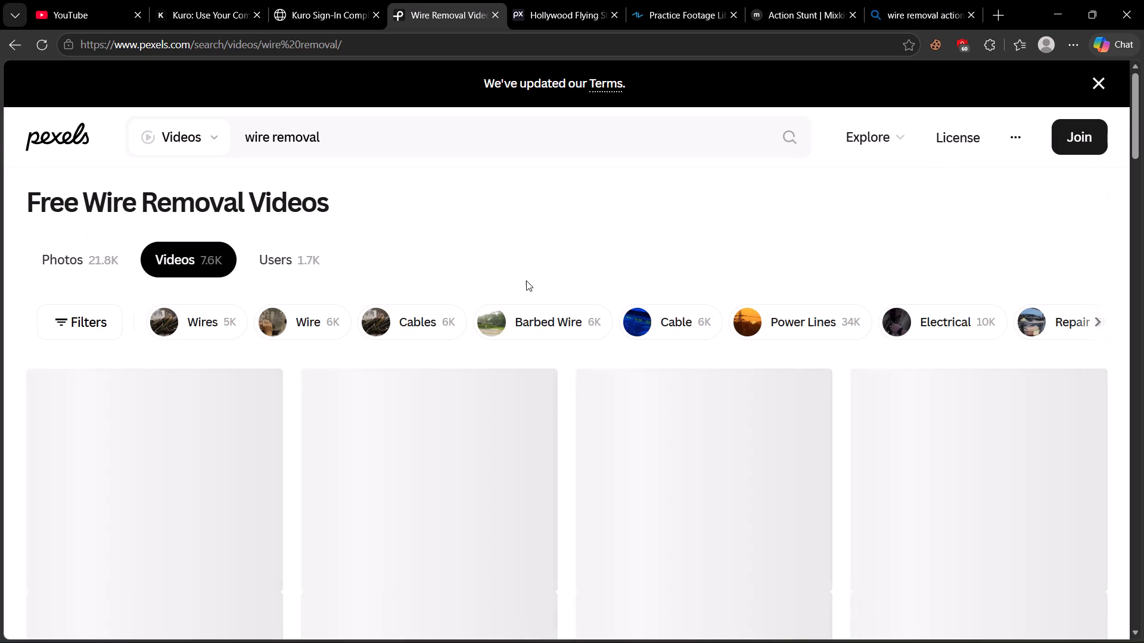
Look through the Pexels "wire removal" clips for footage with wires or rigging to paint out.
{"action": "scroll", "coordinate": [529, 279], "scroll_direction": "down", "scroll_amount": 9}
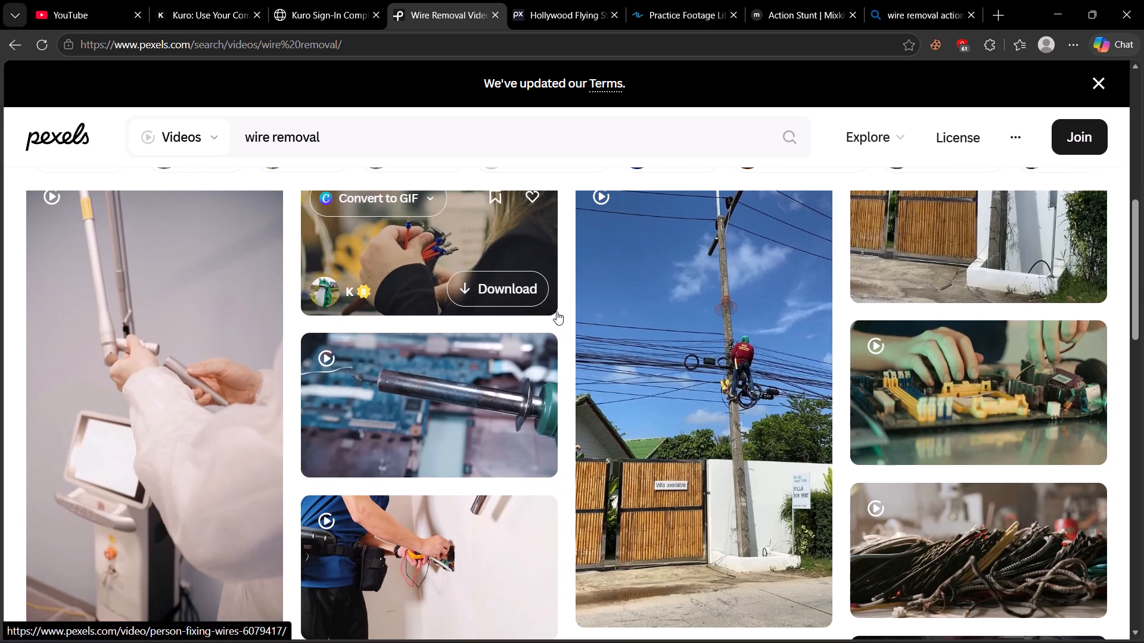
{"action": "scroll", "coordinate": [557, 311], "scroll_direction": "down", "scroll_amount": 13}
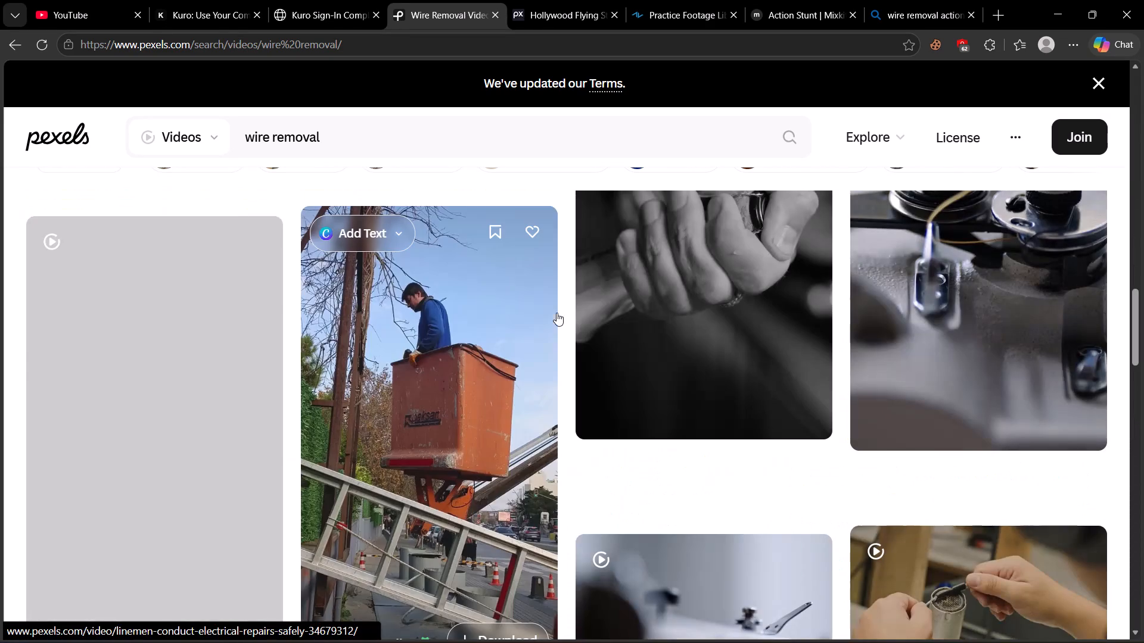
{"action": "scroll", "coordinate": [557, 313], "scroll_direction": "down", "scroll_amount": 12}
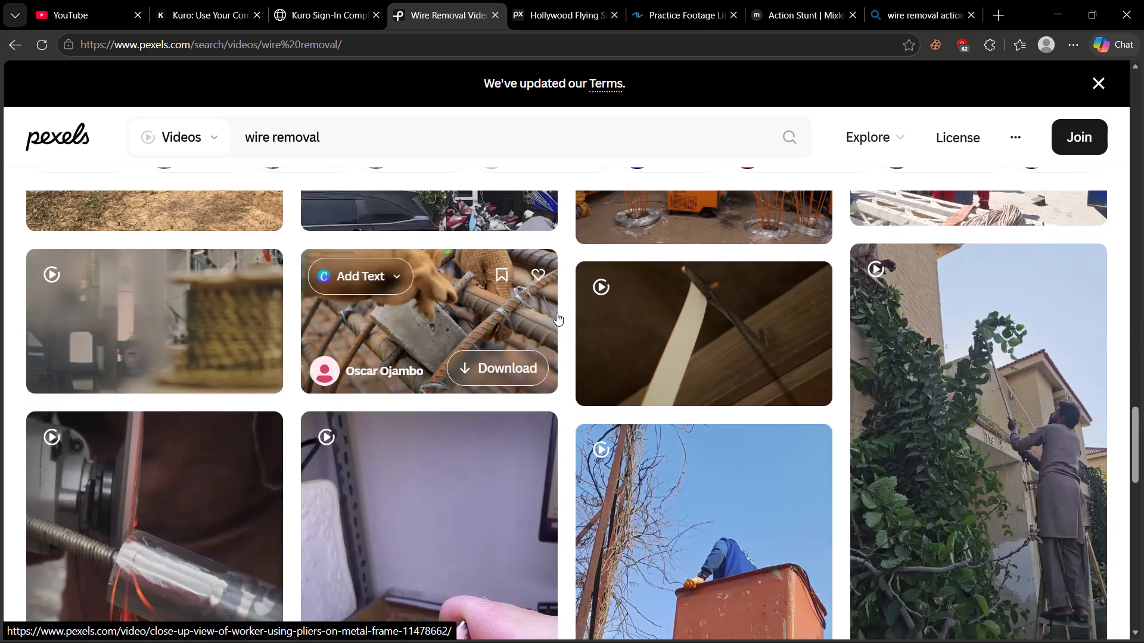
{"action": "scroll", "coordinate": [557, 313], "scroll_direction": "down", "scroll_amount": 13}
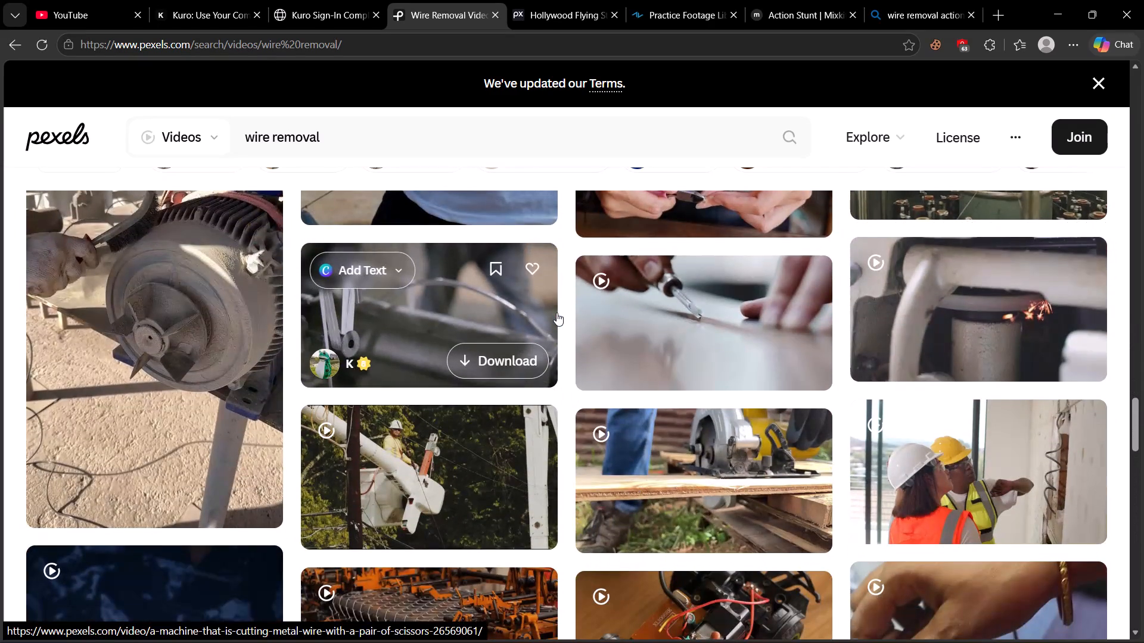
{"action": "scroll", "coordinate": [557, 313], "scroll_direction": "down", "scroll_amount": 2}
Search the Pexels videos for "stunt".
{"action": "left_click", "coordinate": [351, 149]}
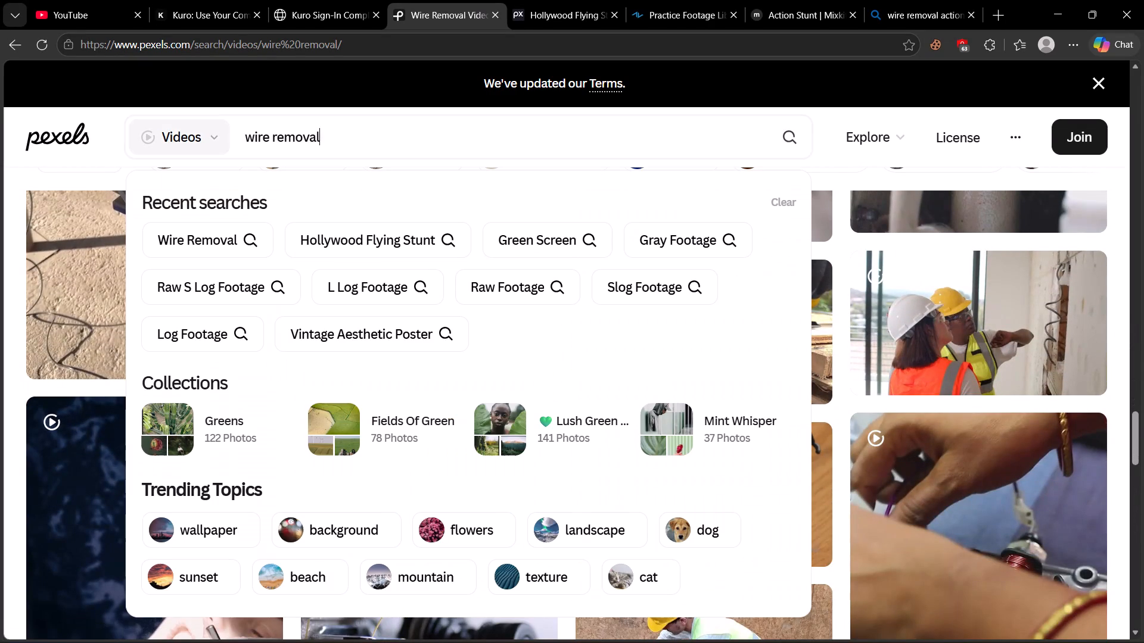
{"action": "key", "text": "ctrl+a"}
{"action": "type", "text": "stunt"}
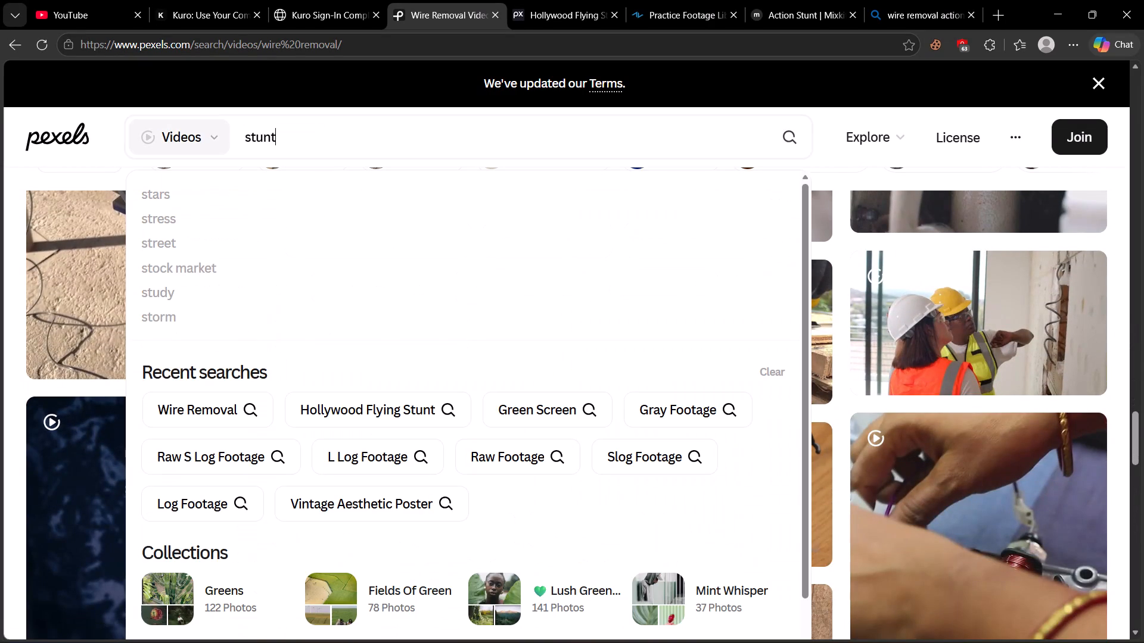
{"action": "key", "text": "Return"}
Look through the Pexels "stunt" clips for action footage suitable for wire removal practice.
{"action": "scroll", "coordinate": [535, 292], "scroll_direction": "down", "scroll_amount": 2}
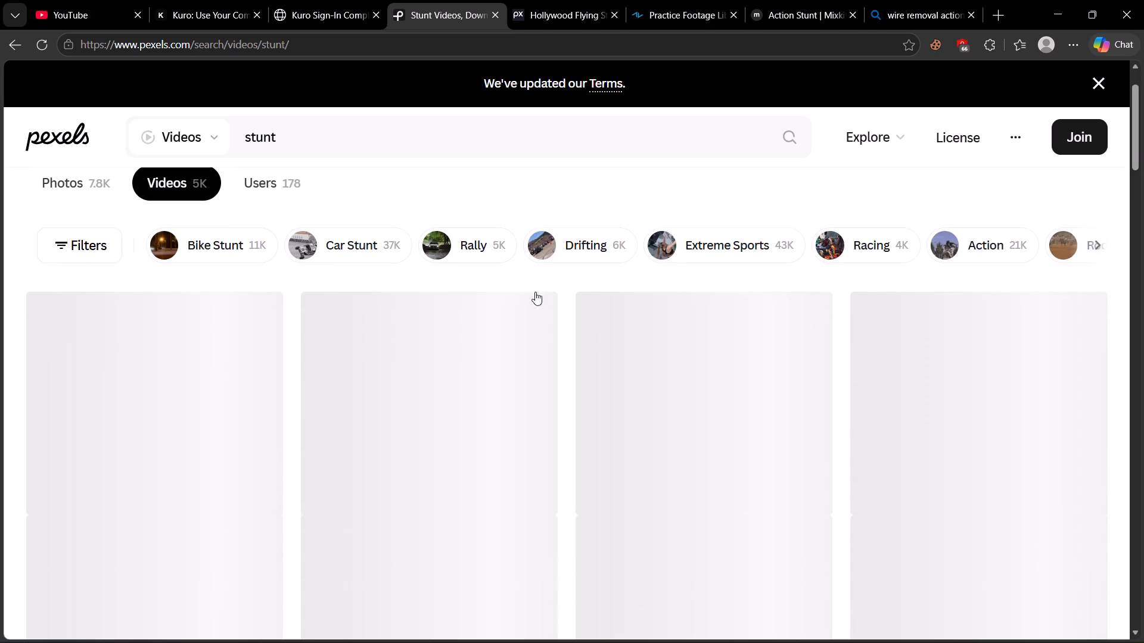
{"action": "scroll", "coordinate": [555, 308], "scroll_direction": "down", "scroll_amount": 13}
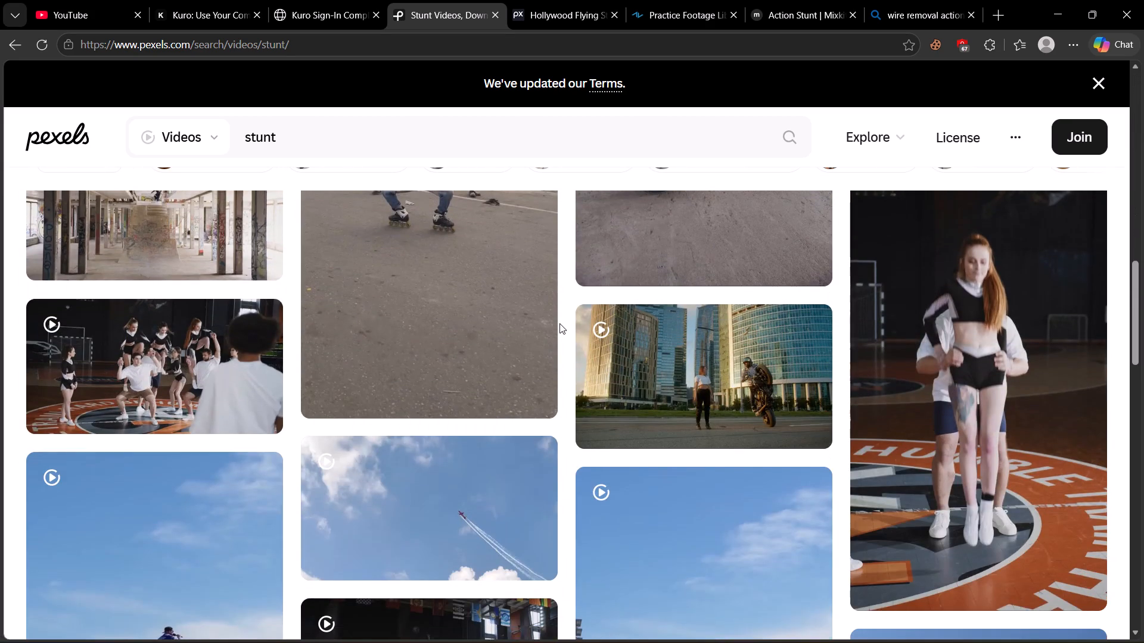
{"action": "scroll", "coordinate": [559, 323], "scroll_direction": "down", "scroll_amount": 18}
{"action": "scroll", "coordinate": [561, 330], "scroll_direction": "down", "scroll_amount": 16}
{"action": "scroll", "coordinate": [561, 330], "scroll_direction": "down", "scroll_amount": 12}
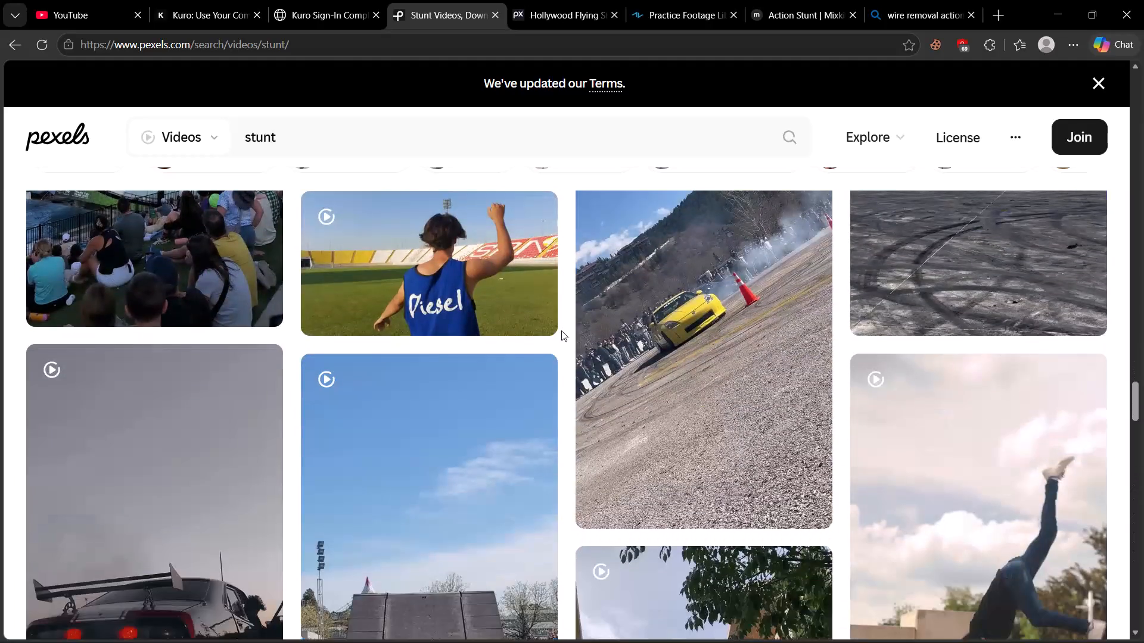
{"action": "scroll", "coordinate": [561, 330], "scroll_direction": "down", "scroll_amount": 3}
Refine the Pexels video search to "stunt with wire".
{"action": "left_click", "coordinate": [361, 129]}
{"action": "key", "text": "space"}
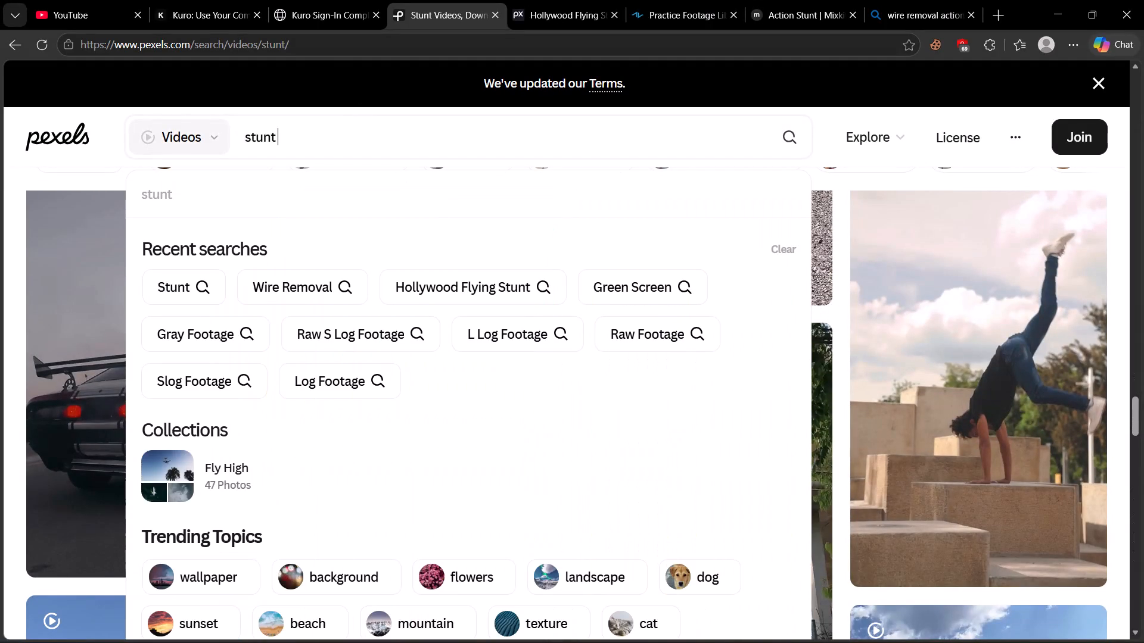
{"action": "type", "text": "with wire"}
{"action": "key", "text": "Return"}
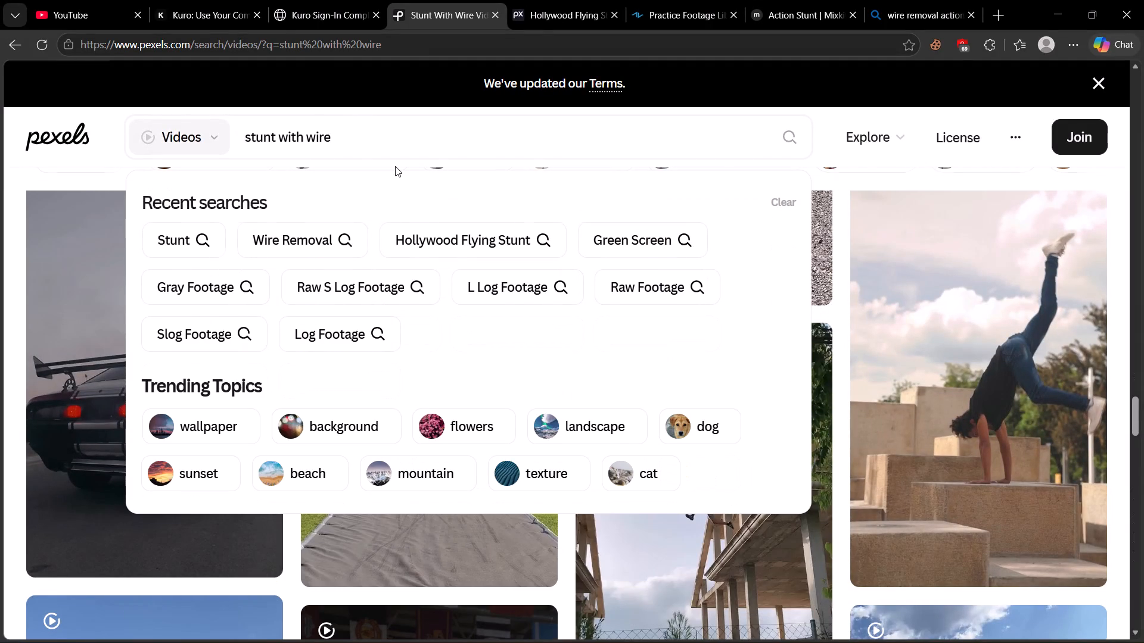
Look through the Pexels "stunt with wire" clips for a performer on visible wires or rigging.
{"action": "scroll", "coordinate": [481, 234], "scroll_direction": "down", "scroll_amount": 4}
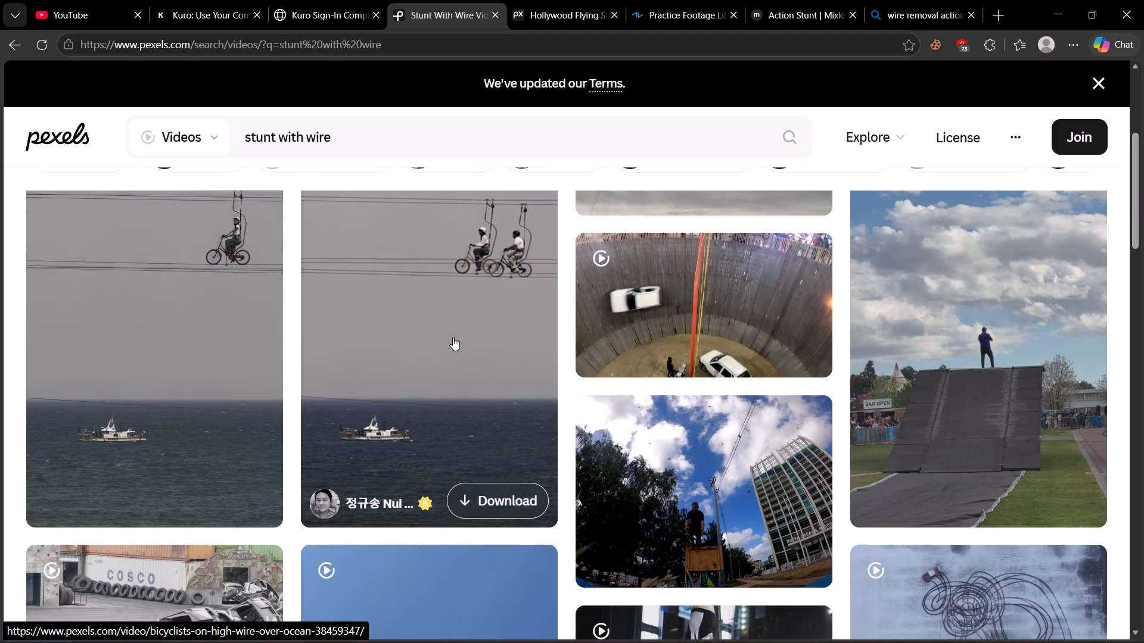
{"action": "scroll", "coordinate": [446, 332], "scroll_direction": "down", "scroll_amount": 10}
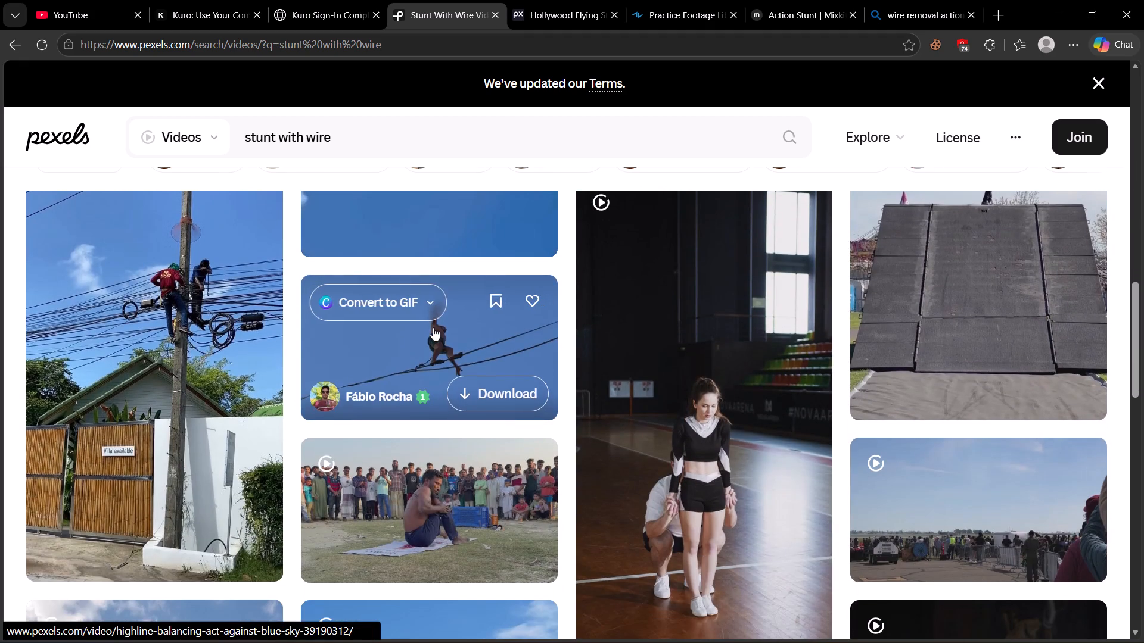
{"action": "scroll", "coordinate": [433, 327], "scroll_direction": "down", "scroll_amount": 17}
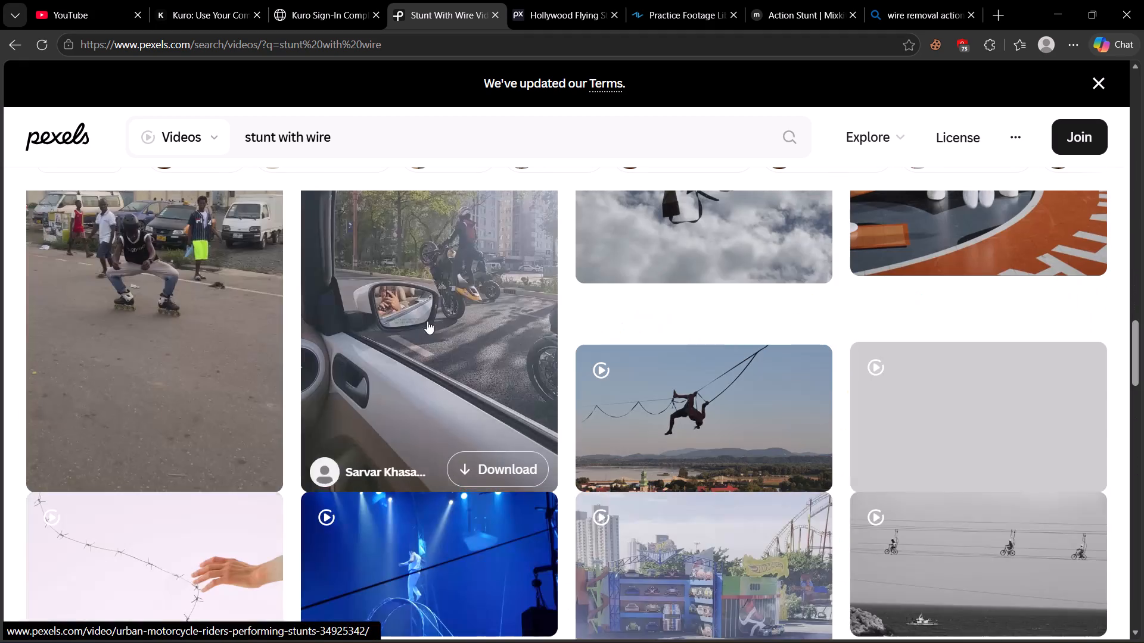
{"action": "scroll", "coordinate": [467, 357], "scroll_direction": "down", "scroll_amount": 3}
{"action": "scroll", "coordinate": [472, 352], "scroll_direction": "up", "scroll_amount": 2}
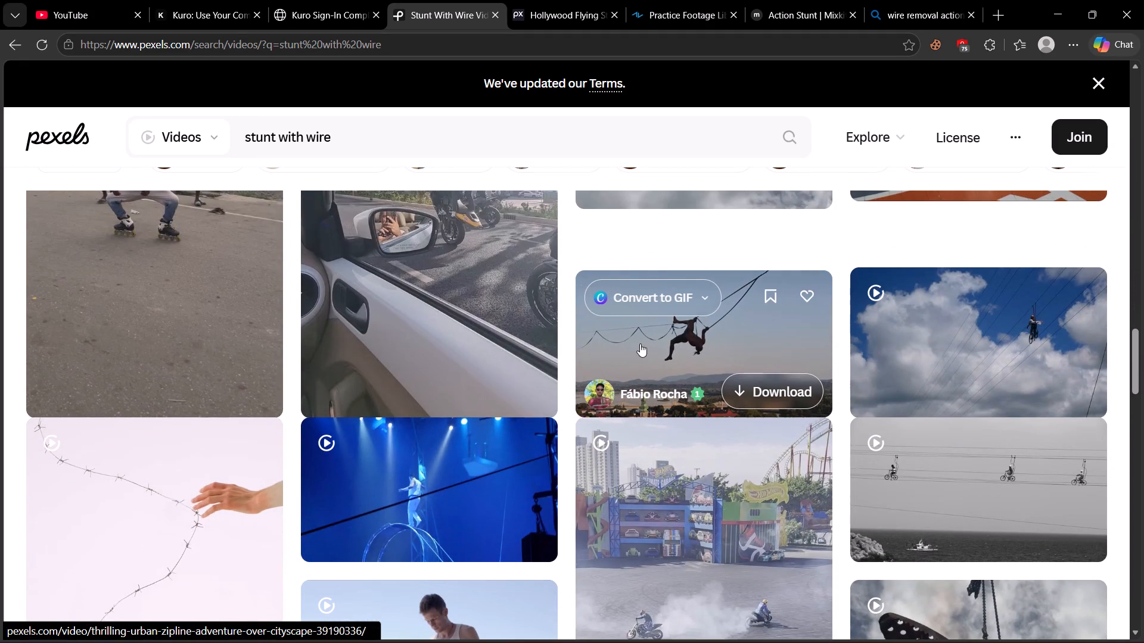
{"action": "scroll", "coordinate": [643, 360], "scroll_direction": "down", "scroll_amount": 12}
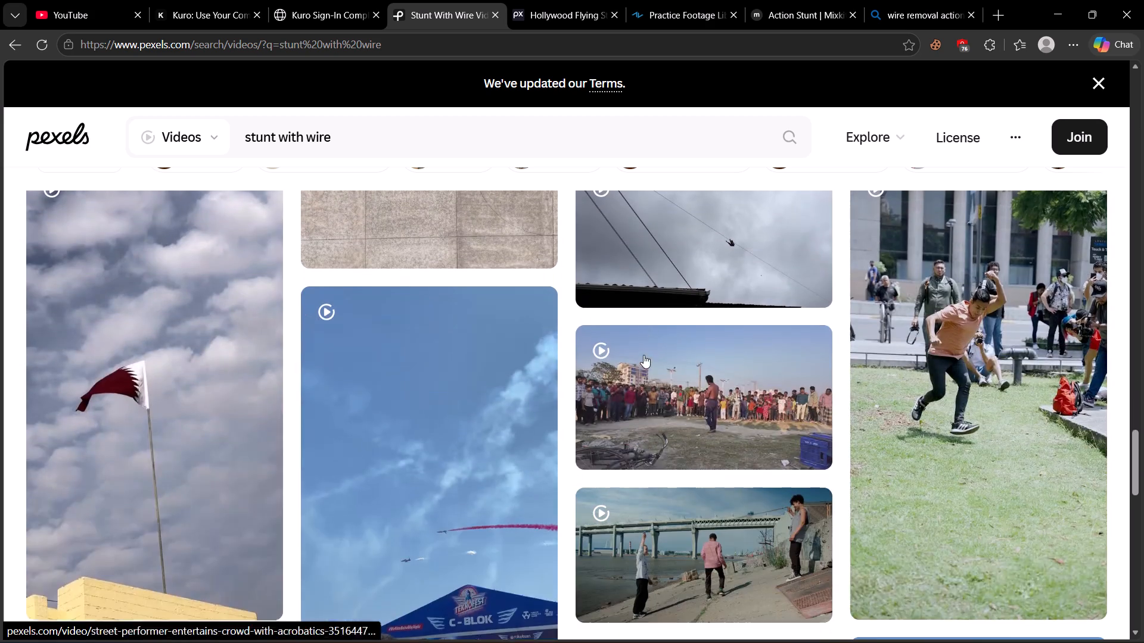
{"action": "scroll", "coordinate": [643, 355], "scroll_direction": "down", "scroll_amount": 7}
{"action": "scroll", "coordinate": [573, 364], "scroll_direction": "down", "scroll_amount": 7}
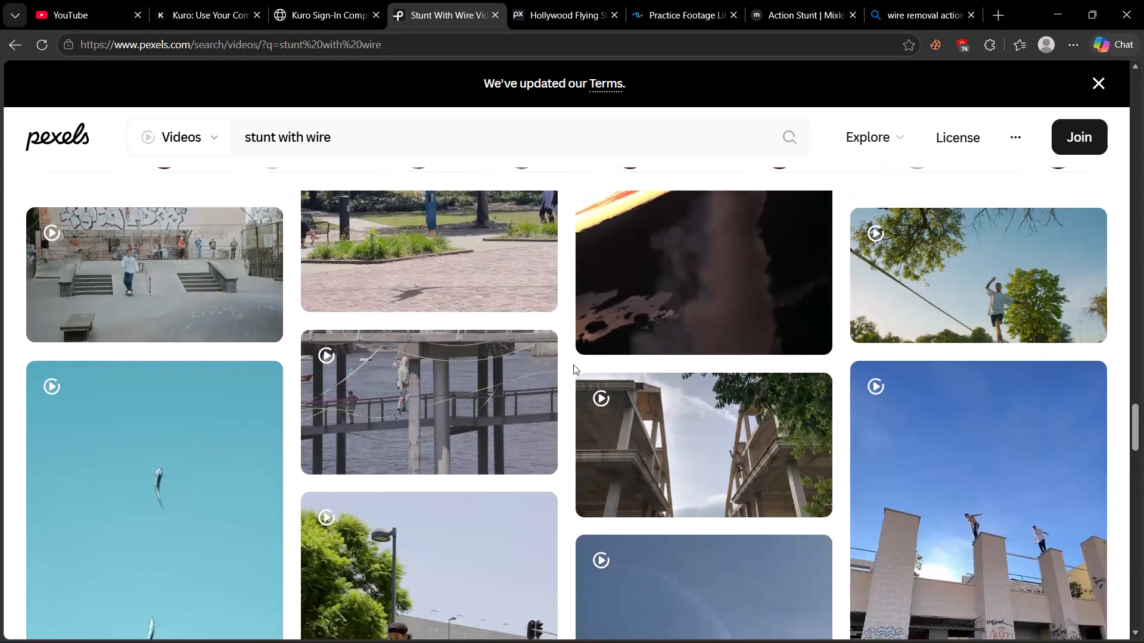
{"action": "scroll", "coordinate": [573, 364], "scroll_direction": "down", "scroll_amount": 1}
{"action": "scroll", "coordinate": [569, 359], "scroll_direction": "up", "scroll_amount": 7}
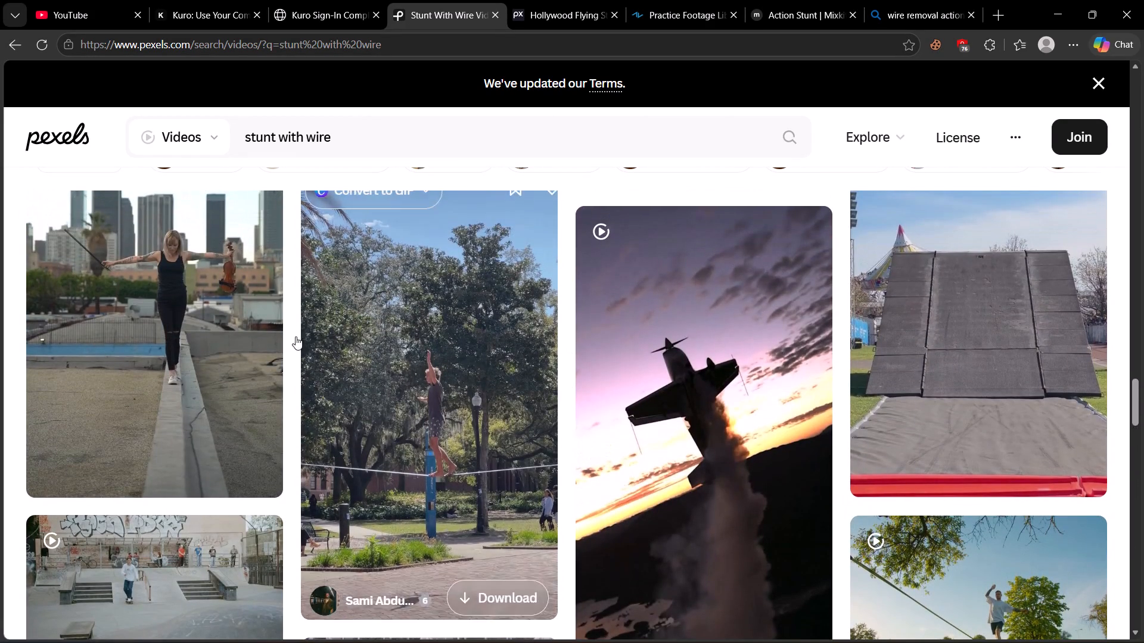
Inspect the Pexels clip of the woman walking on a ledge with a violin and its related videos, and close it.
{"action": "left_click", "coordinate": [216, 324]}
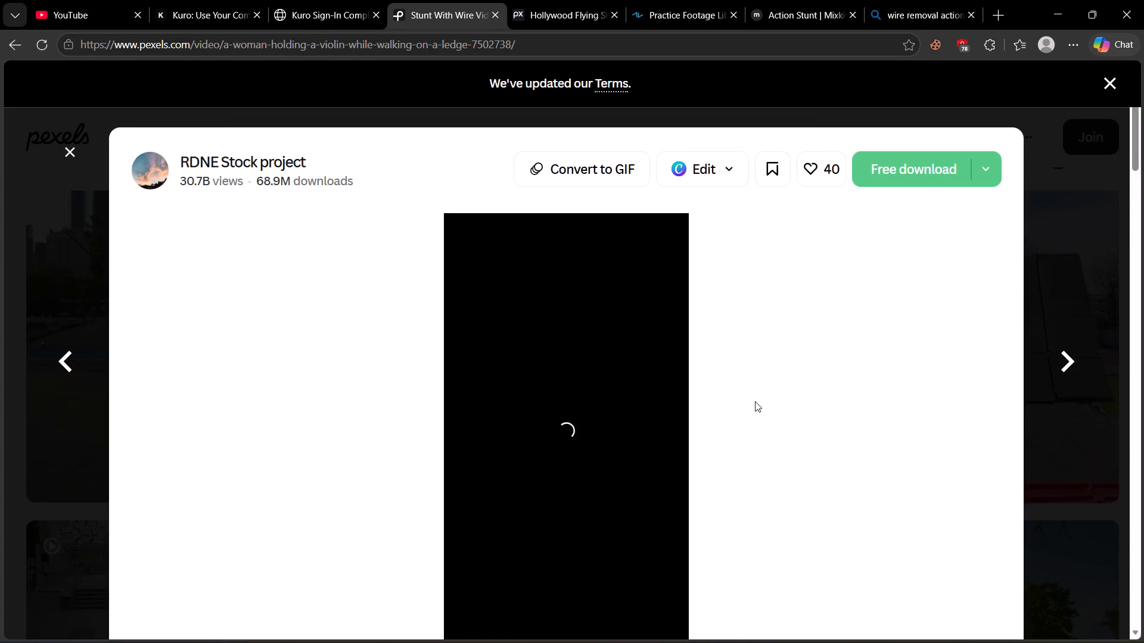
{"action": "scroll", "coordinate": [752, 408], "scroll_direction": "down", "scroll_amount": 2}
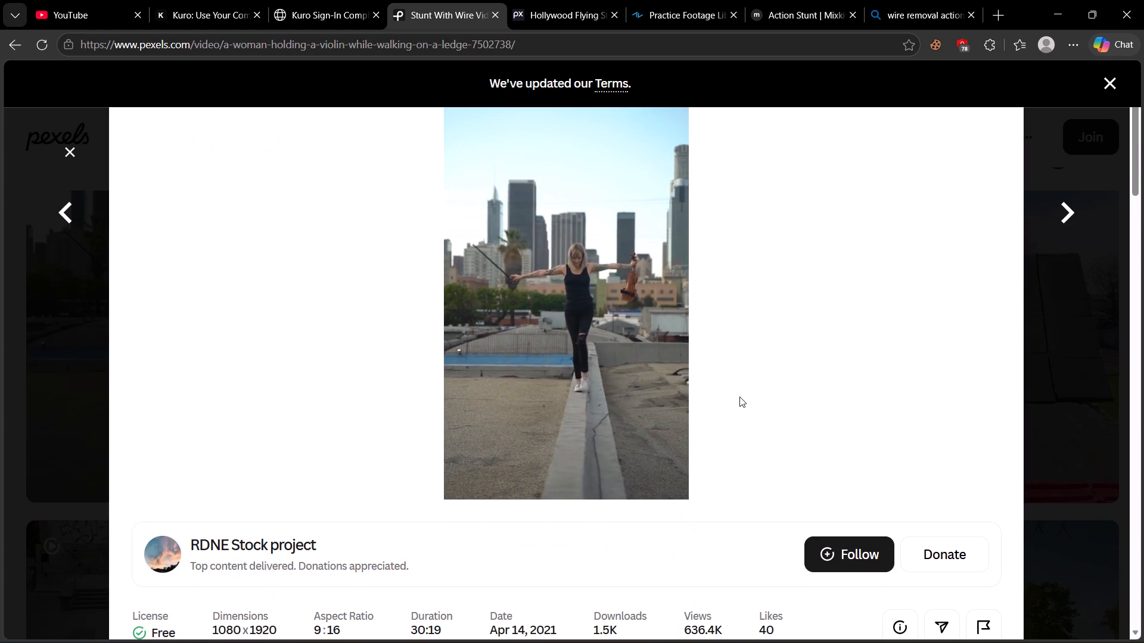
{"action": "scroll", "coordinate": [737, 391], "scroll_direction": "down", "scroll_amount": 11}
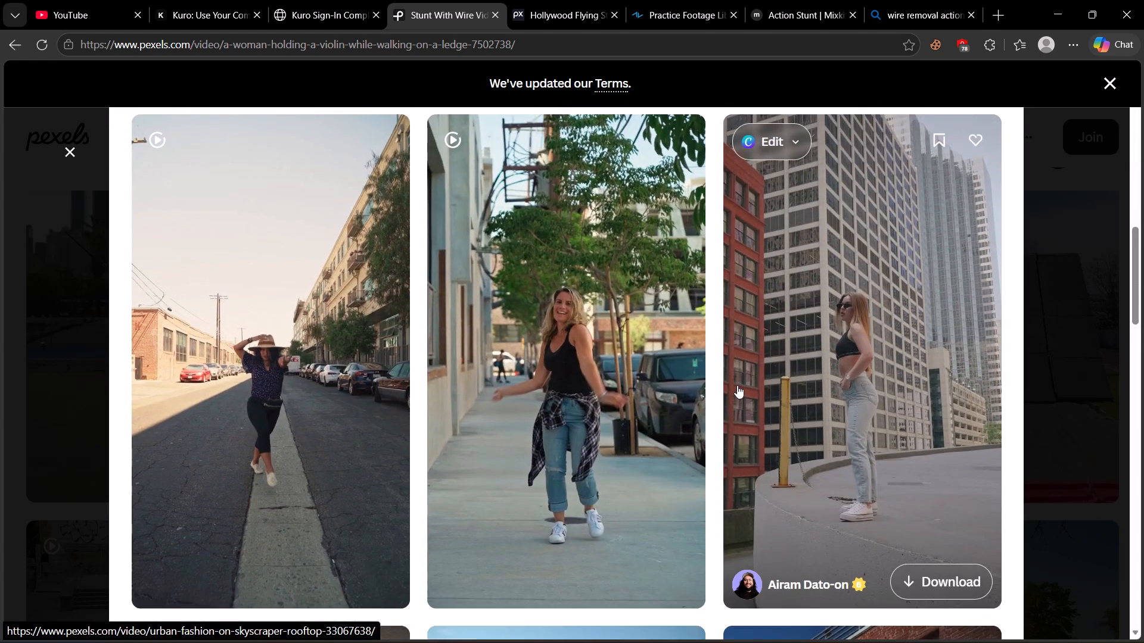
{"action": "left_click", "coordinate": [1093, 335]}
Refine the Pexels video search to "stunt with wire movie" and scan the resulting clips.
{"action": "left_click", "coordinate": [366, 158]}
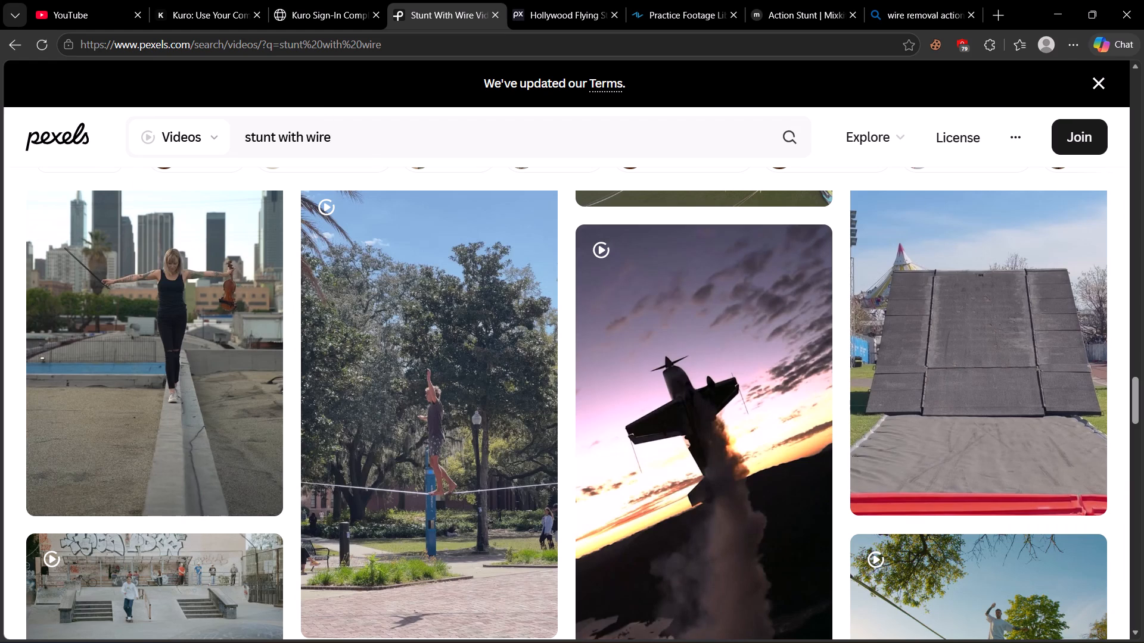
{"action": "left_click", "coordinate": [360, 147]}
{"action": "key", "text": "space"}
{"action": "type", "text": "movie"}
{"action": "key", "text": "Return"}
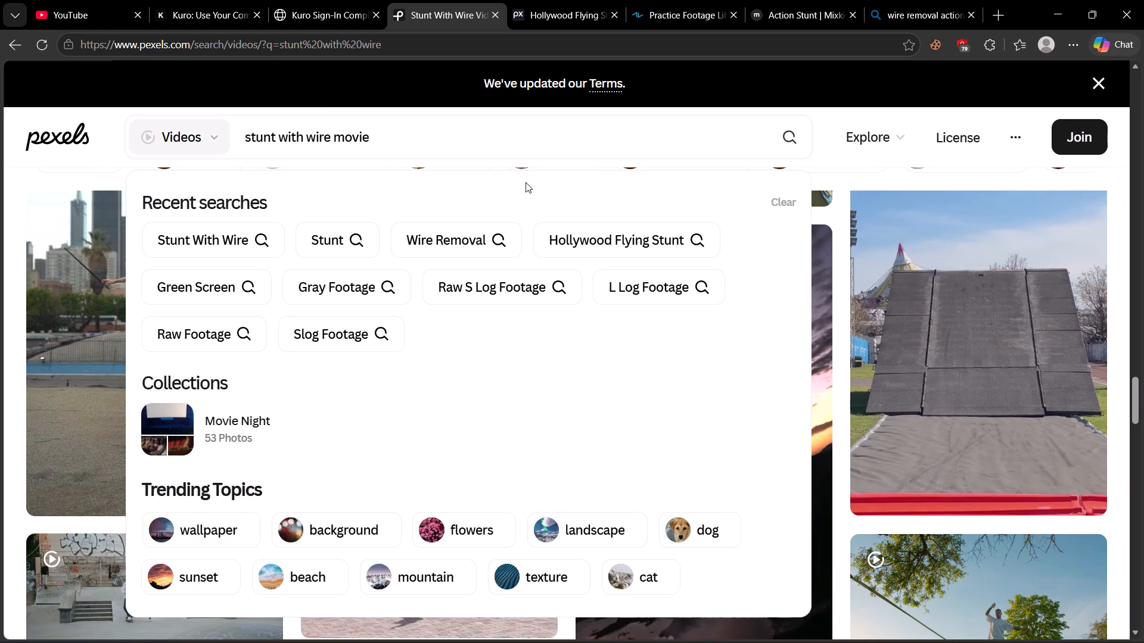
{"action": "scroll", "coordinate": [508, 210], "scroll_direction": "down", "scroll_amount": 3}
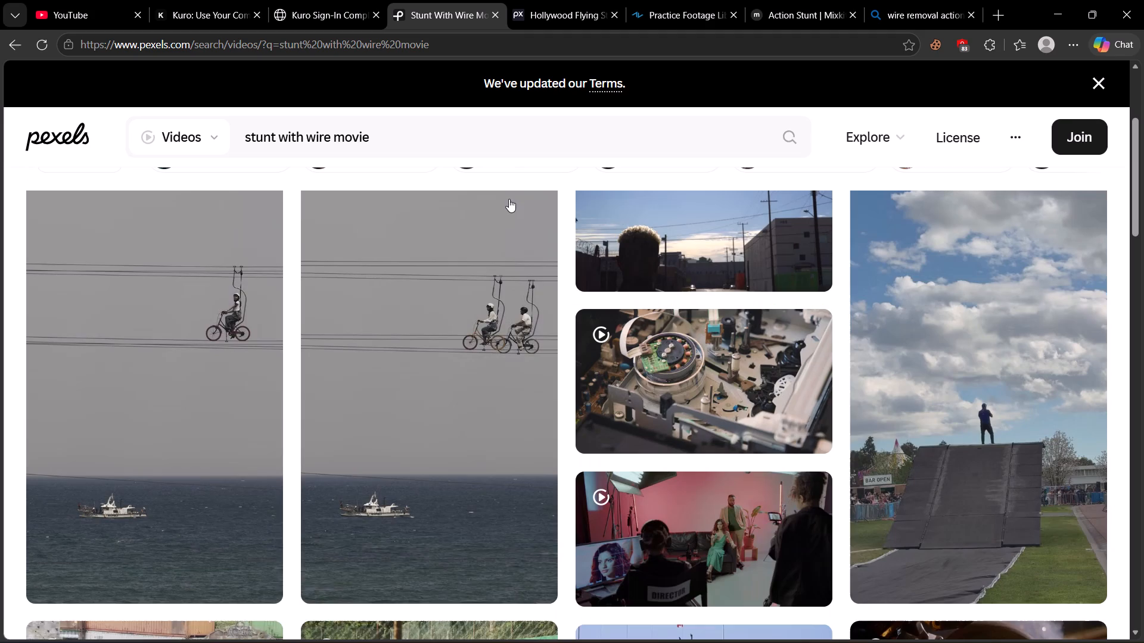
{"action": "scroll", "coordinate": [572, 207], "scroll_direction": "down", "scroll_amount": 17}
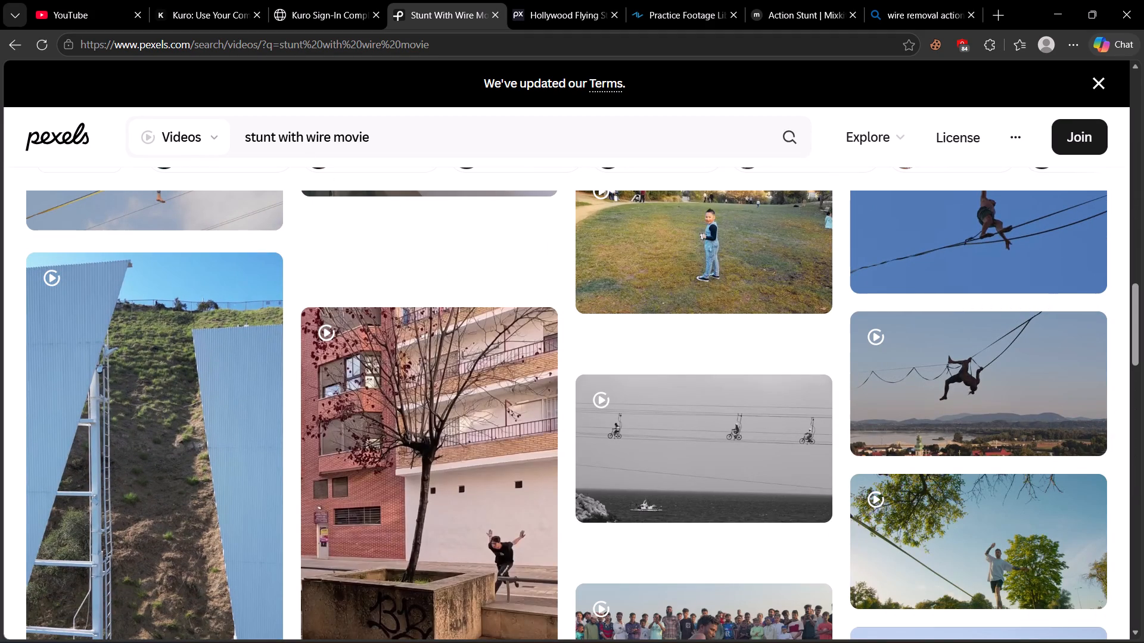
Change the Pexels video search to "green screen with wire".
{"action": "double_click", "coordinate": [365, 142]}
{"action": "key", "text": "BackSpace"}
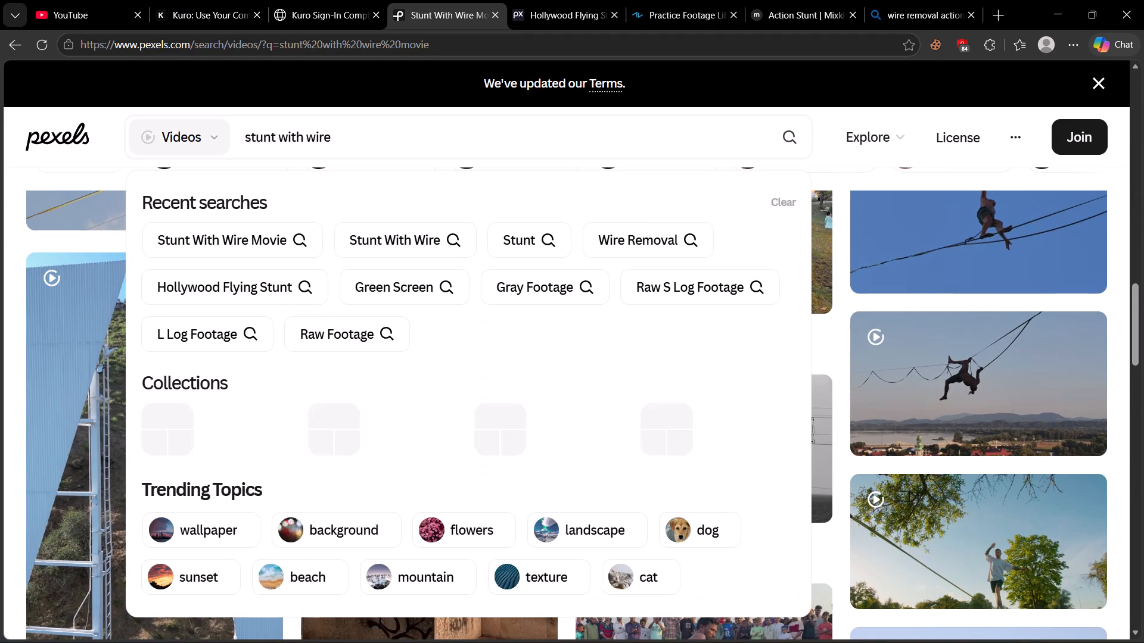
{"action": "double_click", "coordinate": [262, 136]}
{"action": "type", "text": "green screem"}
{"action": "key", "text": "BackSpace"}
{"action": "type", "text": "n"}
{"action": "key", "text": "space"}
{"action": "key", "text": "Return"}
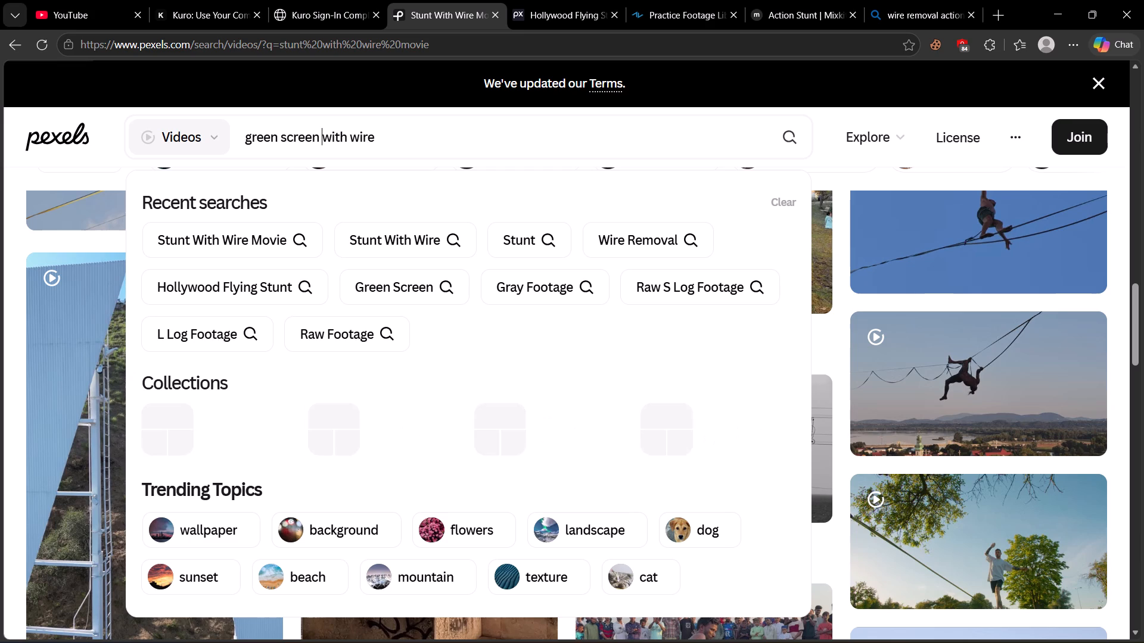
Look through the Pexels "green screen with wire" clips for footage suitable for wire removal.
{"action": "scroll", "coordinate": [482, 364], "scroll_direction": "down", "scroll_amount": 2}
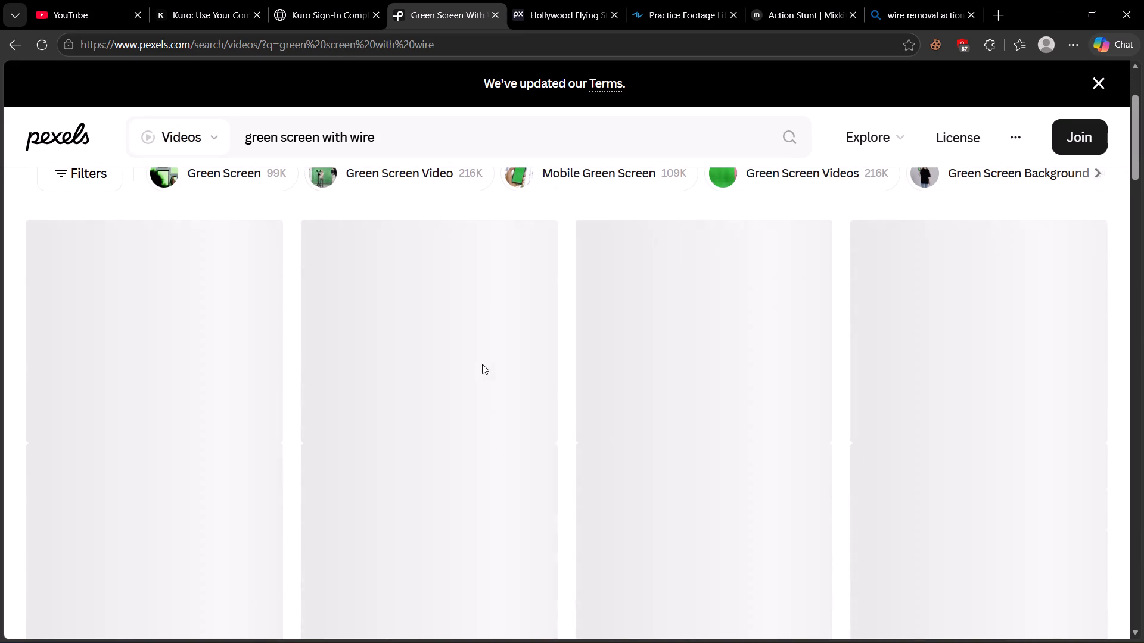
{"action": "scroll", "coordinate": [482, 364], "scroll_direction": "down", "scroll_amount": 11}
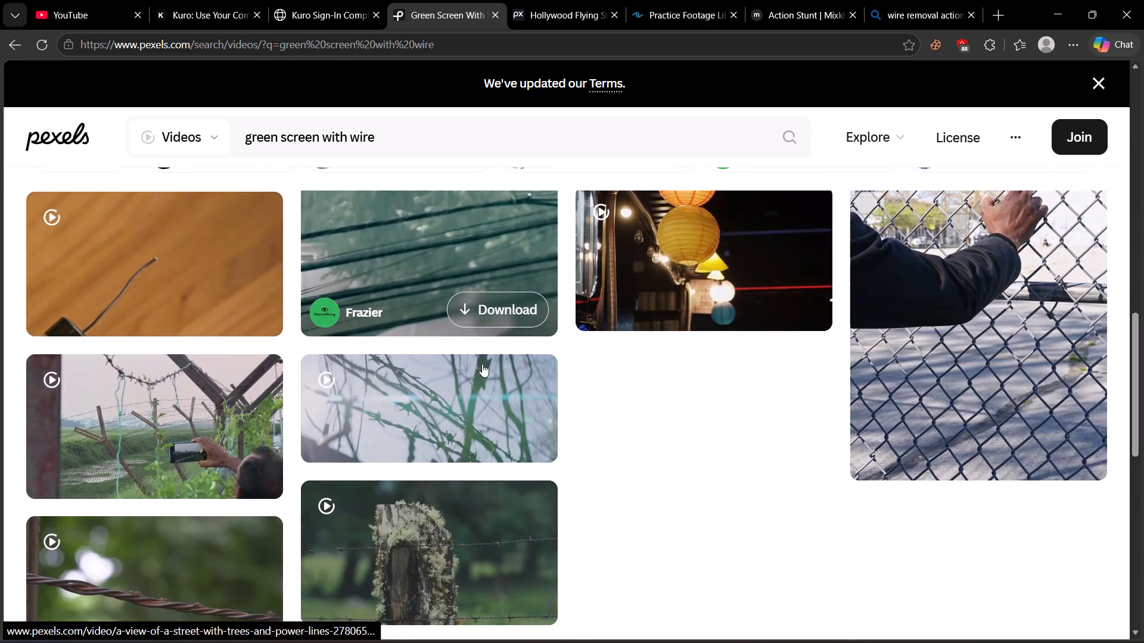
{"action": "scroll", "coordinate": [482, 364], "scroll_direction": "down", "scroll_amount": 8}
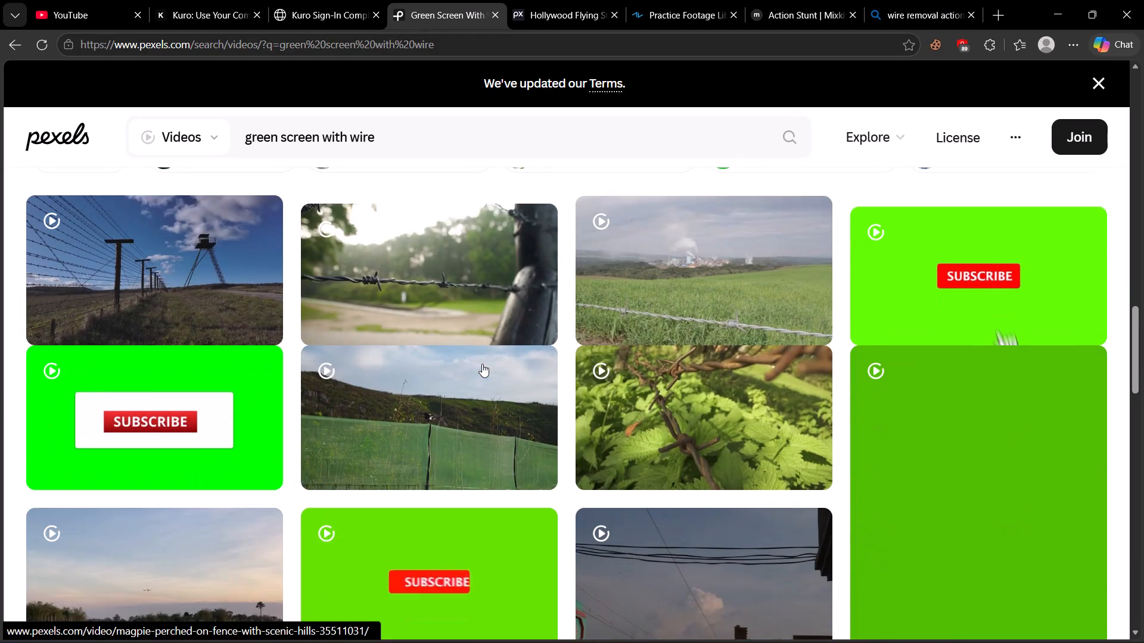
{"action": "scroll", "coordinate": [482, 364], "scroll_direction": "down", "scroll_amount": 9}
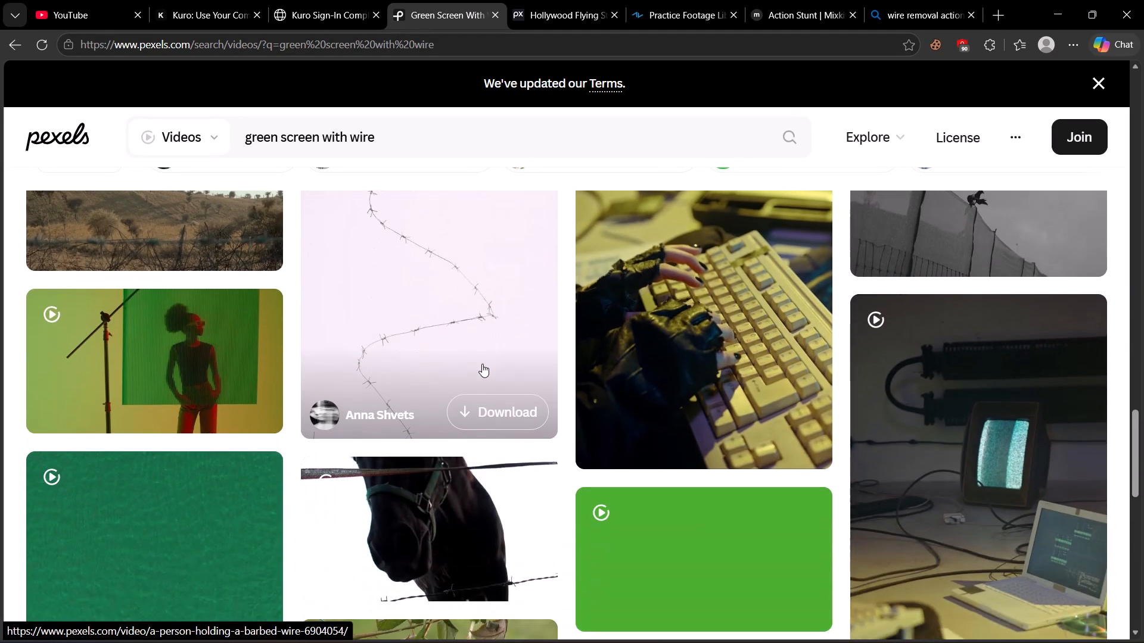
{"action": "scroll", "coordinate": [482, 364], "scroll_direction": "down", "scroll_amount": 7}
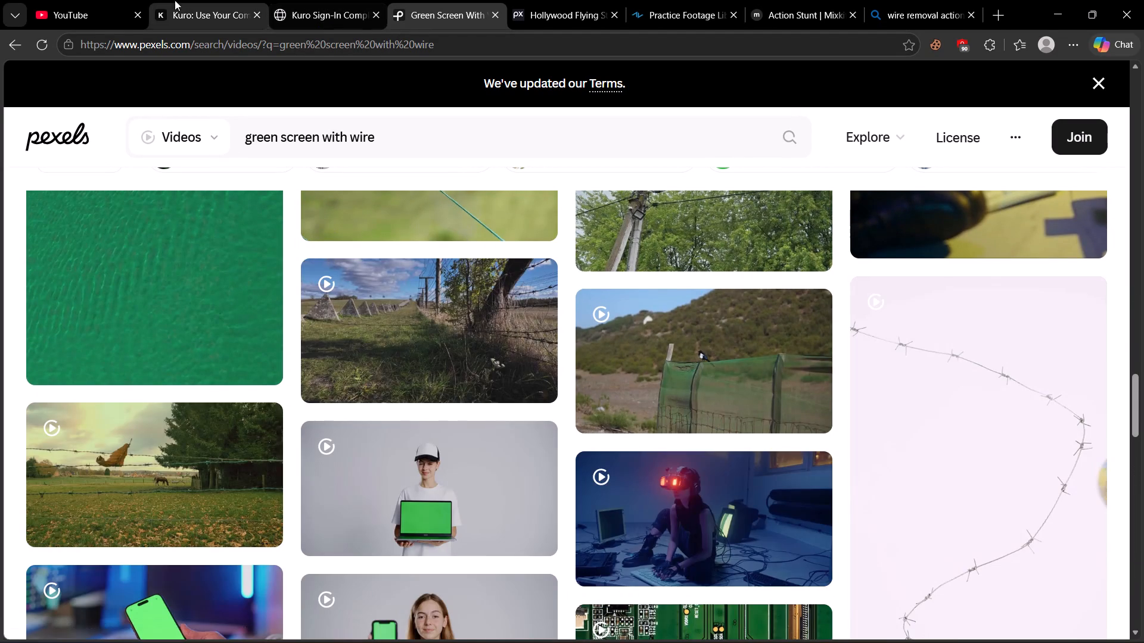
Search YouTube for "stunt with wire", open the Short "Work with wire stunt and rigging" and pause it.
{"action": "left_click", "coordinate": [83, 0]}
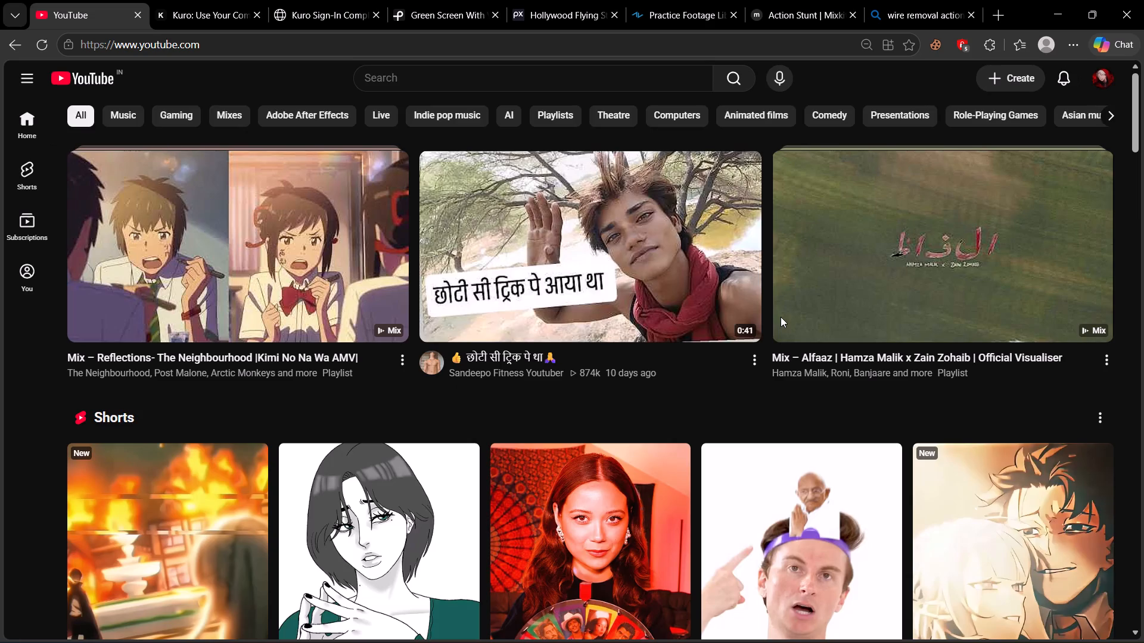
{"action": "left_click", "coordinate": [670, 86]}
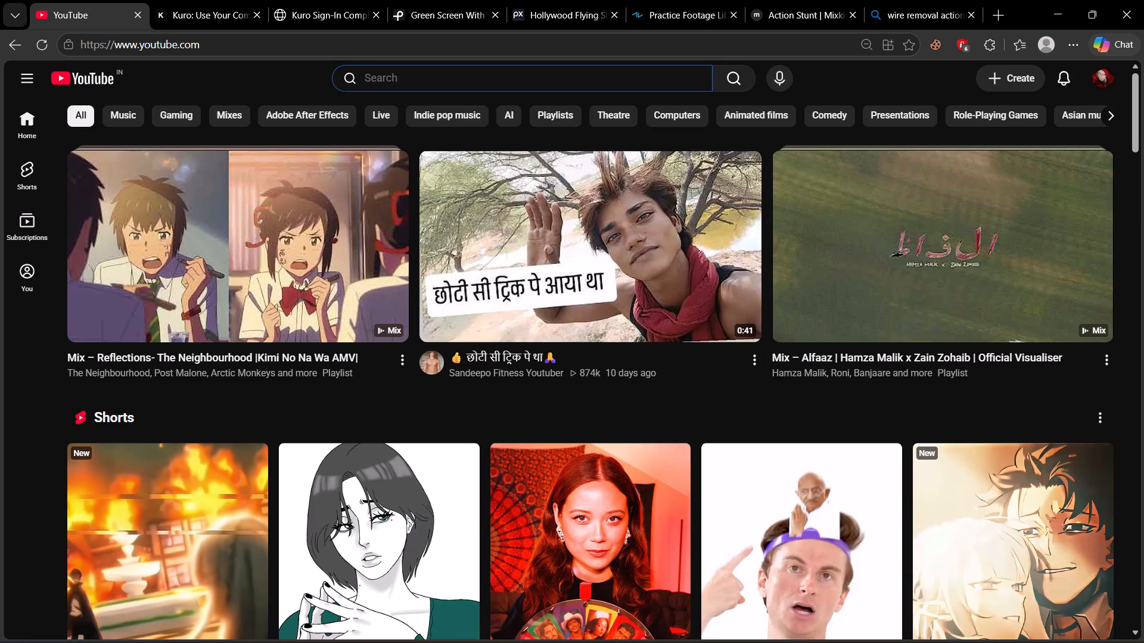
{"action": "type", "text": "stunt with wire"}
{"action": "key", "text": "Return"}
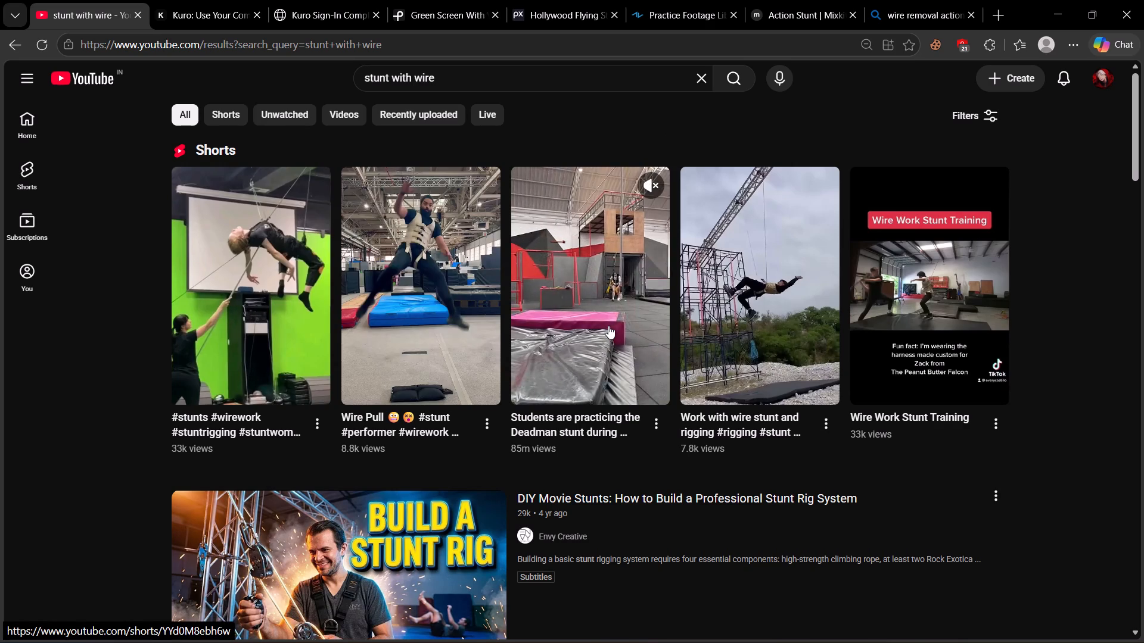
{"action": "left_click", "coordinate": [777, 321]}
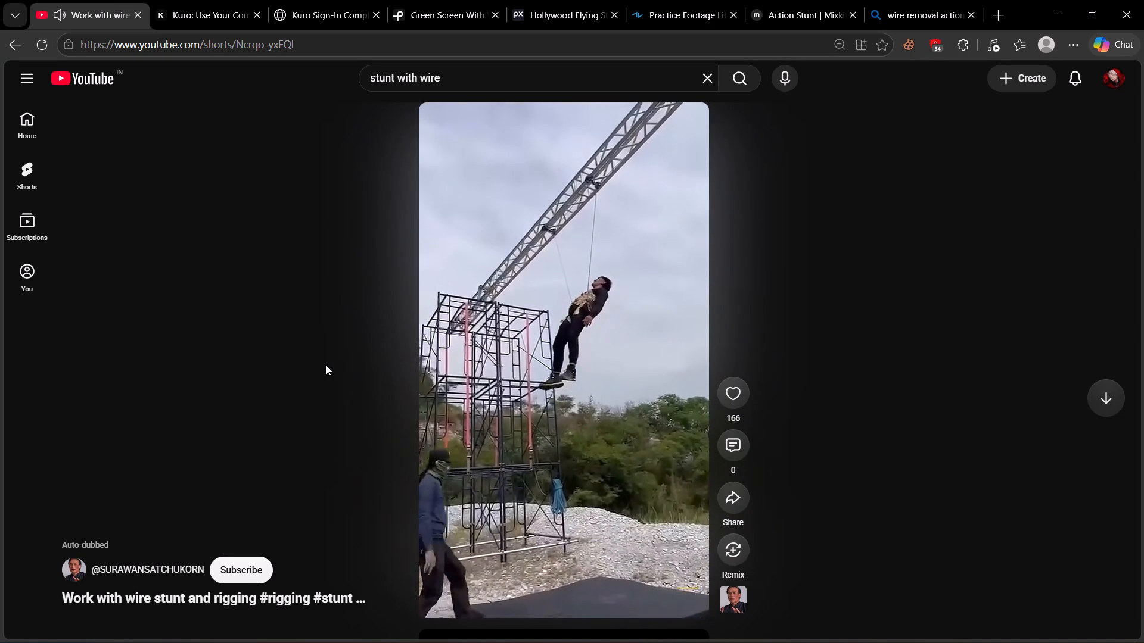
{"action": "left_click", "coordinate": [549, 370]}
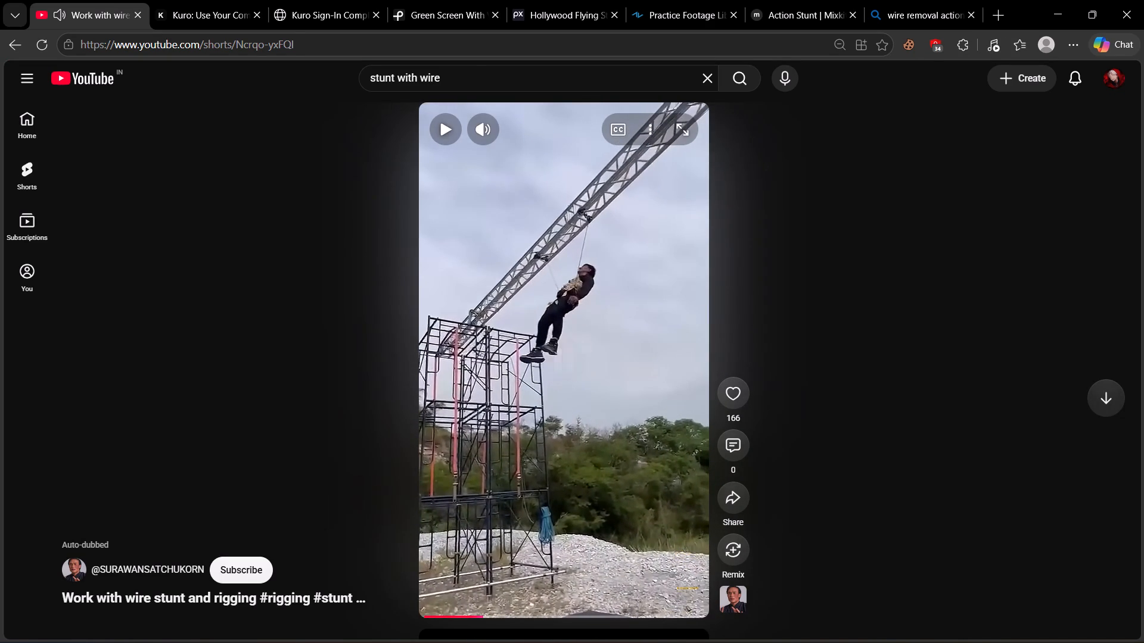
Copy the wire stunt Short's link and submit it to the ytdown.tools video downloader in a new tab.
{"action": "left_click", "coordinate": [472, 44]}
{"action": "key", "text": "ctrl+c"}
{"action": "key", "text": "ctrl+t"}
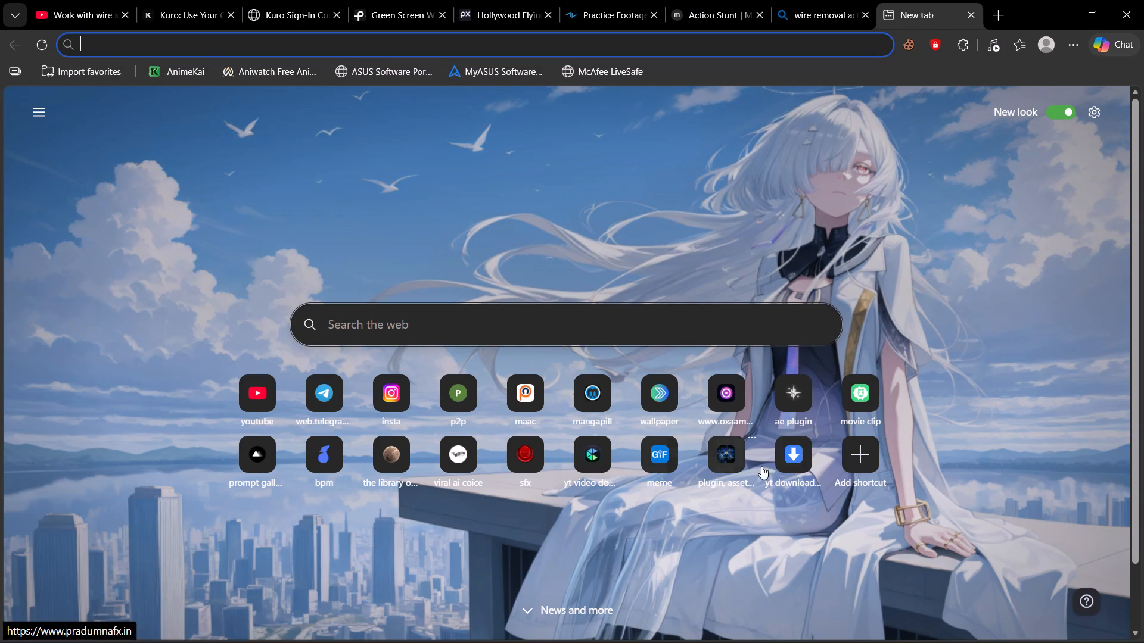
{"action": "left_click", "coordinate": [801, 474]}
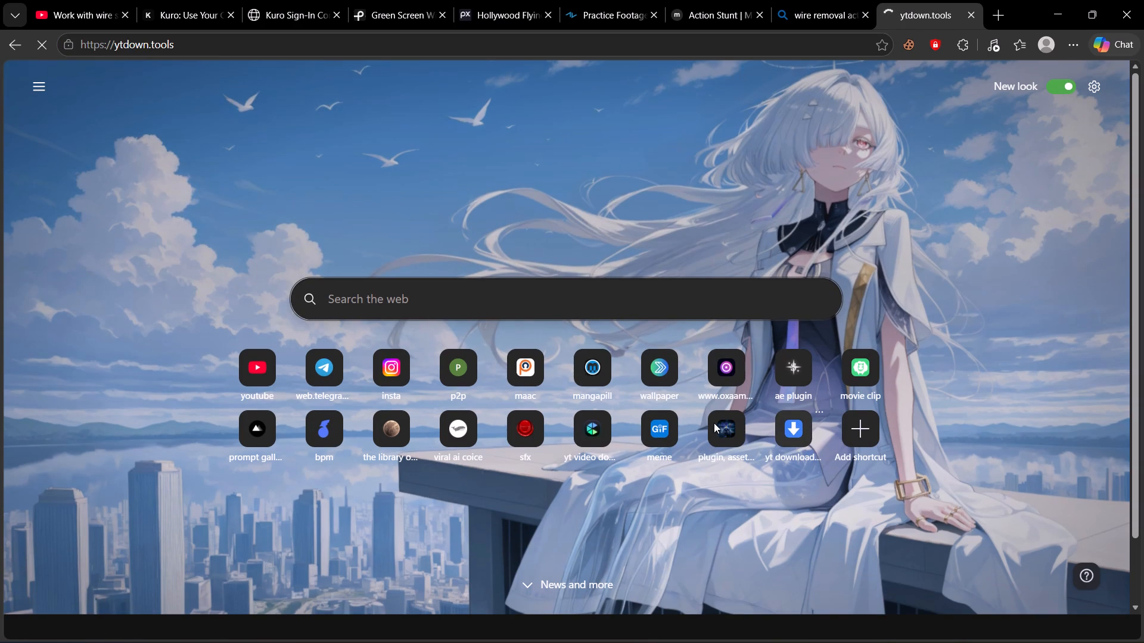
{"action": "left_click", "coordinate": [472, 238]}
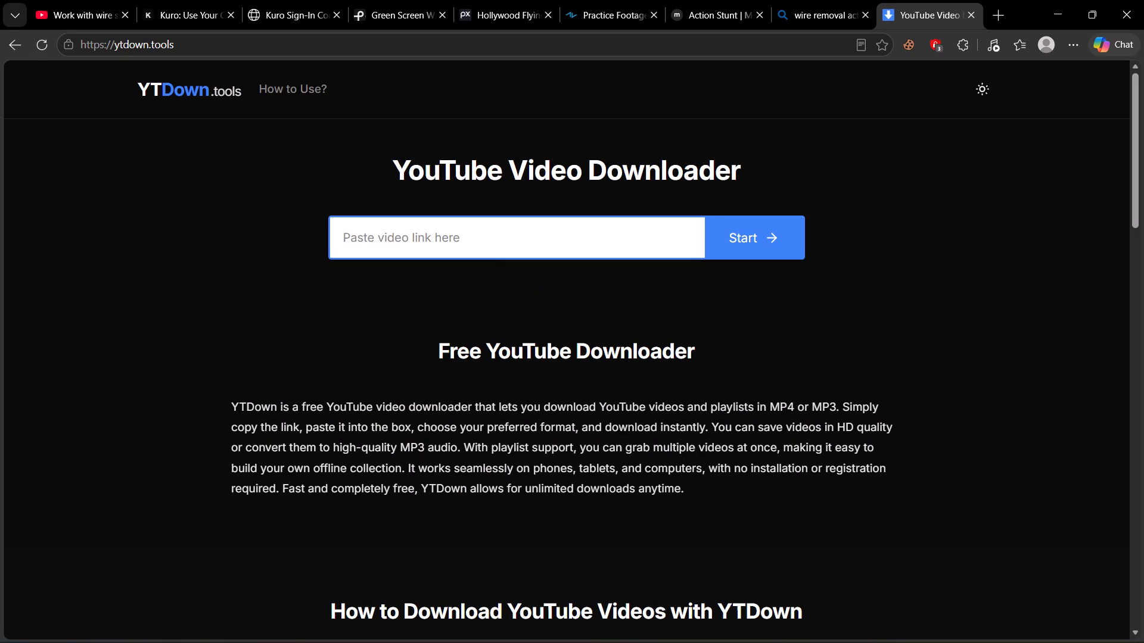
{"action": "key", "text": "ctrl+v"}
{"action": "key", "text": "Return"}
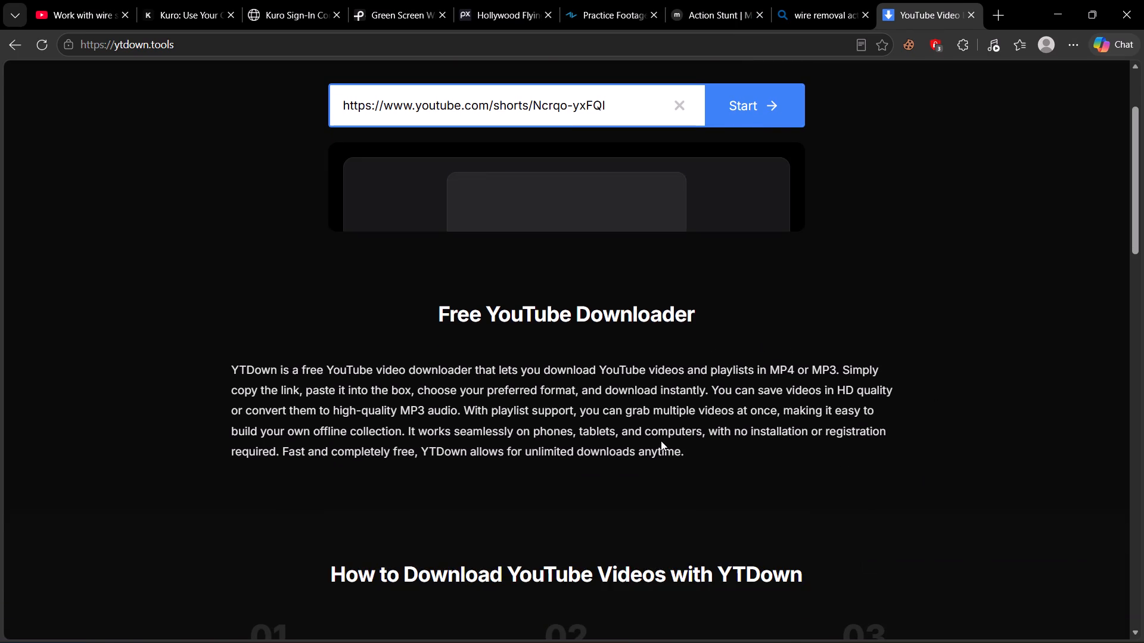
Convert the wire stunt video to MP4 at 1080 quality.
{"action": "left_click", "coordinate": [682, 399]}
{"action": "left_click", "coordinate": [742, 447]}
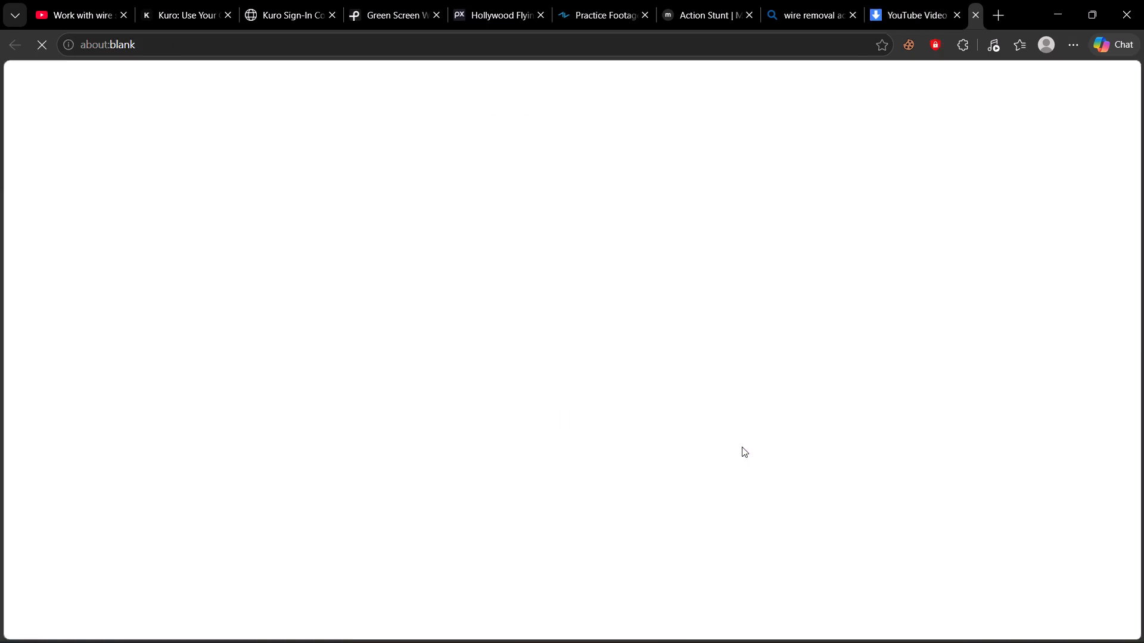
{"action": "scroll", "coordinate": [890, 432], "scroll_direction": "down", "scroll_amount": 2}
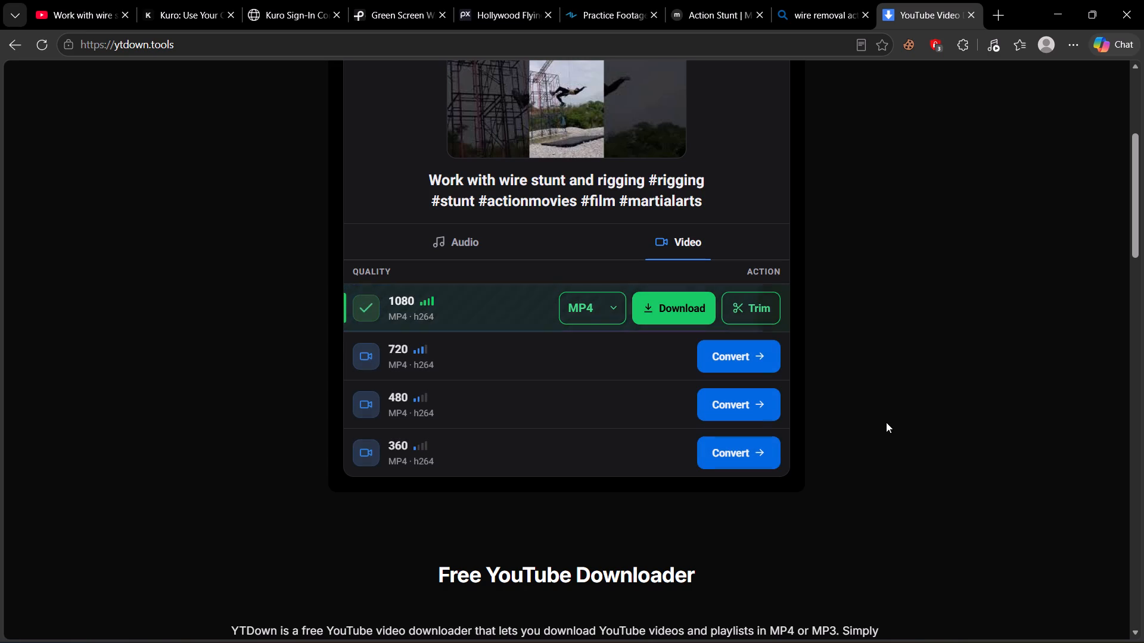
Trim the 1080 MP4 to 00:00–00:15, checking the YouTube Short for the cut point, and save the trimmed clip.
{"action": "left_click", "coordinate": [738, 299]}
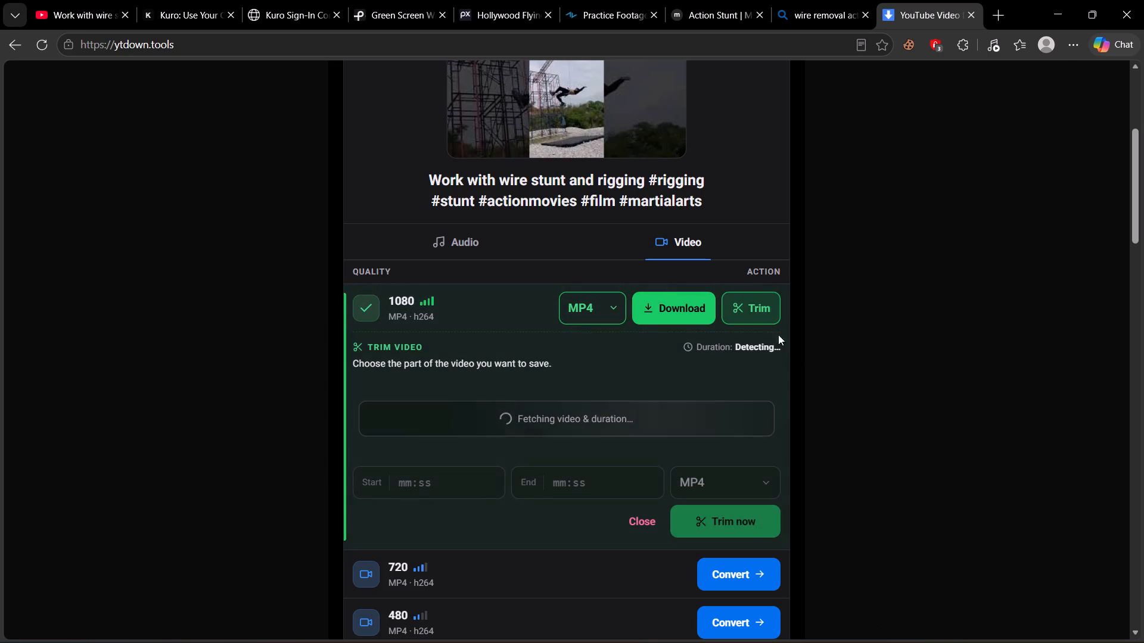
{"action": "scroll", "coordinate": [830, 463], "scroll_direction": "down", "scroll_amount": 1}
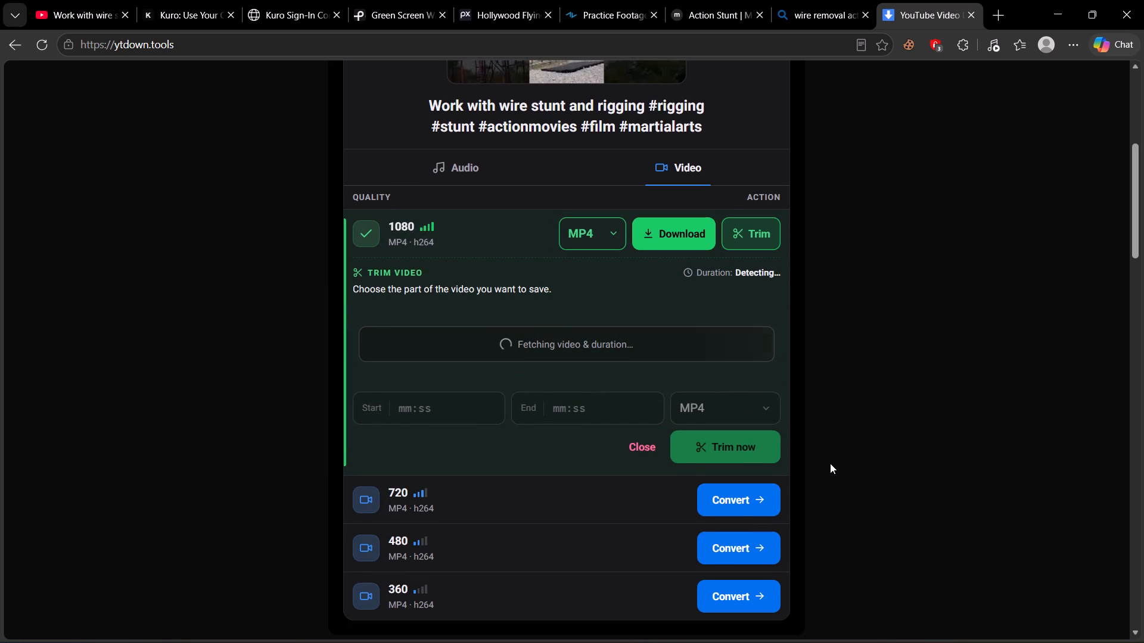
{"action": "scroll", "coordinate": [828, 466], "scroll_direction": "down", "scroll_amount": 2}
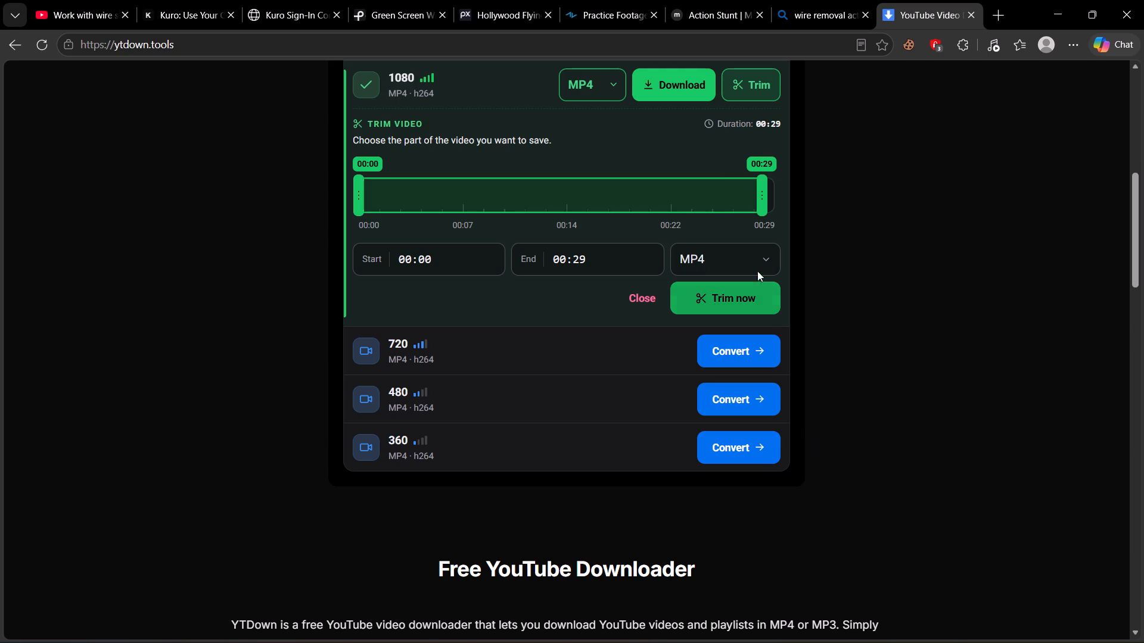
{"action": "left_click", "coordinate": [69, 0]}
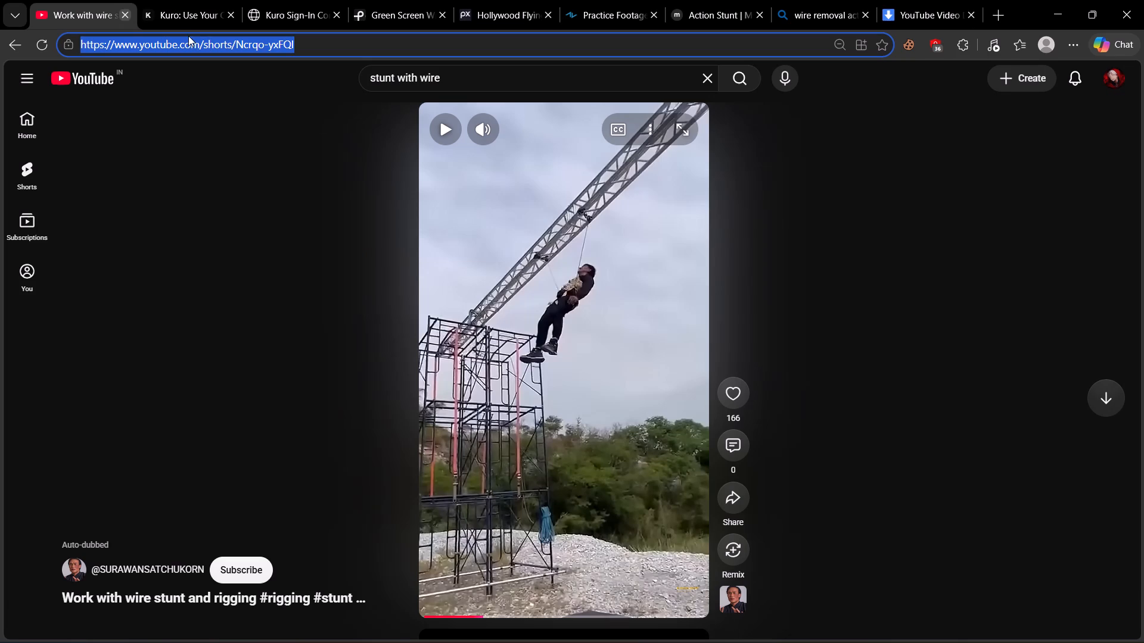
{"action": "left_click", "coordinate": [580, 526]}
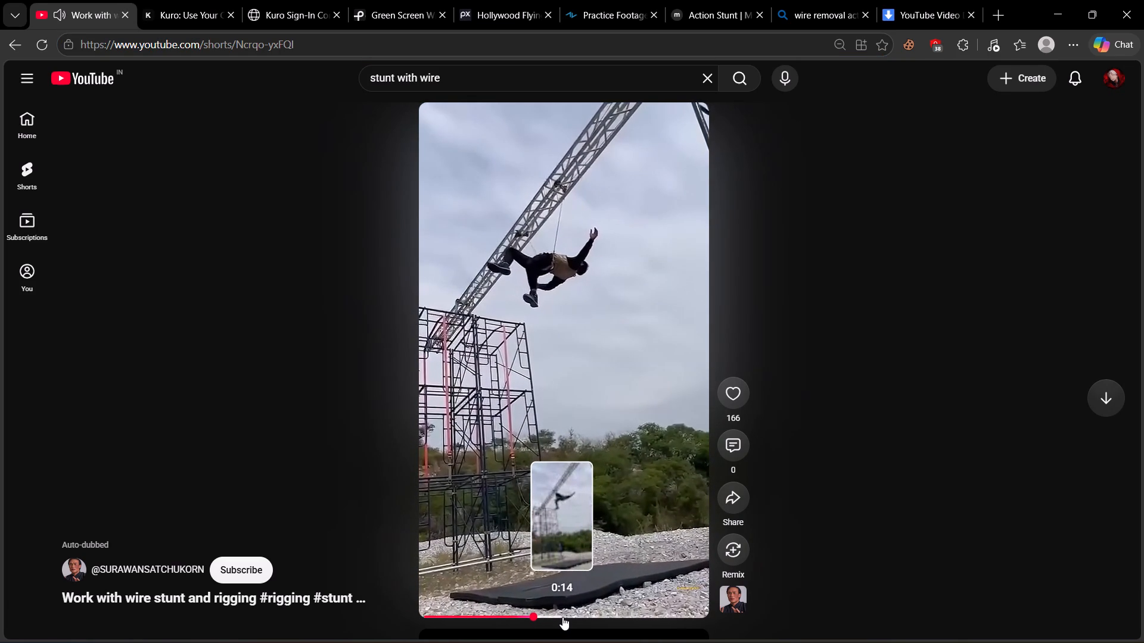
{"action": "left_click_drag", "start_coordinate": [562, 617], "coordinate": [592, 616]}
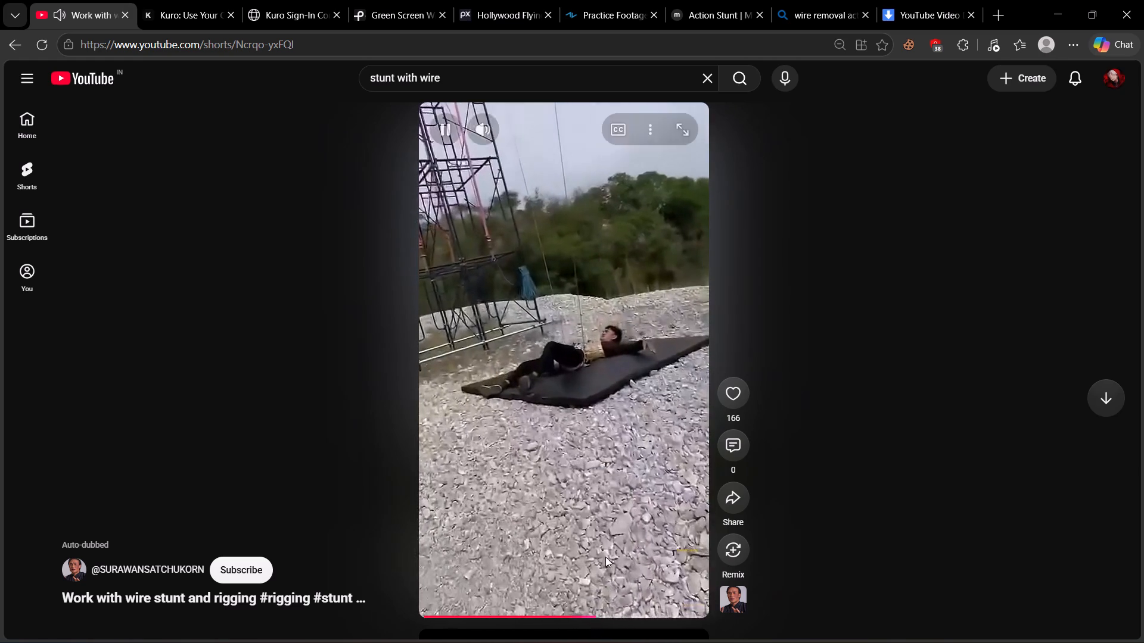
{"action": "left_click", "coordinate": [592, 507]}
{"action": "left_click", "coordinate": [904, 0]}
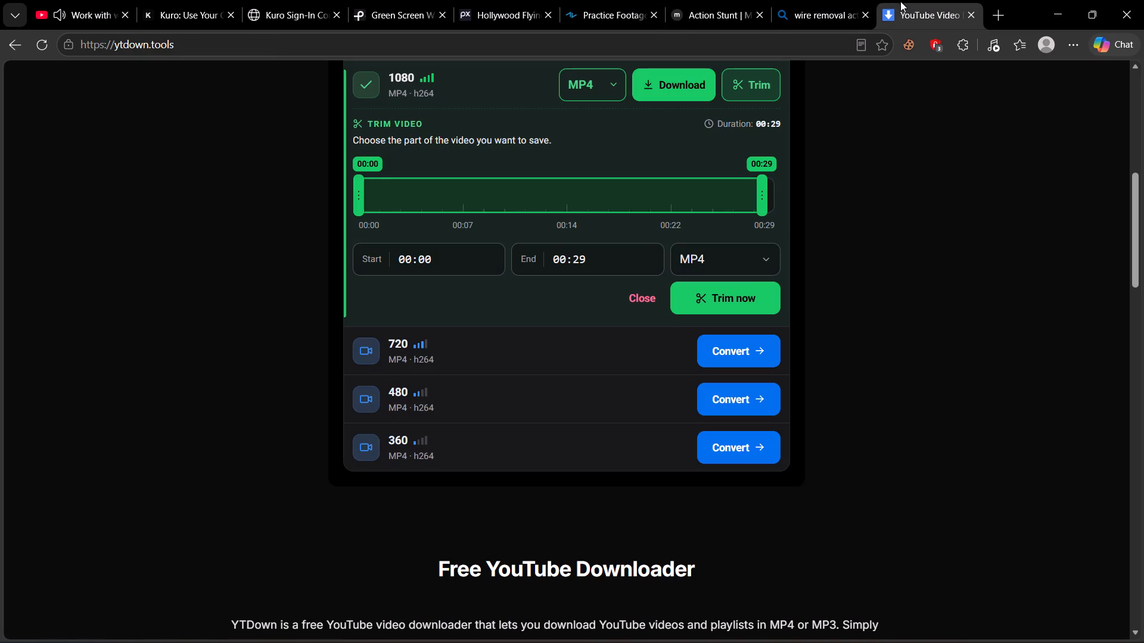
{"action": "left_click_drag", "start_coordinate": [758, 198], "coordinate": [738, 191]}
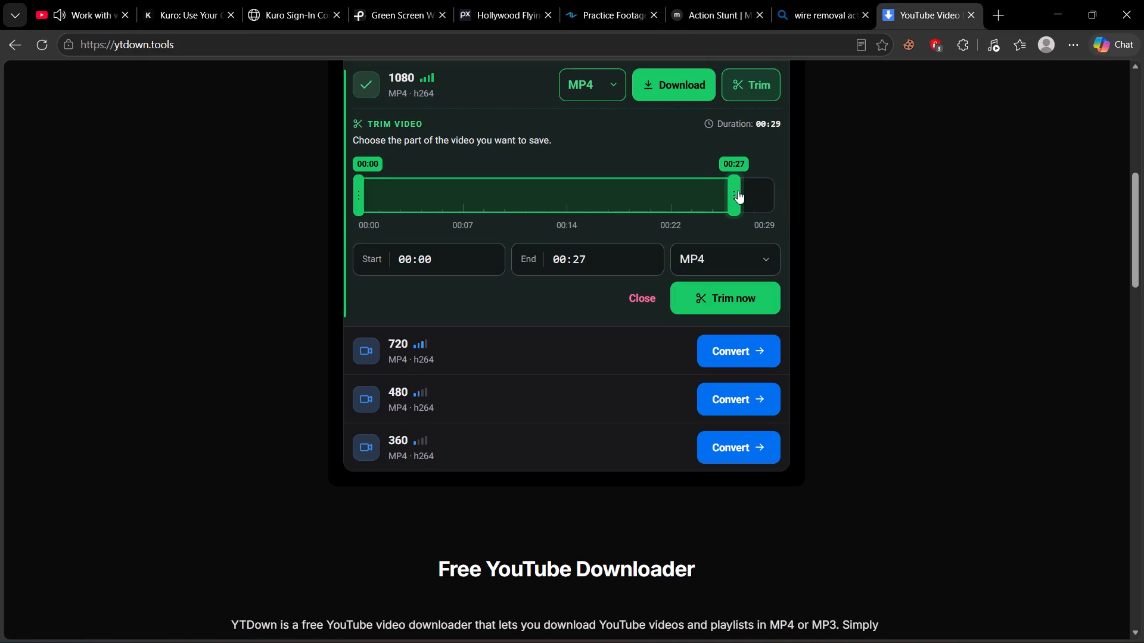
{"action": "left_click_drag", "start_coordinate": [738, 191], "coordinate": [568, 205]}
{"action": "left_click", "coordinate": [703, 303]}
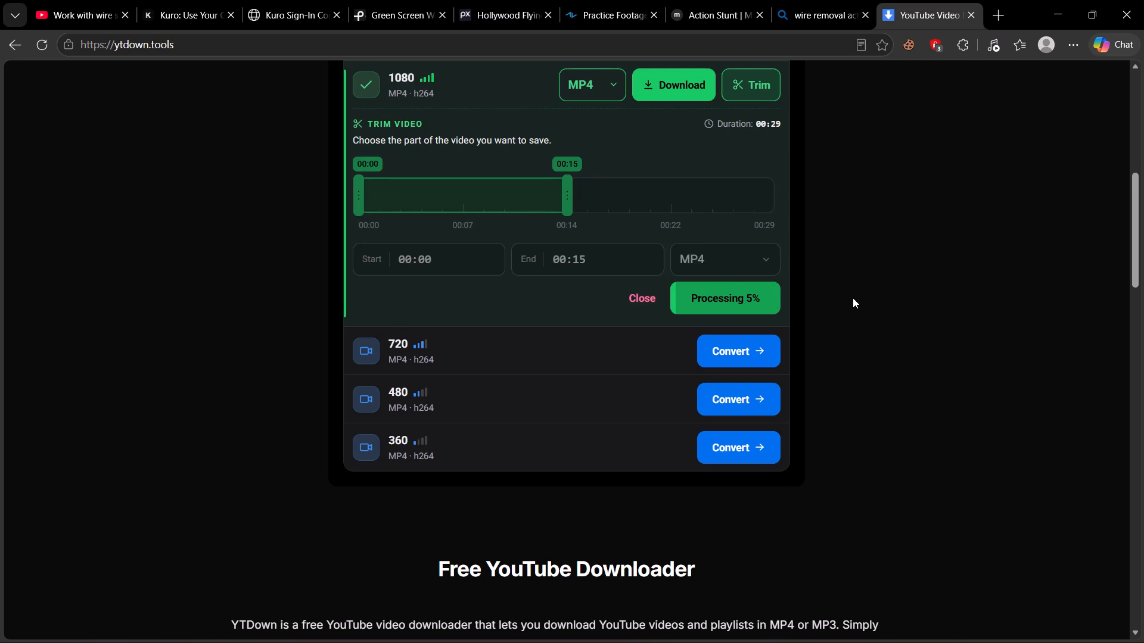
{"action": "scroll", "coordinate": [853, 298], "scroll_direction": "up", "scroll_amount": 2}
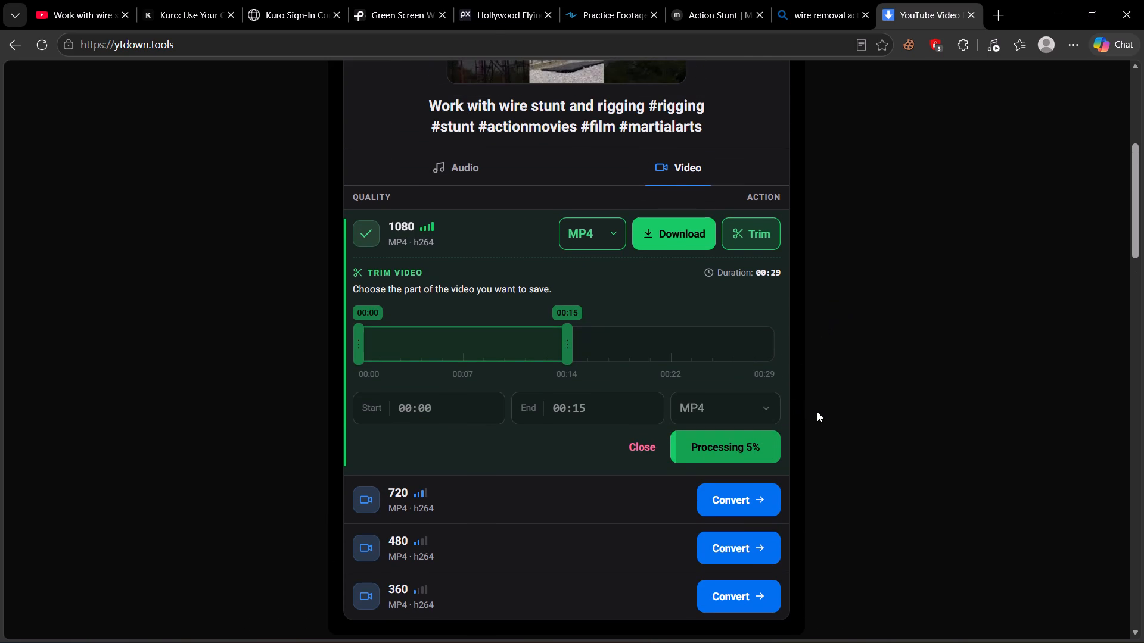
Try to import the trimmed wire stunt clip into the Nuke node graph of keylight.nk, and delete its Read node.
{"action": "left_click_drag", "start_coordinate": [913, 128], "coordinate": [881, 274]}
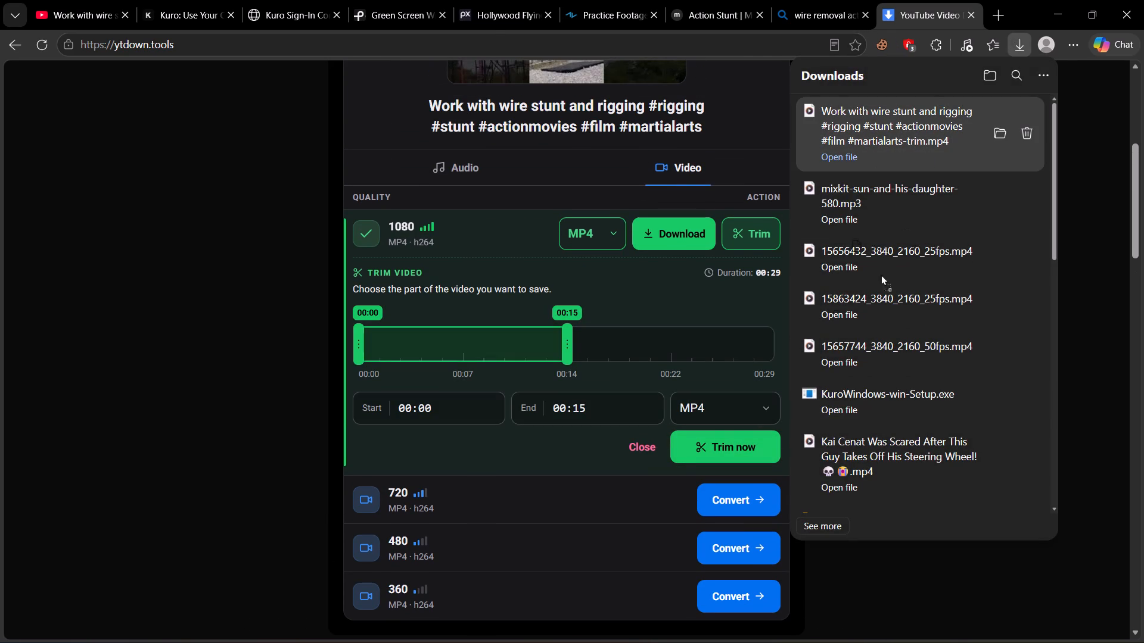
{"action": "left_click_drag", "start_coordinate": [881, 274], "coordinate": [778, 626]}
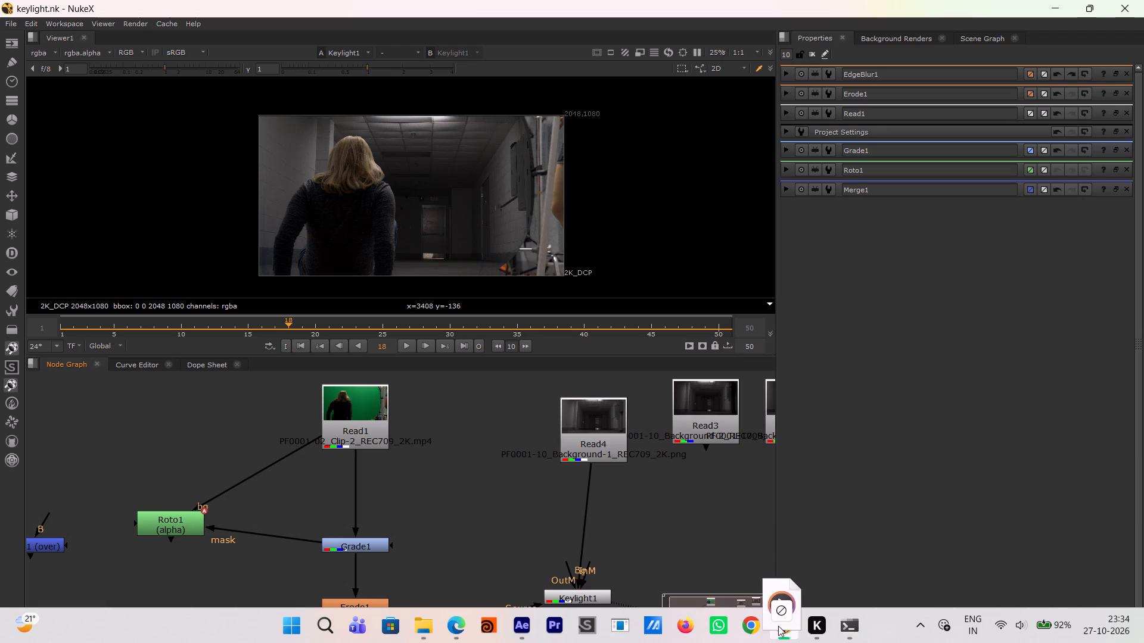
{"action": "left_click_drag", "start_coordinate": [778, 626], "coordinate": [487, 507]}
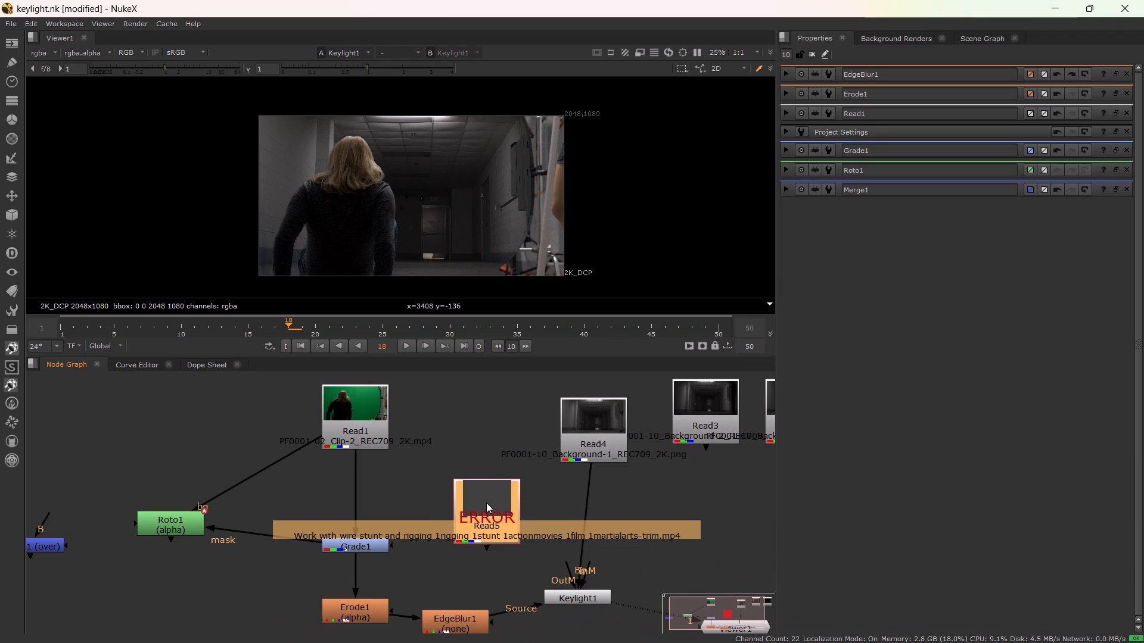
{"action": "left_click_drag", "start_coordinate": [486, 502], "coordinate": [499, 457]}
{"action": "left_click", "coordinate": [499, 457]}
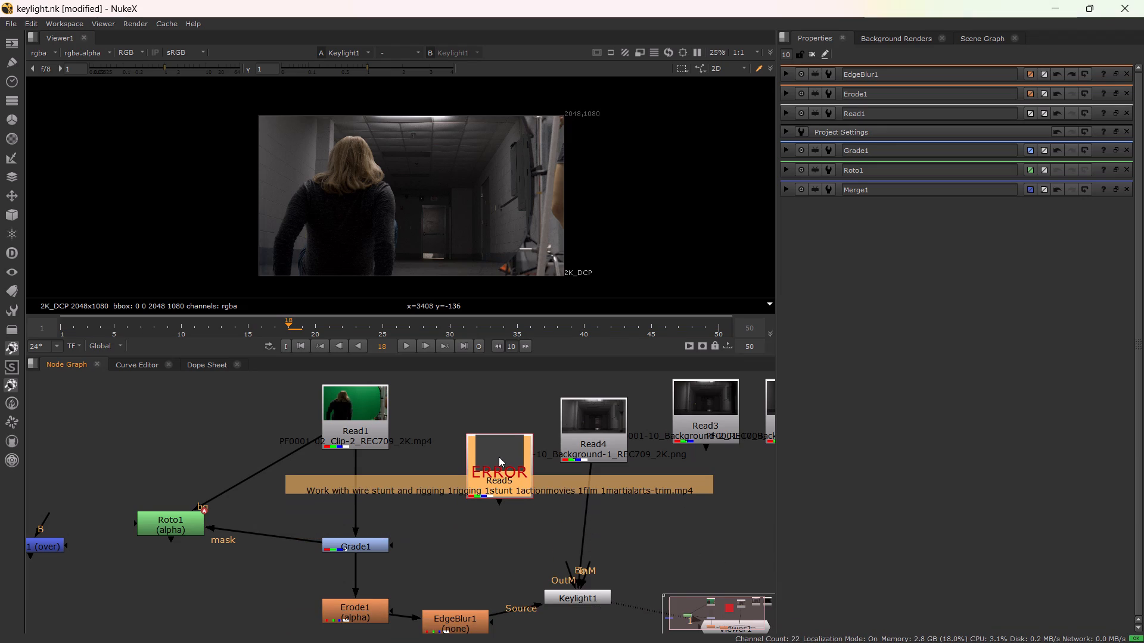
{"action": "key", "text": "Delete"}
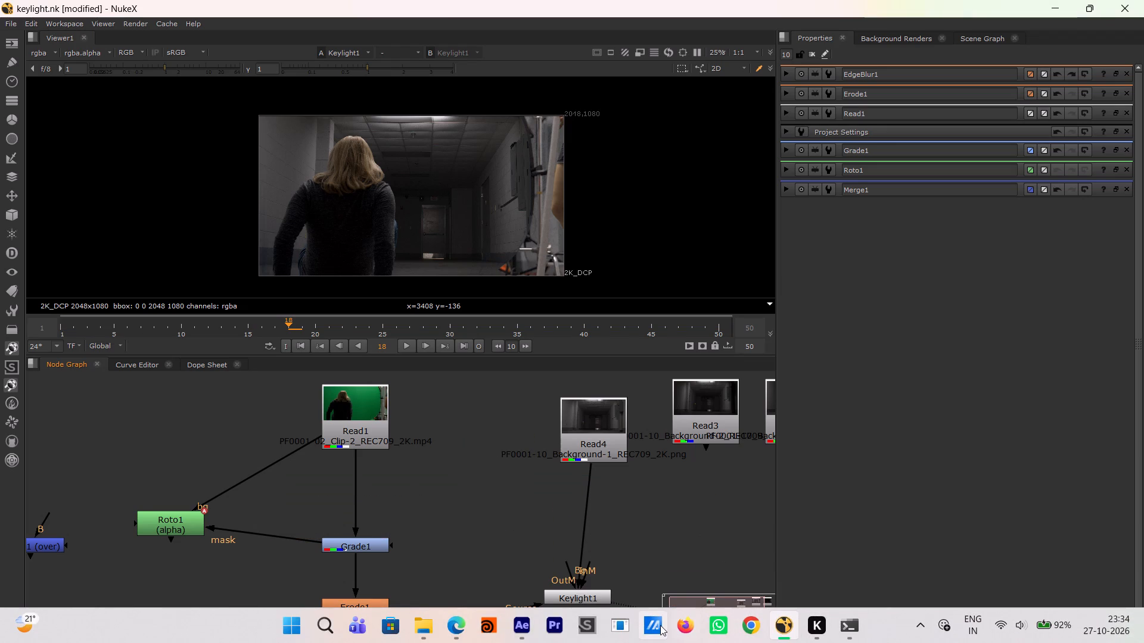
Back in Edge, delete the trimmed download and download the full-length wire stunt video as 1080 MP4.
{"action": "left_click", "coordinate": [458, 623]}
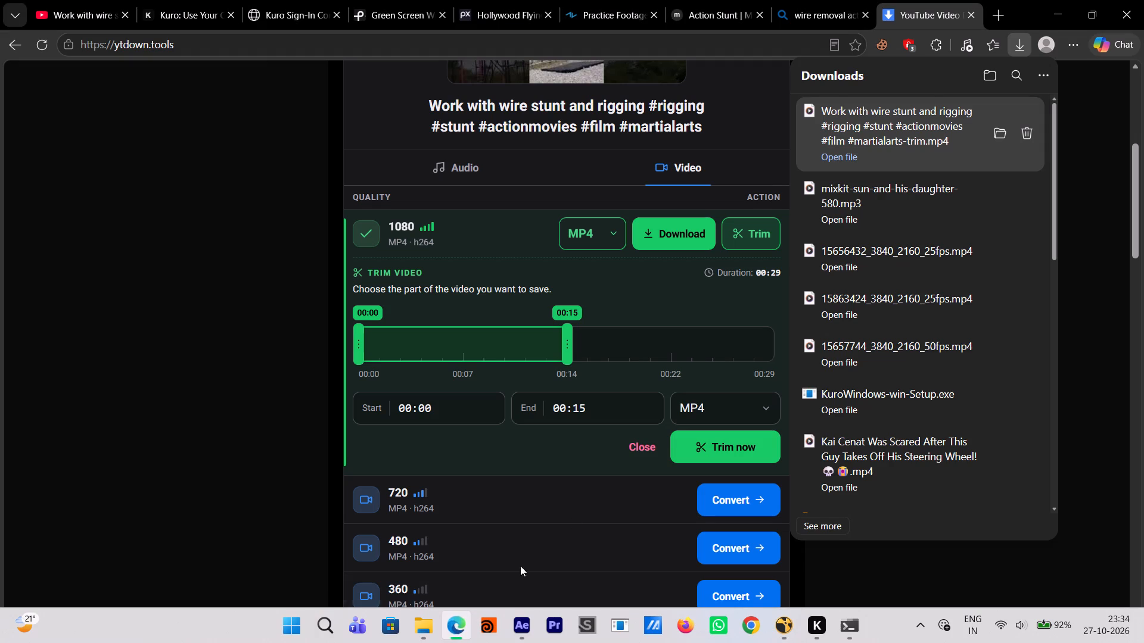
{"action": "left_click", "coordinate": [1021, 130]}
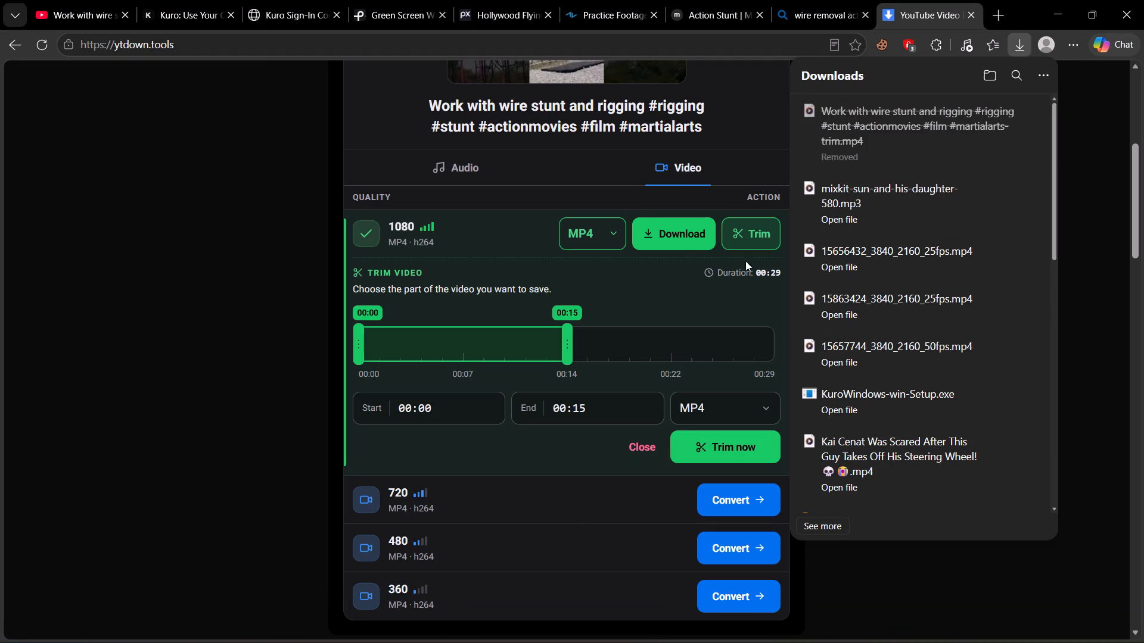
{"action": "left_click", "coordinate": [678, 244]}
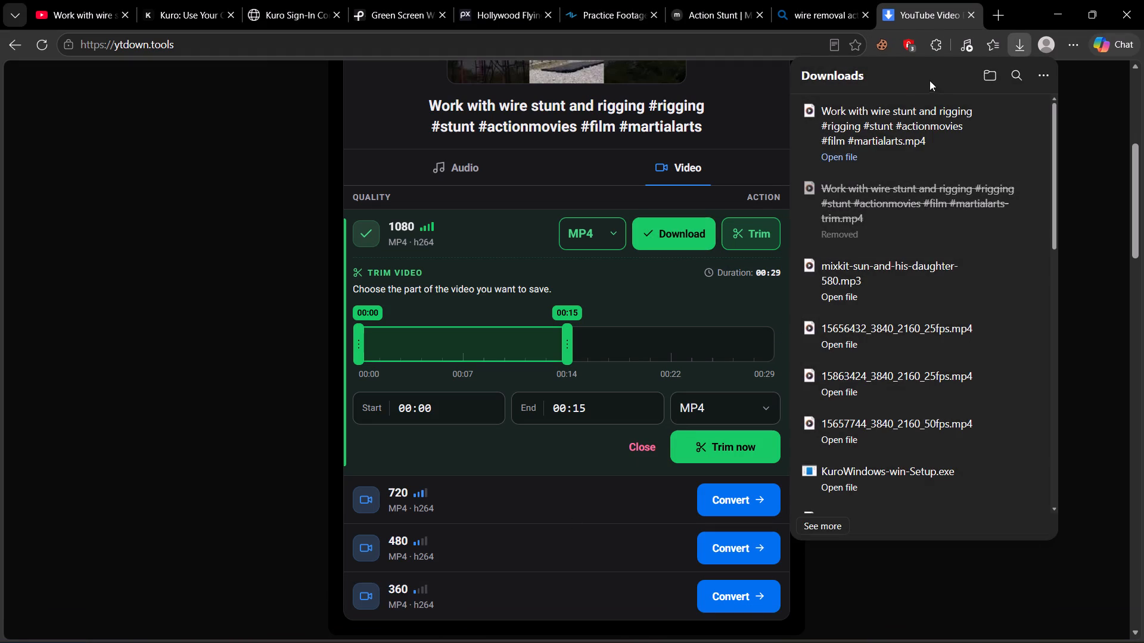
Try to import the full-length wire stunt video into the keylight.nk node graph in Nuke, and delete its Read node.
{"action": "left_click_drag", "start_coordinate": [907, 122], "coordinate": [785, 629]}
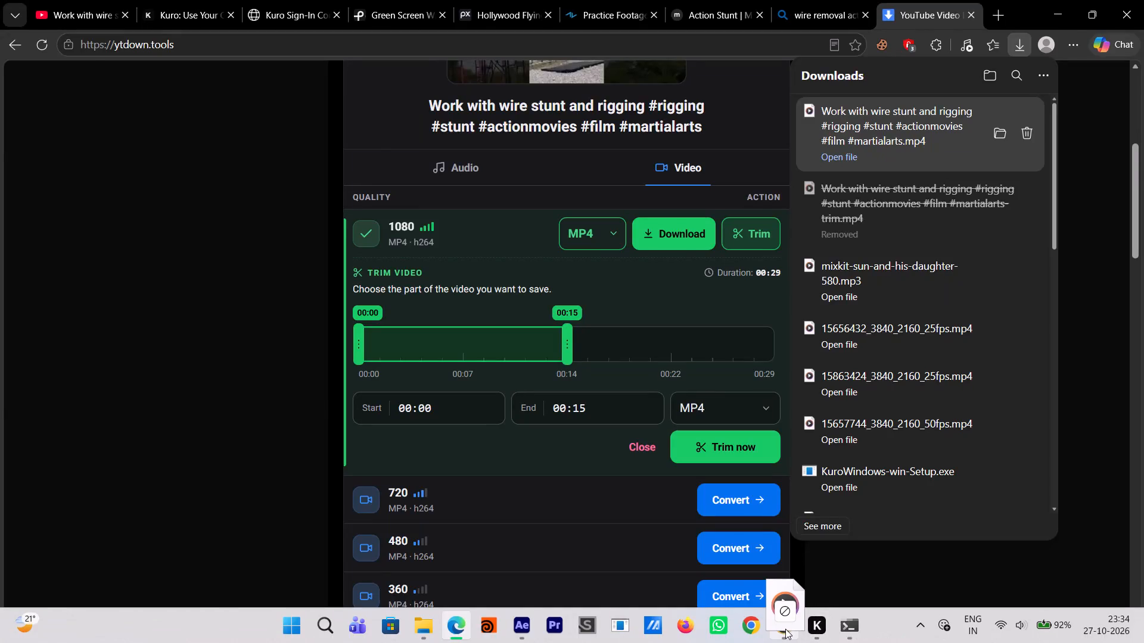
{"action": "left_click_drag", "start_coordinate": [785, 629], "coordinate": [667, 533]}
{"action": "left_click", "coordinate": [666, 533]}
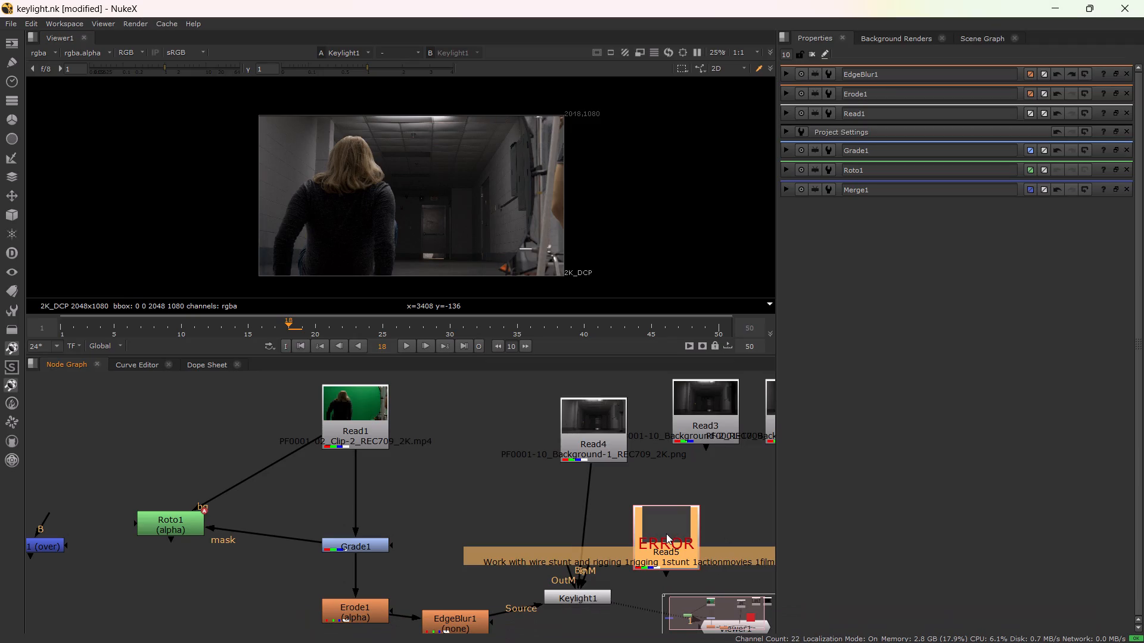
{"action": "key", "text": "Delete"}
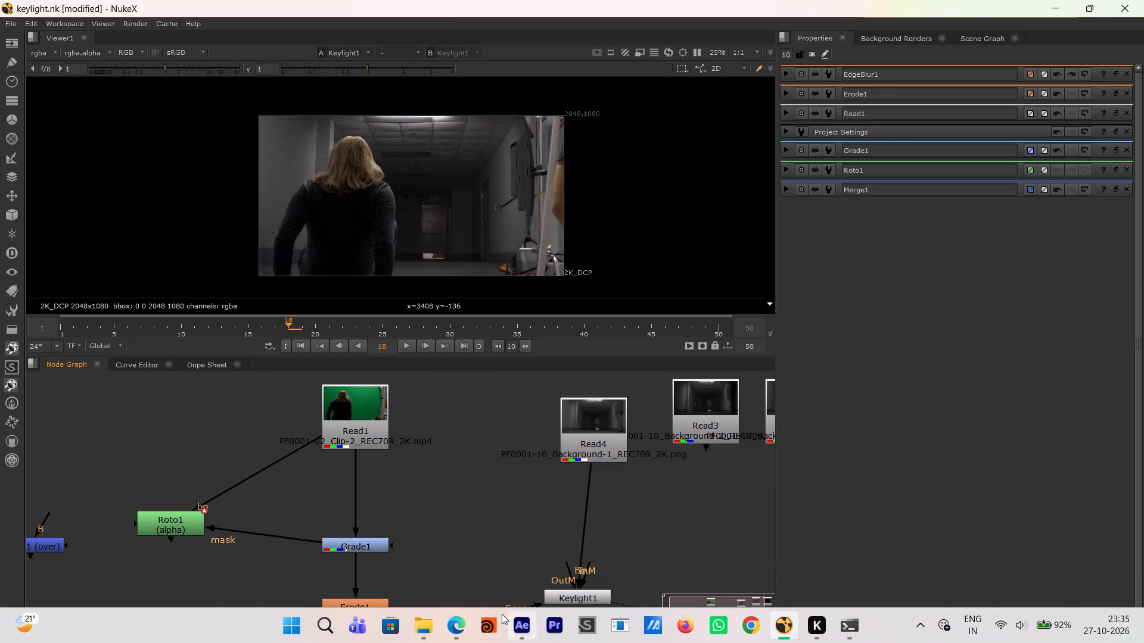
In Edge, delete the downloaded full-length video, close the trim options and download the 1080 MP4 again.
{"action": "left_click", "coordinate": [461, 627]}
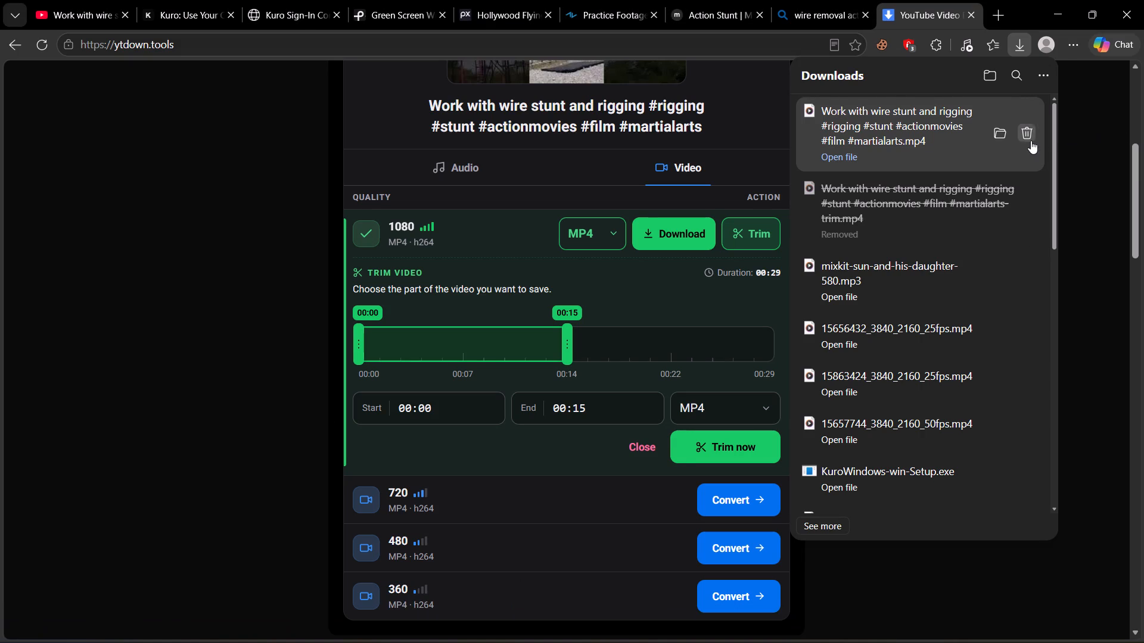
{"action": "left_click", "coordinate": [1031, 141]}
{"action": "left_click", "coordinate": [649, 455]}
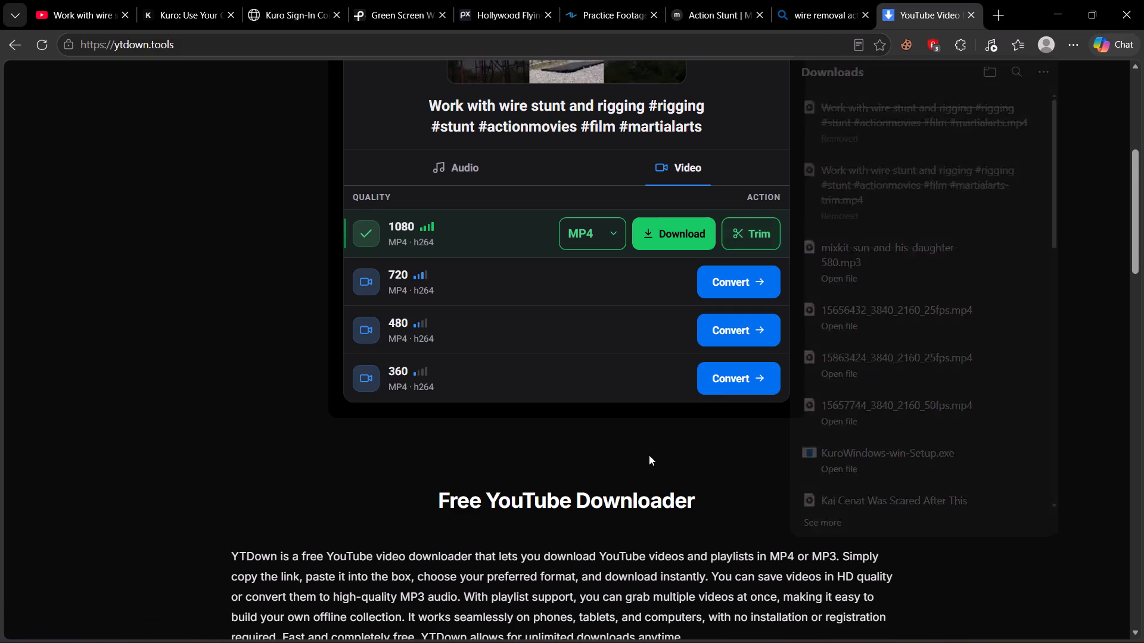
{"action": "left_click", "coordinate": [661, 230]}
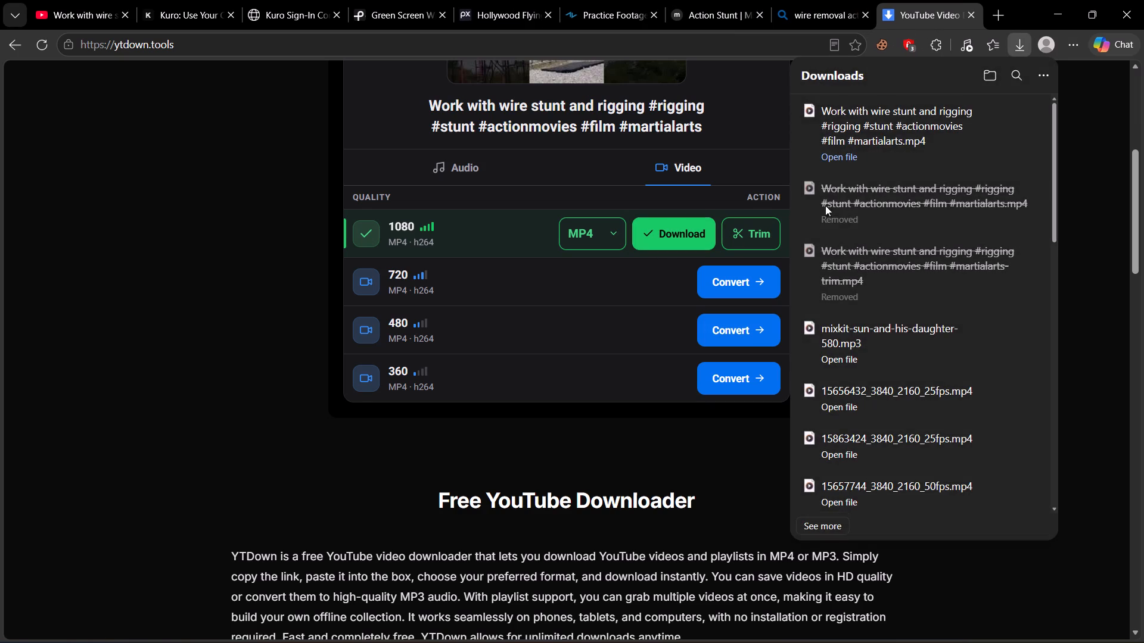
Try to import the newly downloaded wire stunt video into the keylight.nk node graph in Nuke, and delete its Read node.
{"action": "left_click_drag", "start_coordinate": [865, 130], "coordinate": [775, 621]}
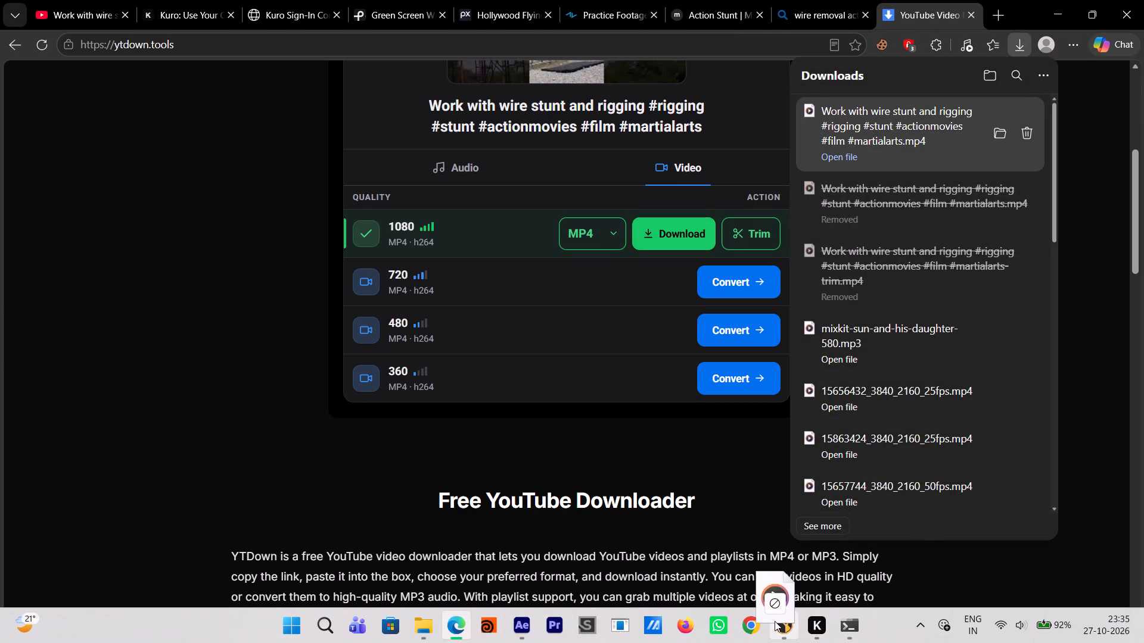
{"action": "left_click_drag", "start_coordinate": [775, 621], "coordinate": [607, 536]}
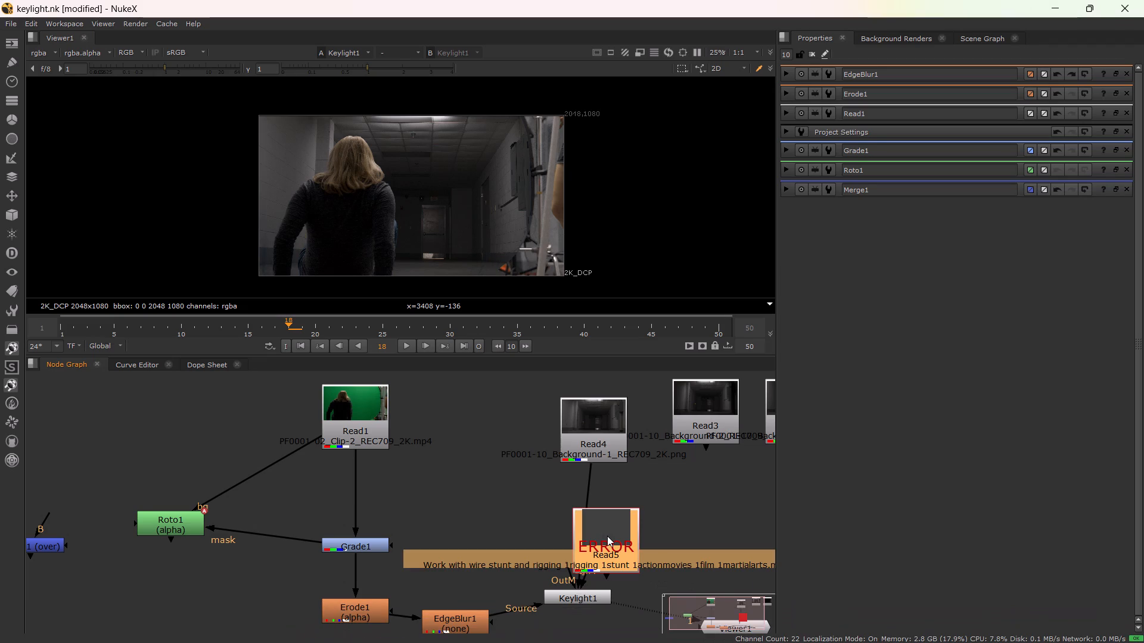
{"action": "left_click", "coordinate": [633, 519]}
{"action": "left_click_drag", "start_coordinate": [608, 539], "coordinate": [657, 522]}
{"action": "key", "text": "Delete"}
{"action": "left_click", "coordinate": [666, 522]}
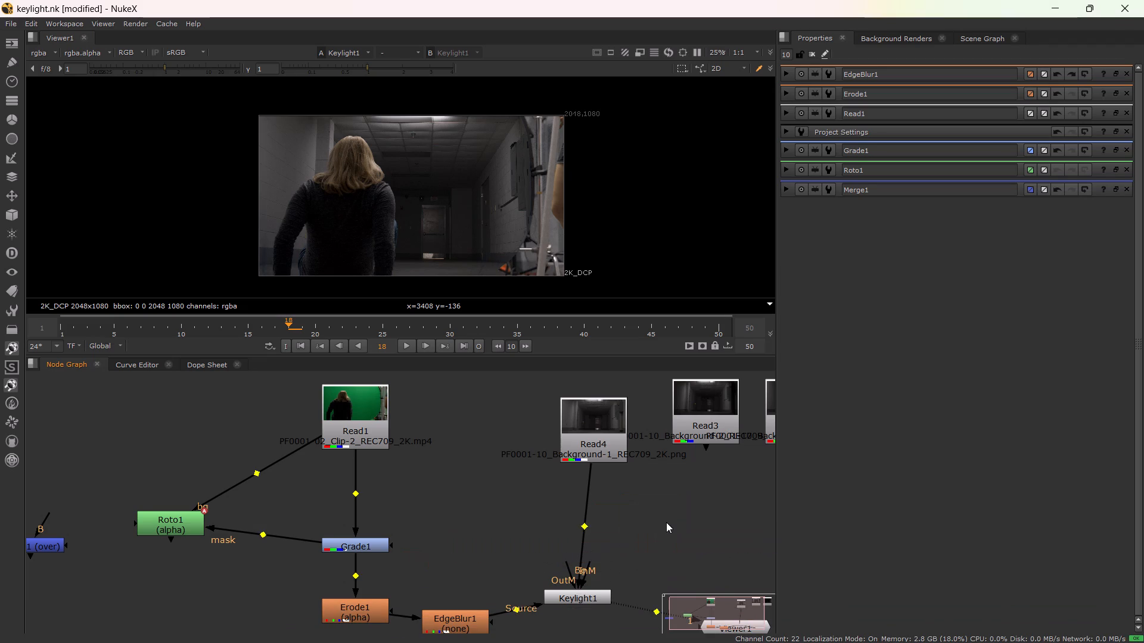
Save the keylight.nk script and close Nuke.
{"action": "key", "text": "ctrl+s"}
{"action": "key", "text": "ctrl+s"}
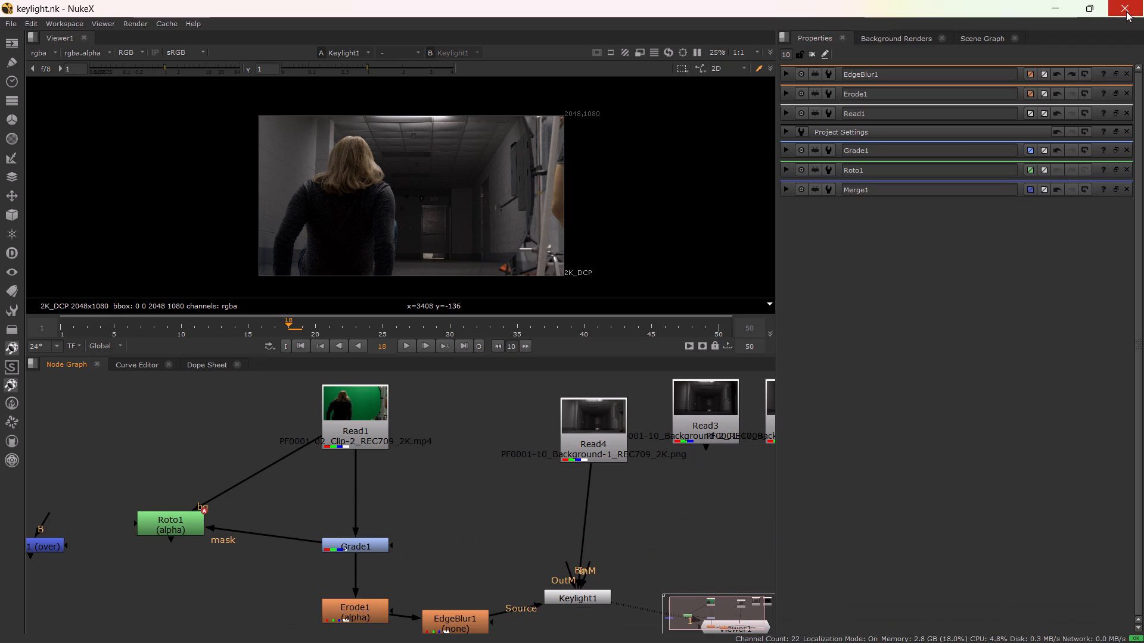
{"action": "left_click", "coordinate": [1126, 11]}
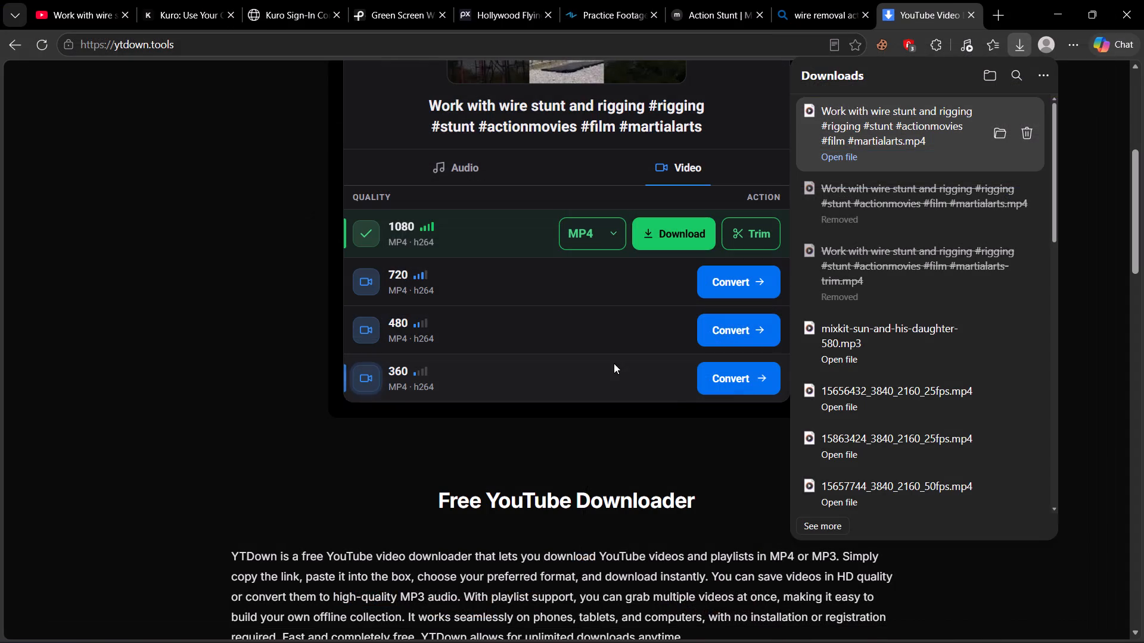
Launch Nuke again with a new untitled script.
{"action": "left_click", "coordinate": [735, 0]}
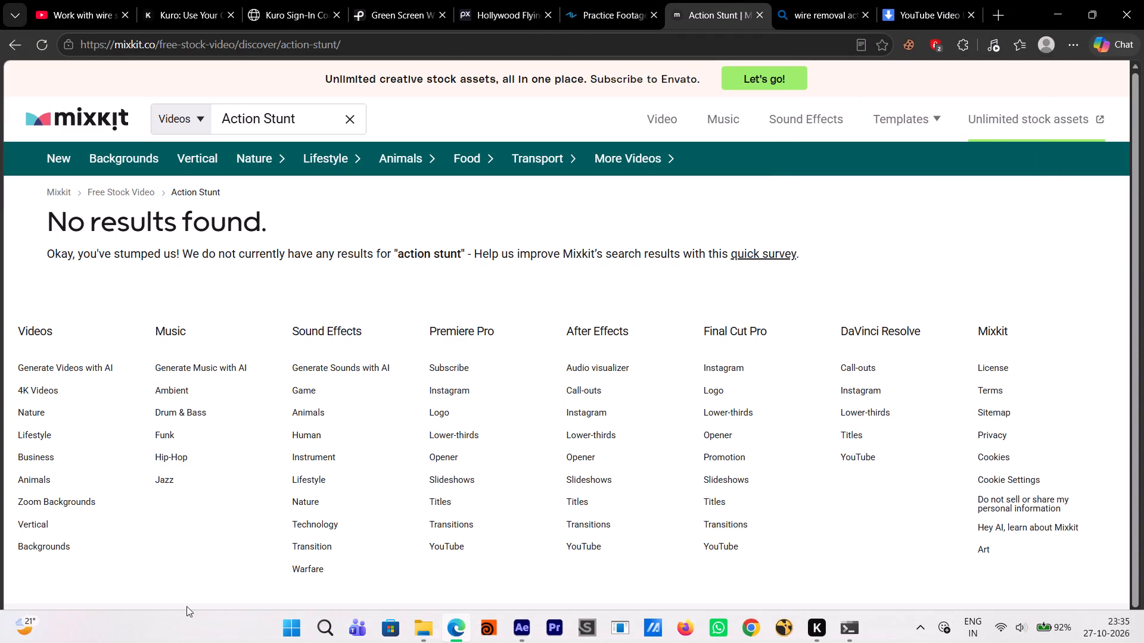
{"action": "left_click", "coordinate": [533, 630]}
{"action": "left_click", "coordinate": [318, 622]}
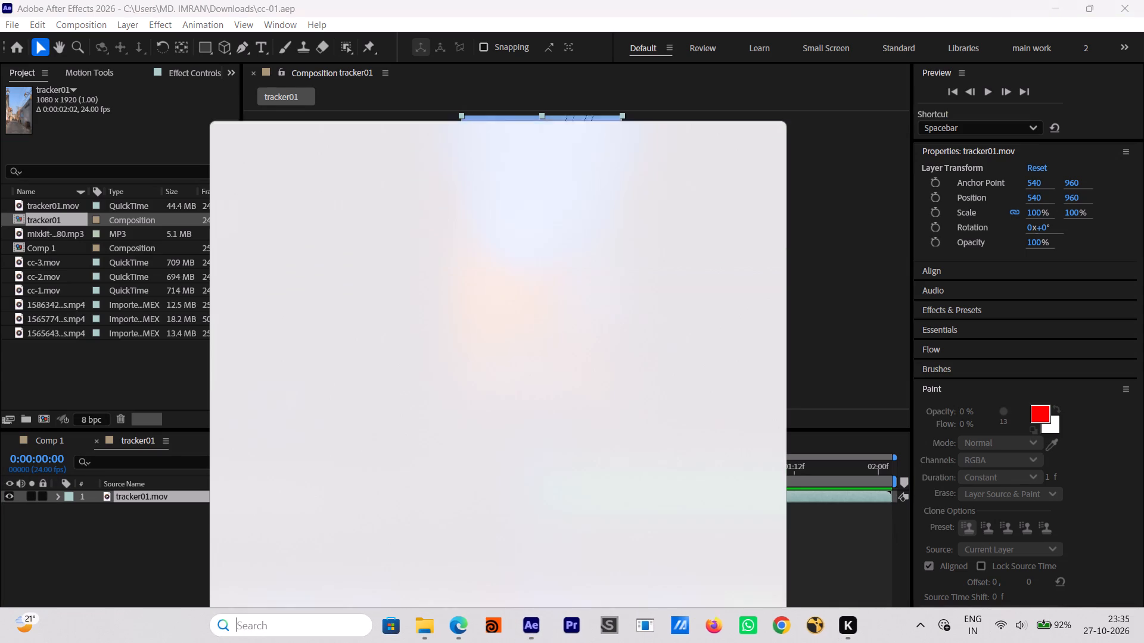
{"action": "left_click", "coordinate": [340, 619]}
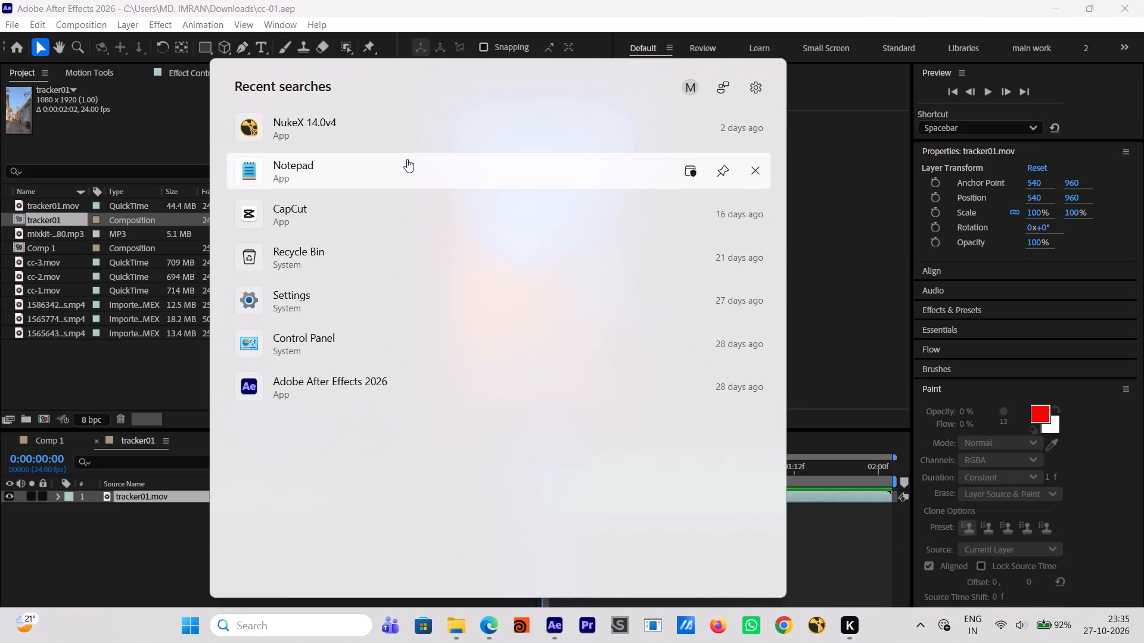
{"action": "left_click", "coordinate": [811, 638]}
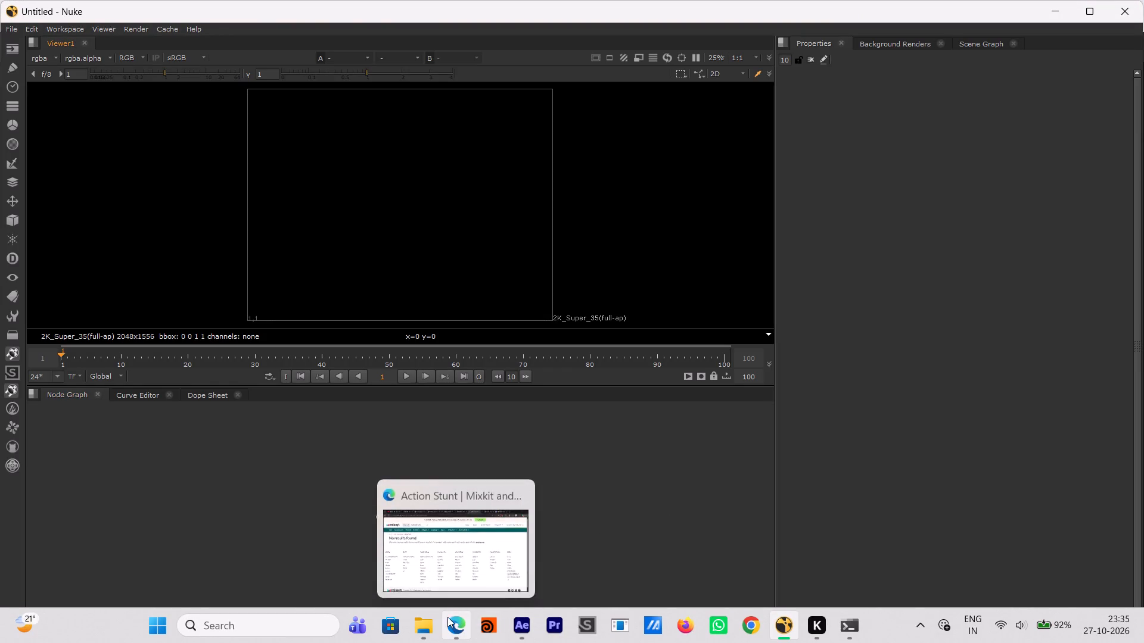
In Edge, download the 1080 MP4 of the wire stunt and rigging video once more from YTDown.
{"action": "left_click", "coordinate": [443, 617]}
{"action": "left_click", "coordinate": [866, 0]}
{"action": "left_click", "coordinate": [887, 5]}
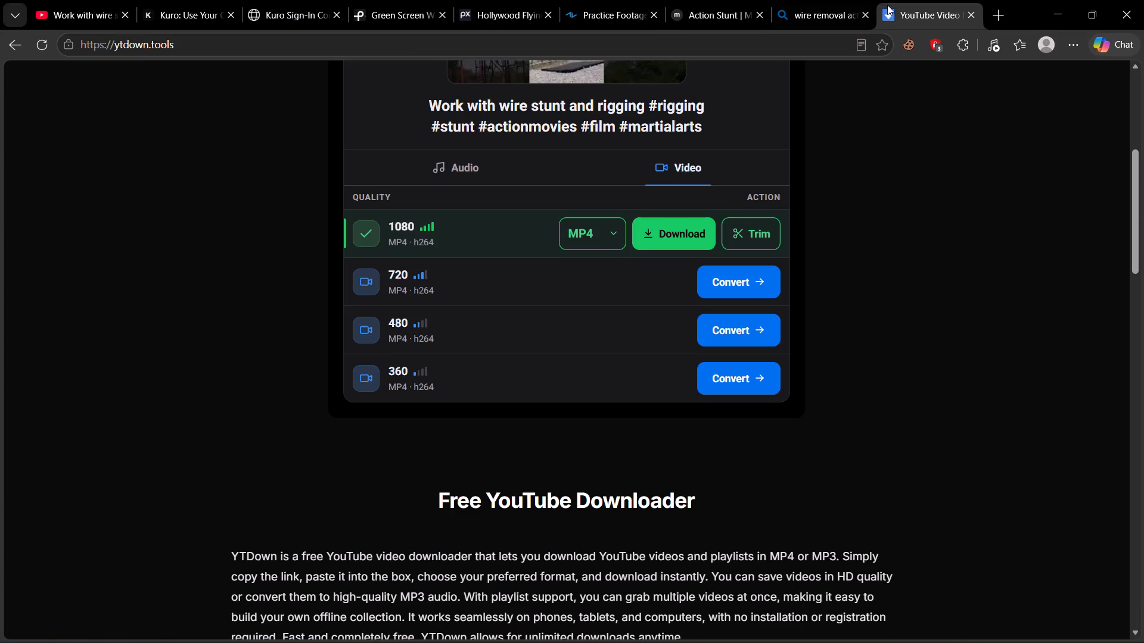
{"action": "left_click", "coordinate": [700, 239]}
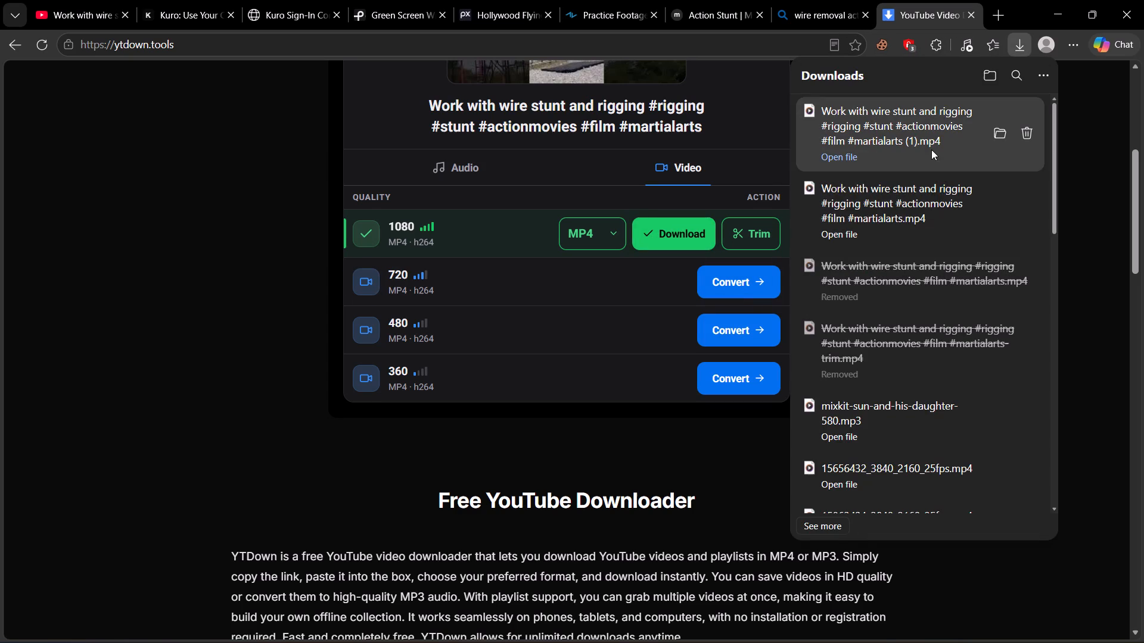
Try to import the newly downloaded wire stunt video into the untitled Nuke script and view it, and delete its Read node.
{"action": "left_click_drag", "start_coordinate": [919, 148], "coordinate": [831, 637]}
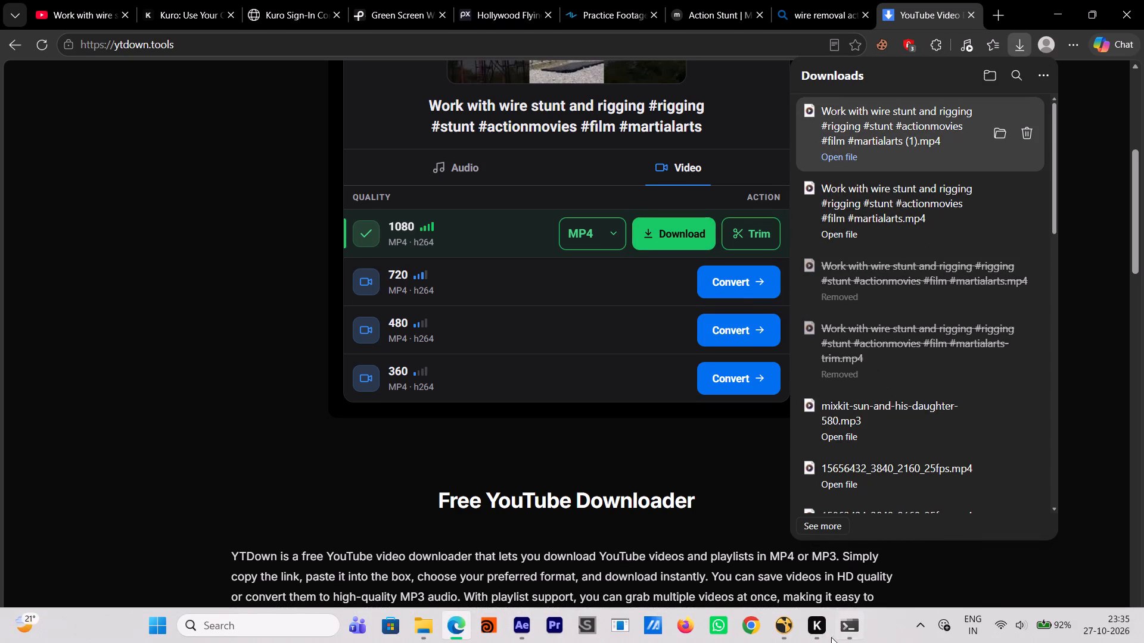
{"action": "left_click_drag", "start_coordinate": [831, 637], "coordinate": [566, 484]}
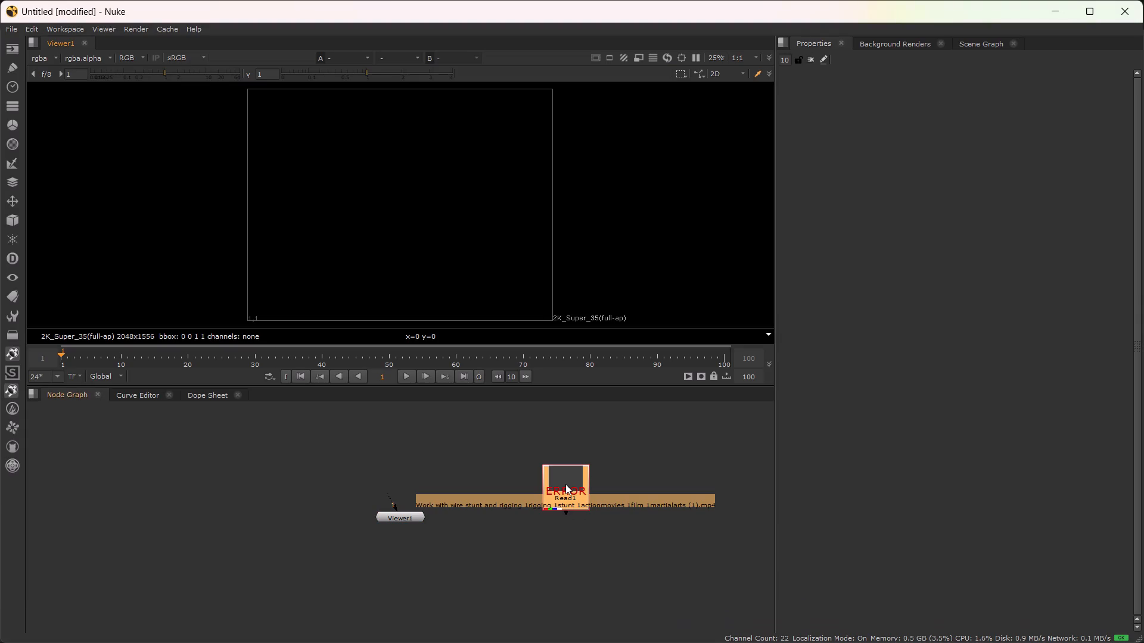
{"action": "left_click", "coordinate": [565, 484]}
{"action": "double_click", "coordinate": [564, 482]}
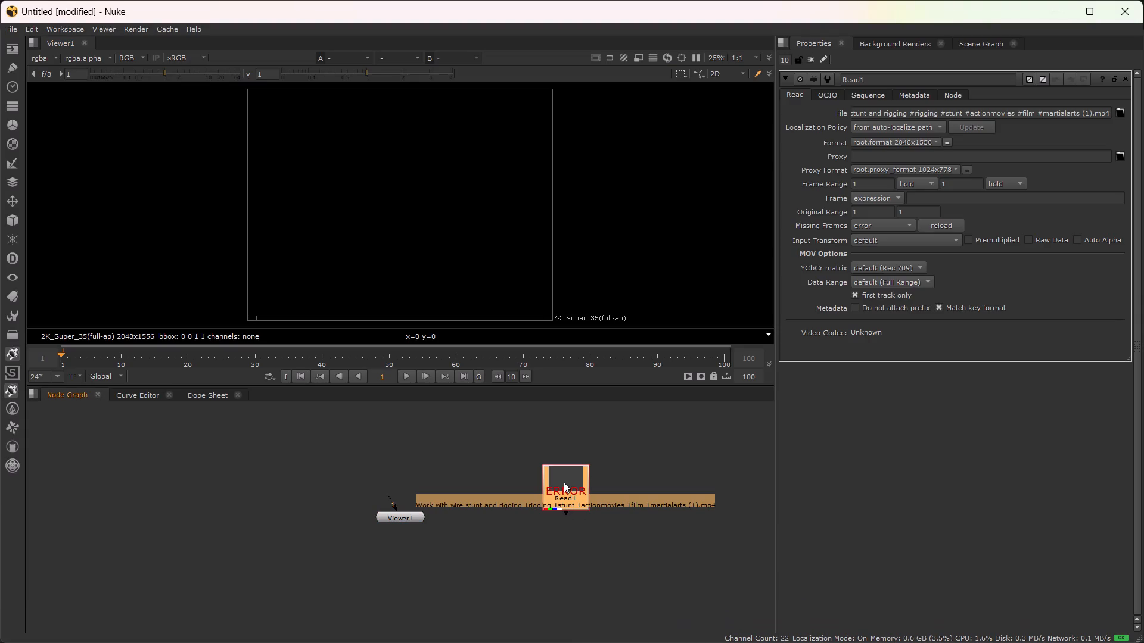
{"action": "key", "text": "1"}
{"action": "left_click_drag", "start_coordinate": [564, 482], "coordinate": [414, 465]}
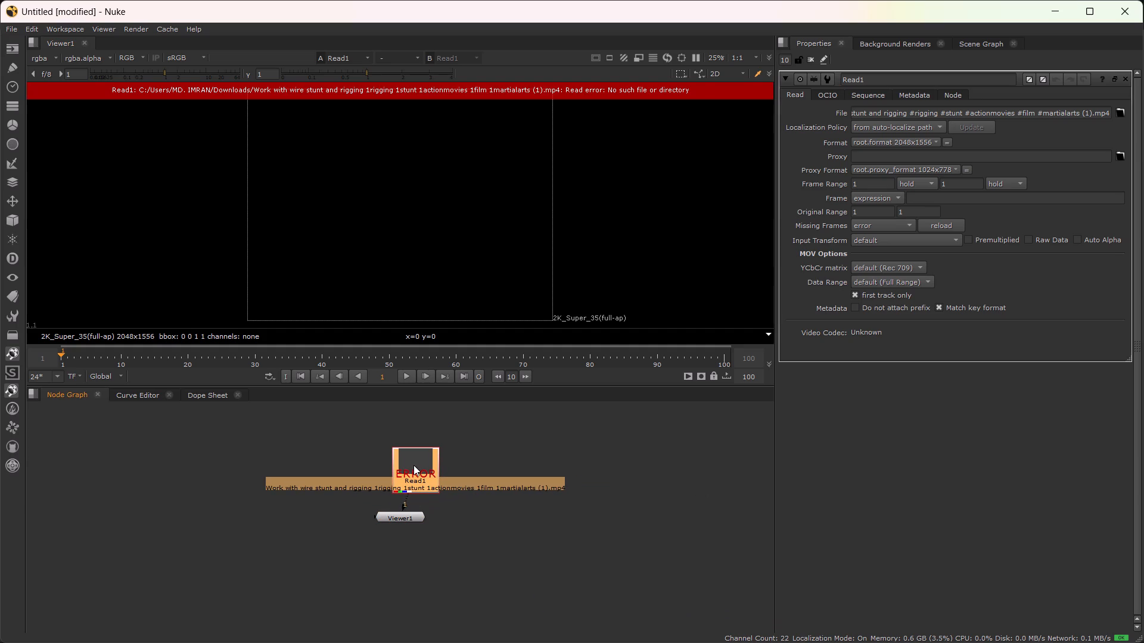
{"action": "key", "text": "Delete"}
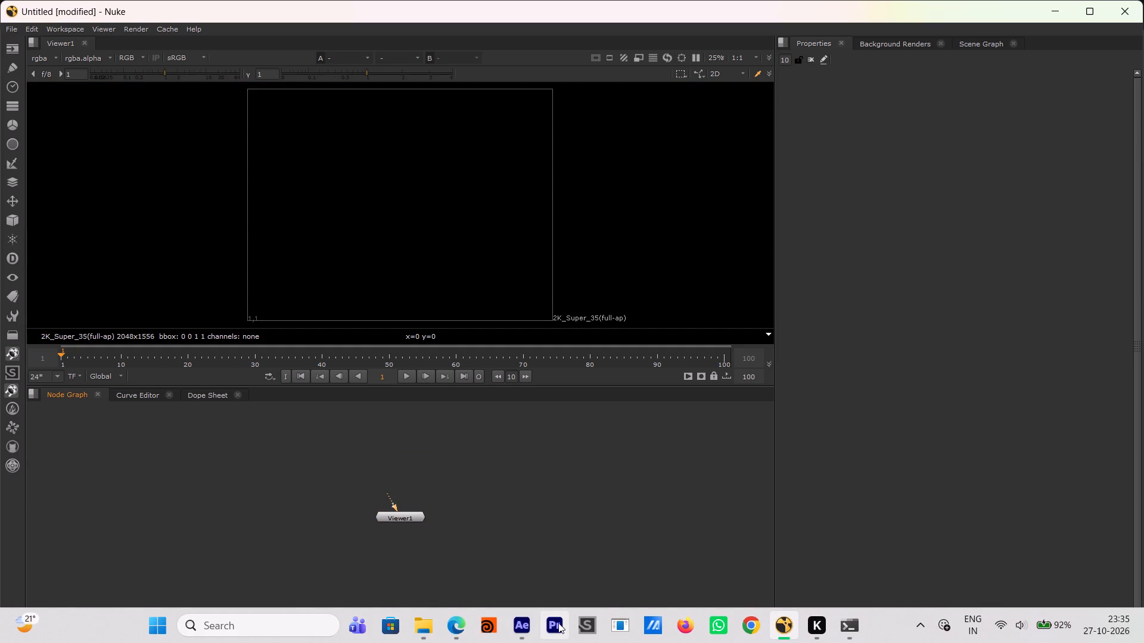
In Edge, delete both remaining downloaded copies of the wire stunt and rigging video.
{"action": "left_click", "coordinate": [458, 624]}
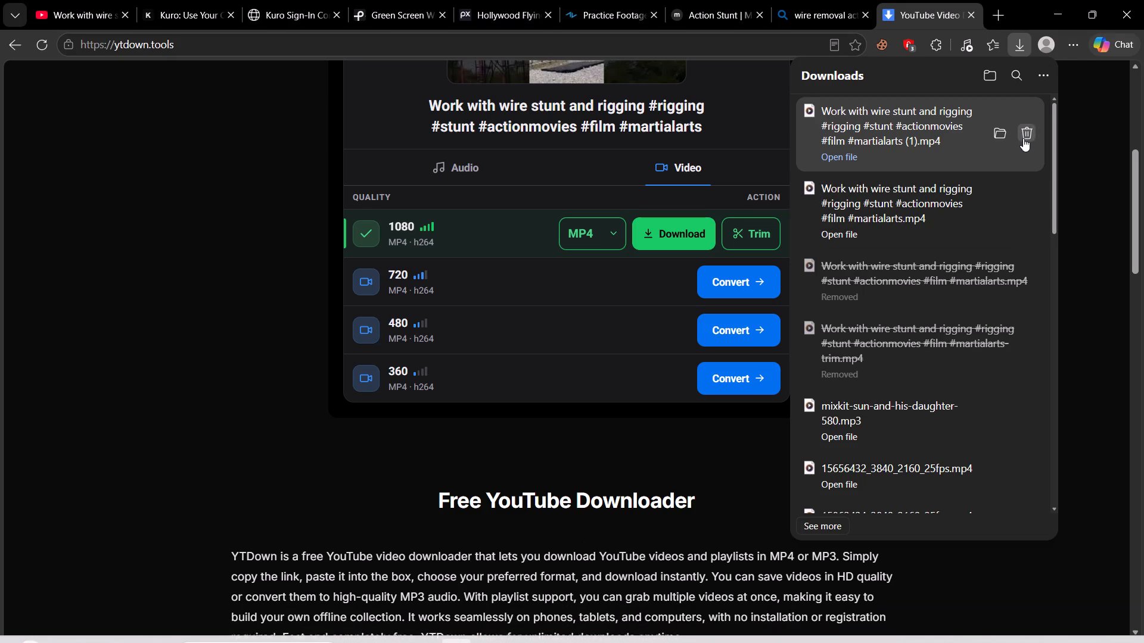
{"action": "left_click", "coordinate": [1023, 138]}
{"action": "left_click", "coordinate": [1024, 220]}
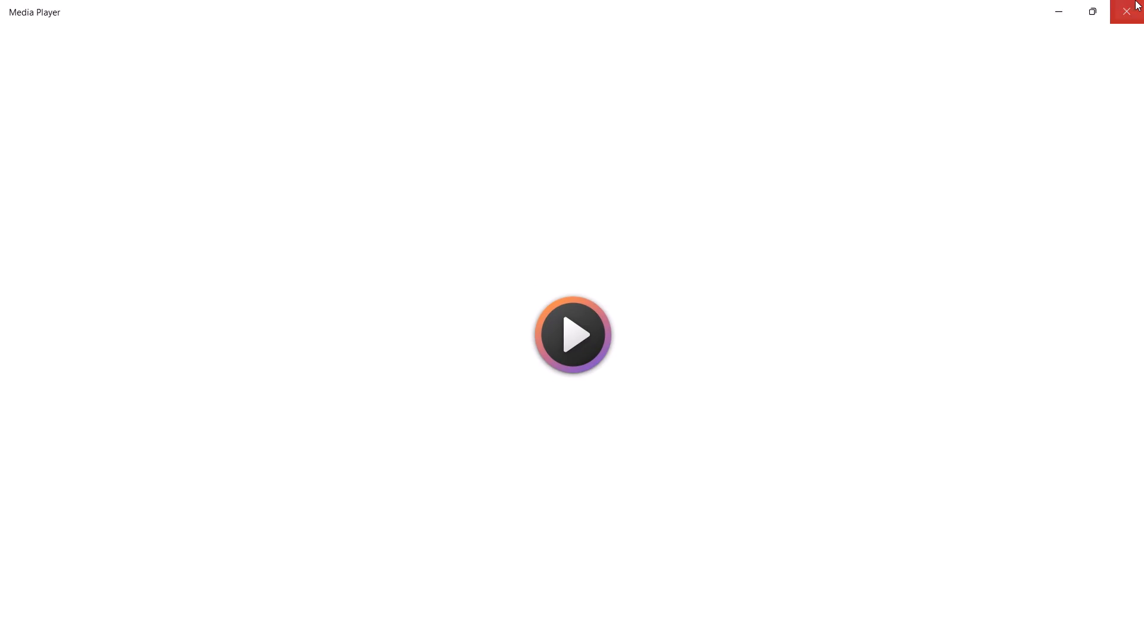
{"action": "left_click", "coordinate": [1135, 0]}
{"action": "left_click", "coordinate": [1032, 207]}
Go back to the open ActionVFX practice footage page to look for other footage.
{"action": "left_click", "coordinate": [615, 0]}
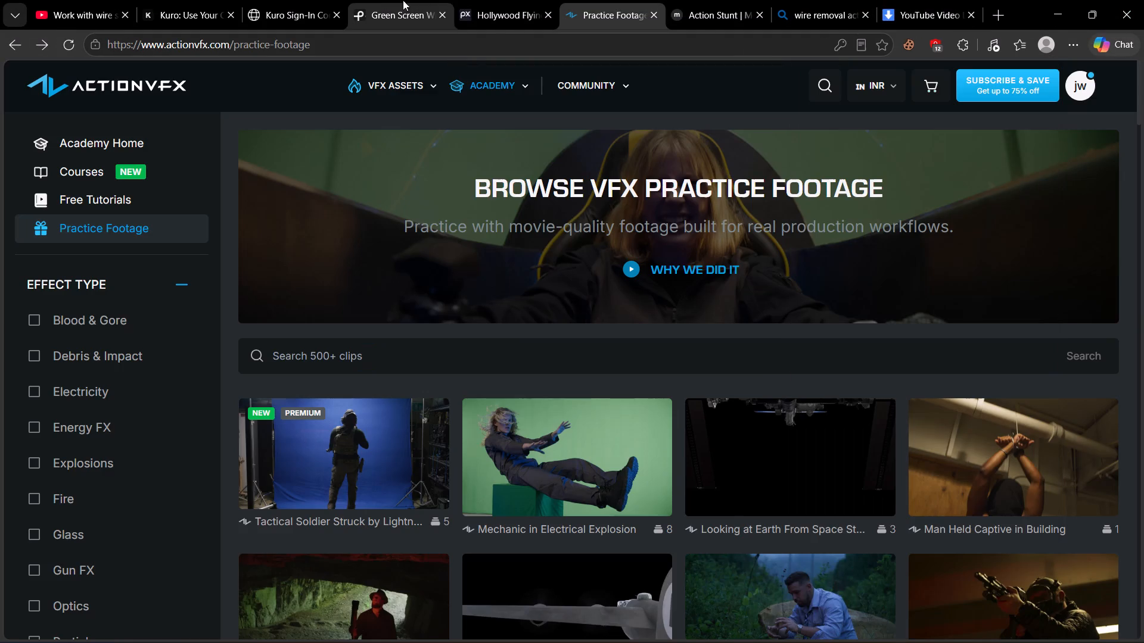